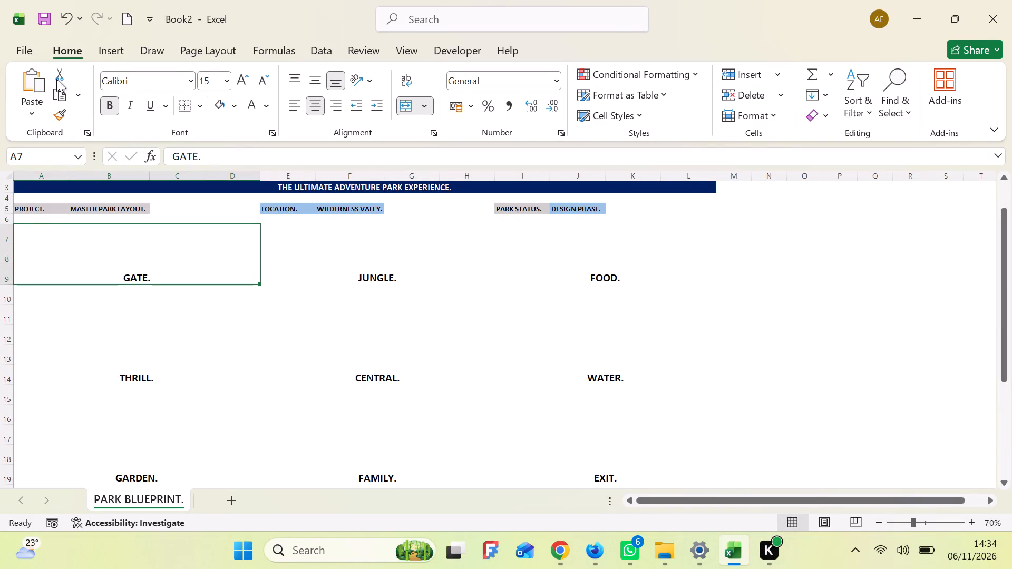
Fill the merged GATE. block with a custom RGB colour of red 36, green 107, blue 145.
click(240, 105)
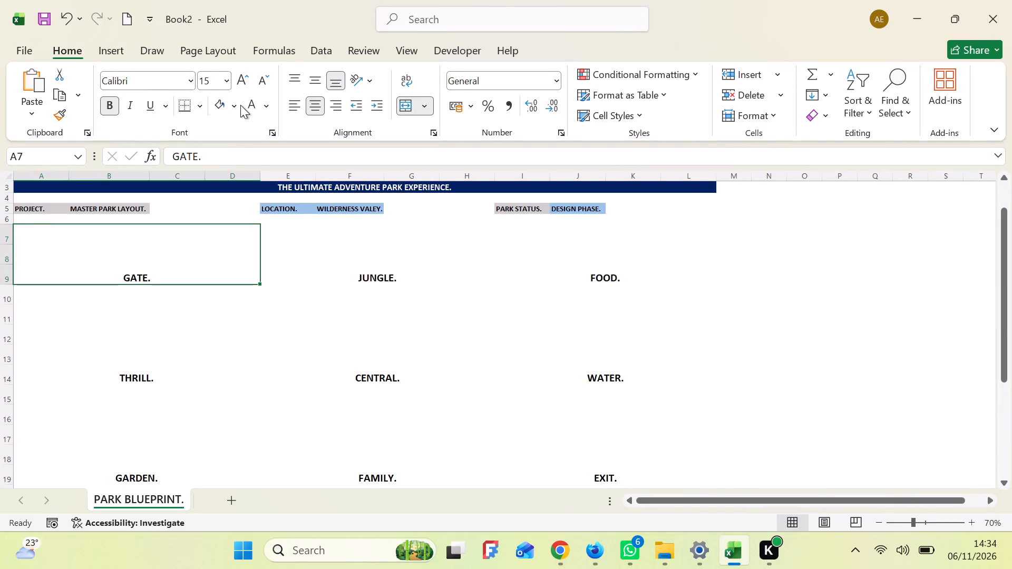
click(237, 109)
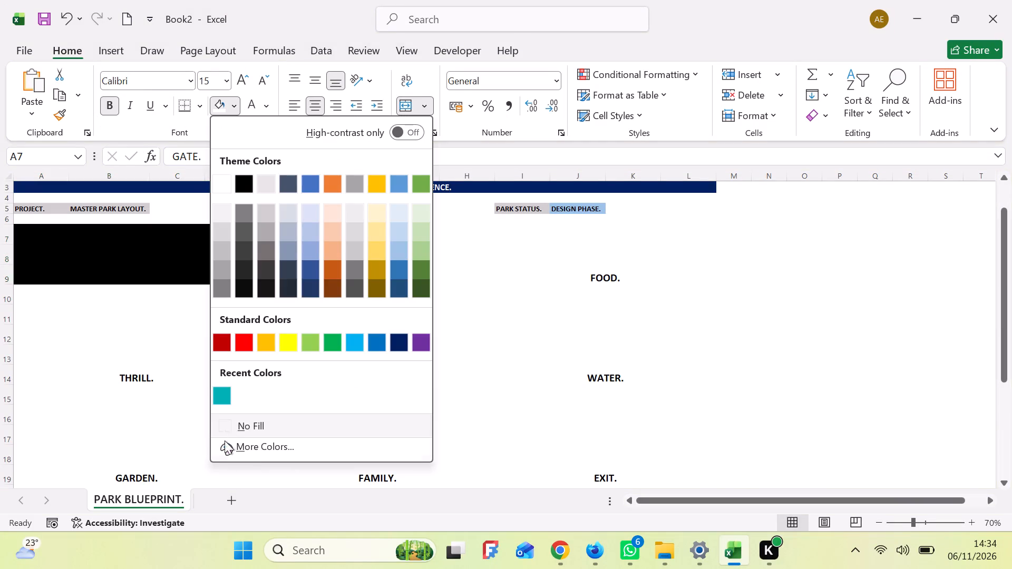
click(249, 441)
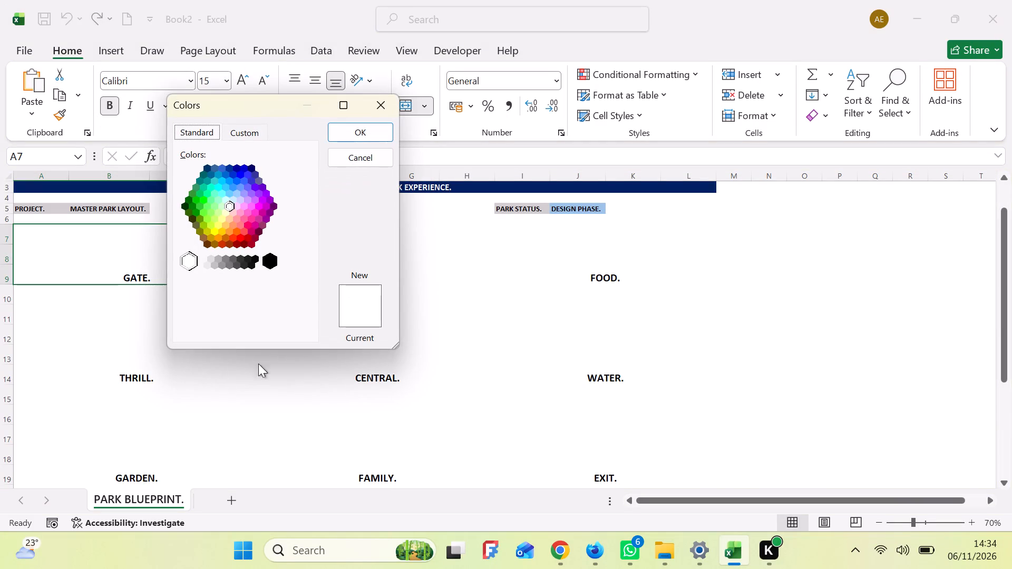
click(245, 140)
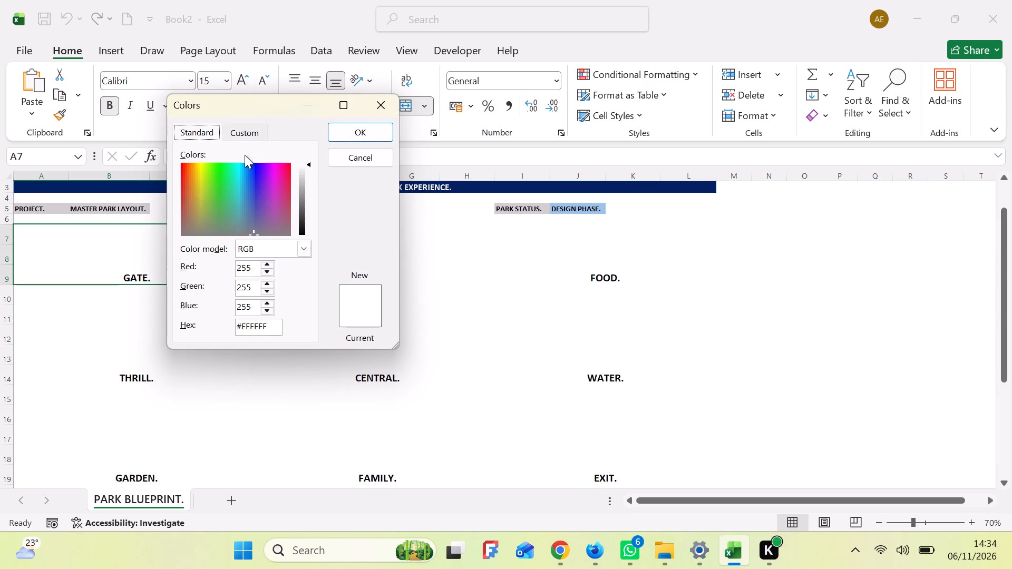
click(250, 267)
key(BackSpace)
key(BackSpace)
key(BackSpace)
key(BackSpace)
text(36)
click(254, 289)
key(BackSpace)
key(BackSpace)
key(BackSpace)
key(BackSpace)
key(2)
key(BackSpace)
key(1)
text(07)
click(253, 307)
key(BackSpace)
key(BackSpace)
key(BackSpace)
text(145)
click(363, 133)
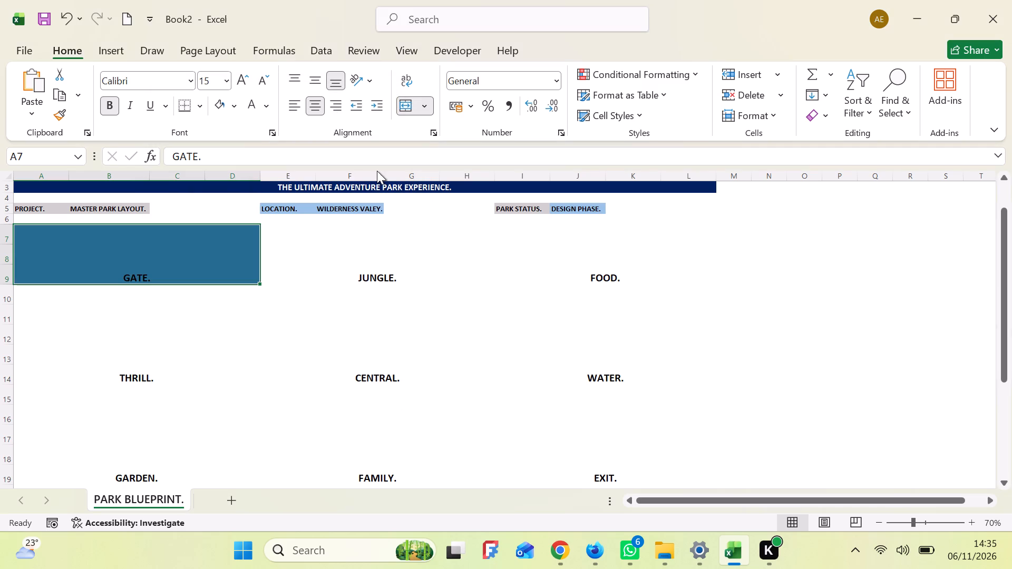
Fill the merged JUNGLE. block with a custom RGB colour of red 55, green 125, blue 75.
click(364, 267)
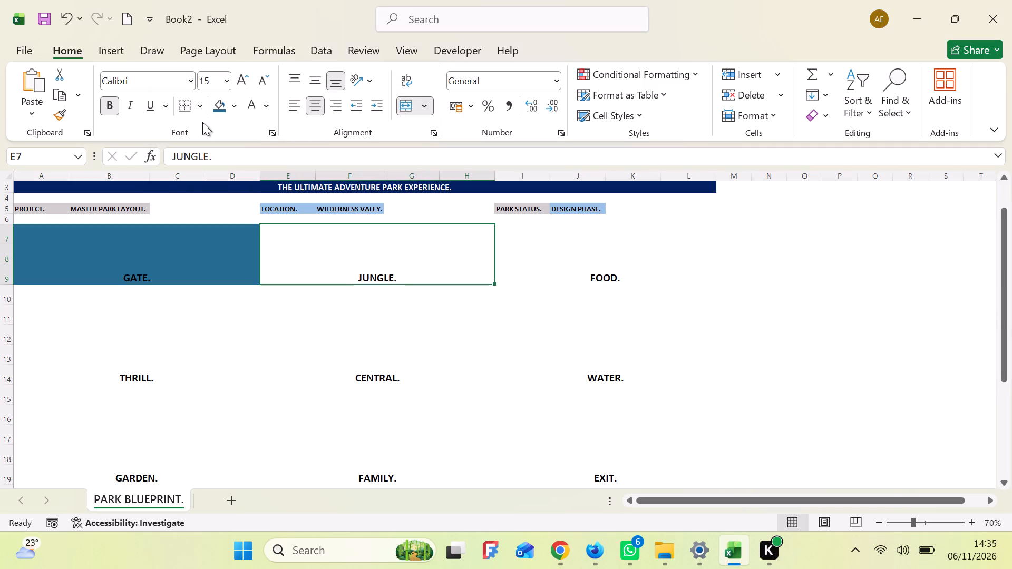
click(229, 111)
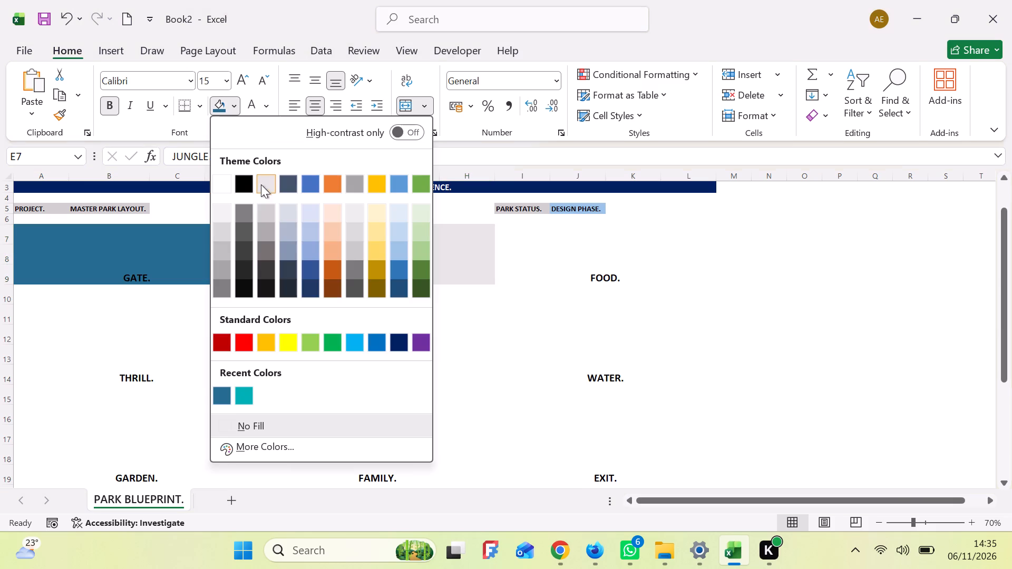
click(253, 447)
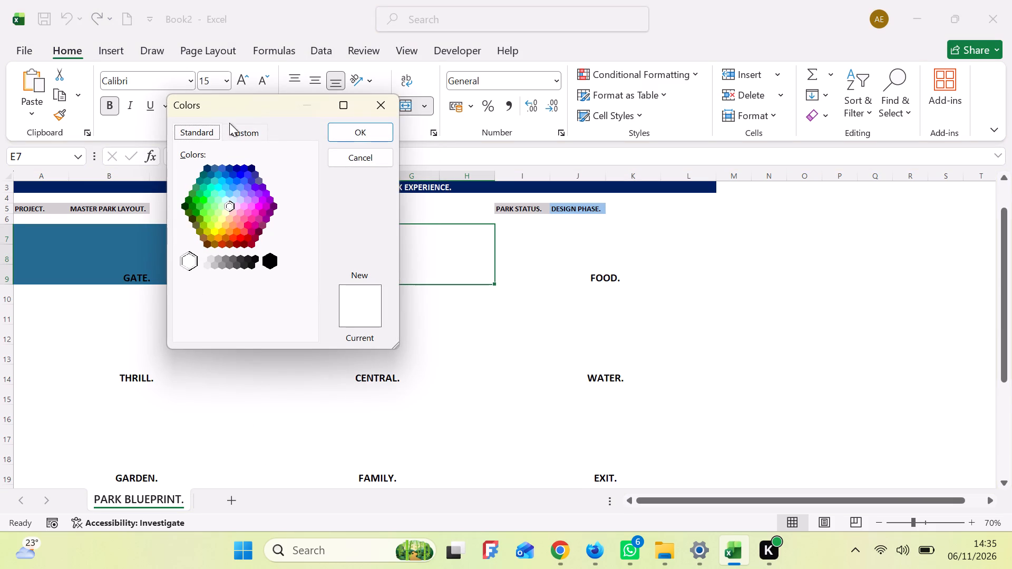
click(250, 134)
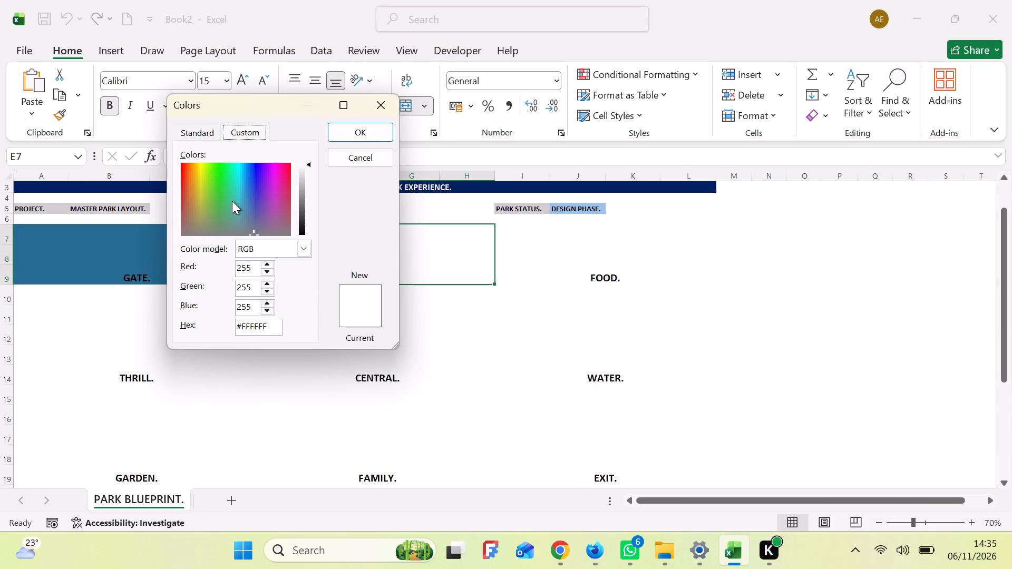
click(252, 268)
key(BackSpace)
key(BackSpace)
key(BackSpace)
text(55)
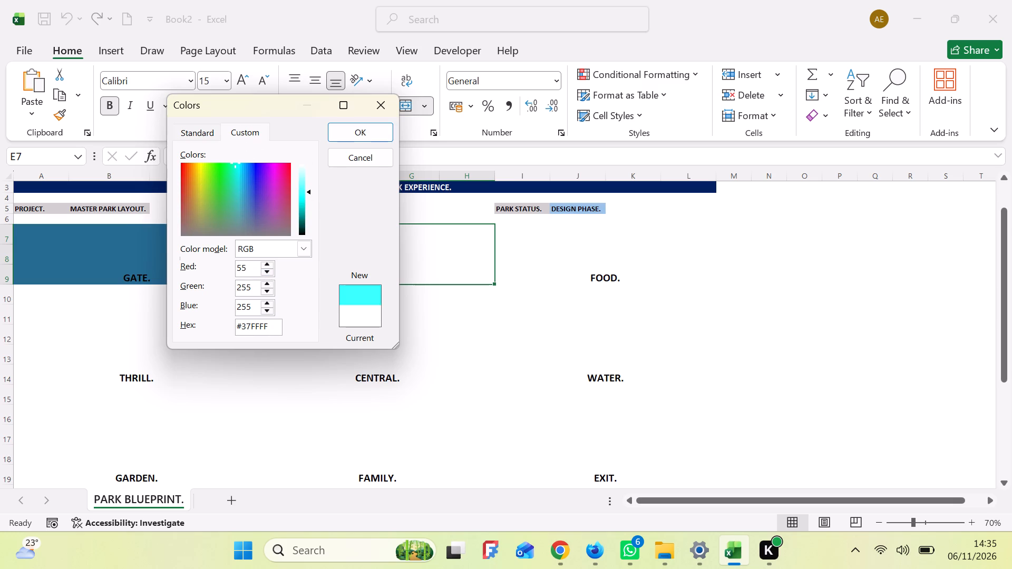
click(255, 288)
key(BackSpace)
key(BackSpace)
key(BackSpace)
text(12)
key(5)
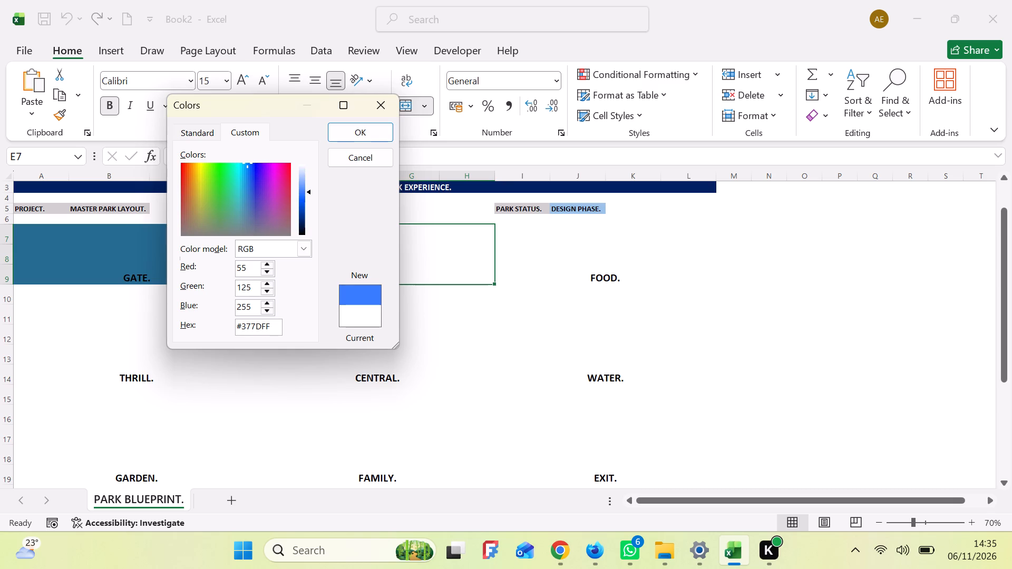
click(255, 305)
key(BackSpace)
key(BackSpace)
key(BackSpace)
key(BackSpace)
text(75)
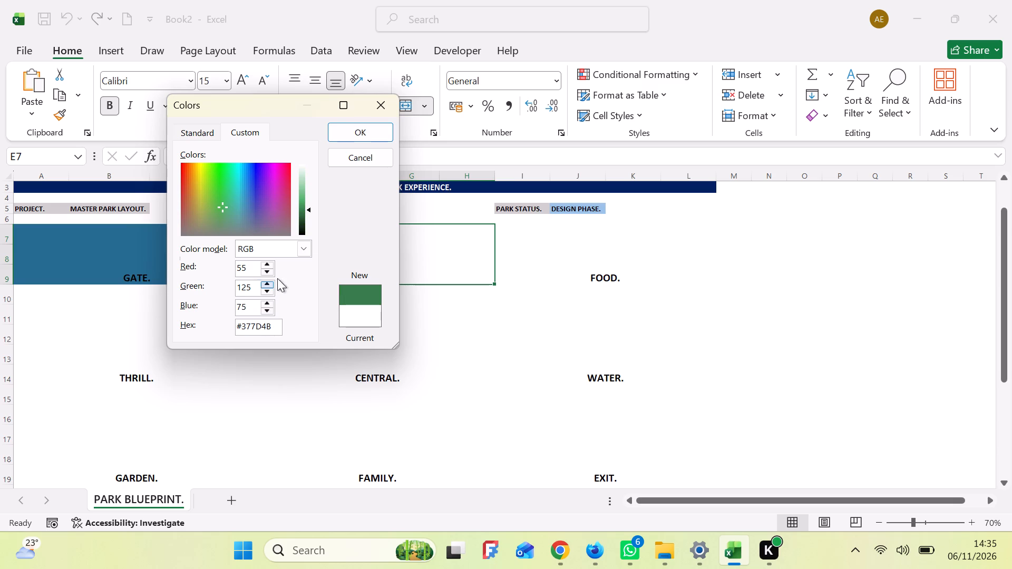
click(367, 133)
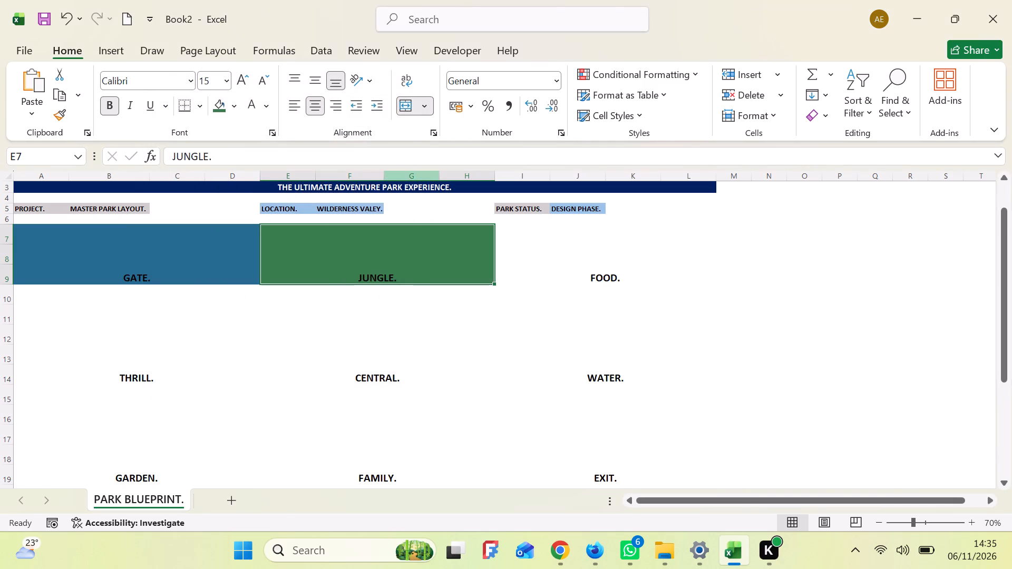
Fill the merged FOOD. block with a custom RGB colour of red 139, green 90, blue 43.
click(570, 263)
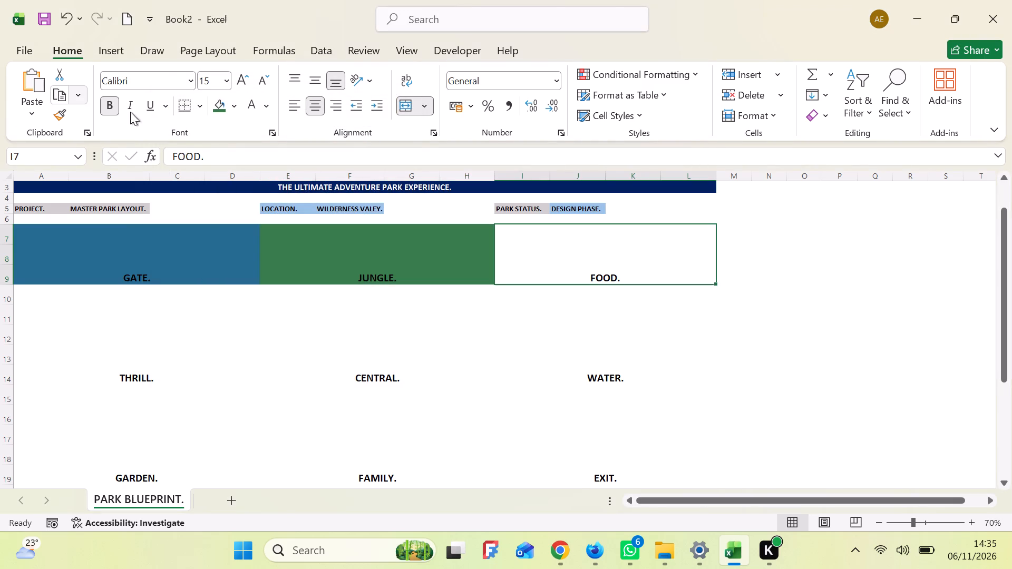
click(236, 106)
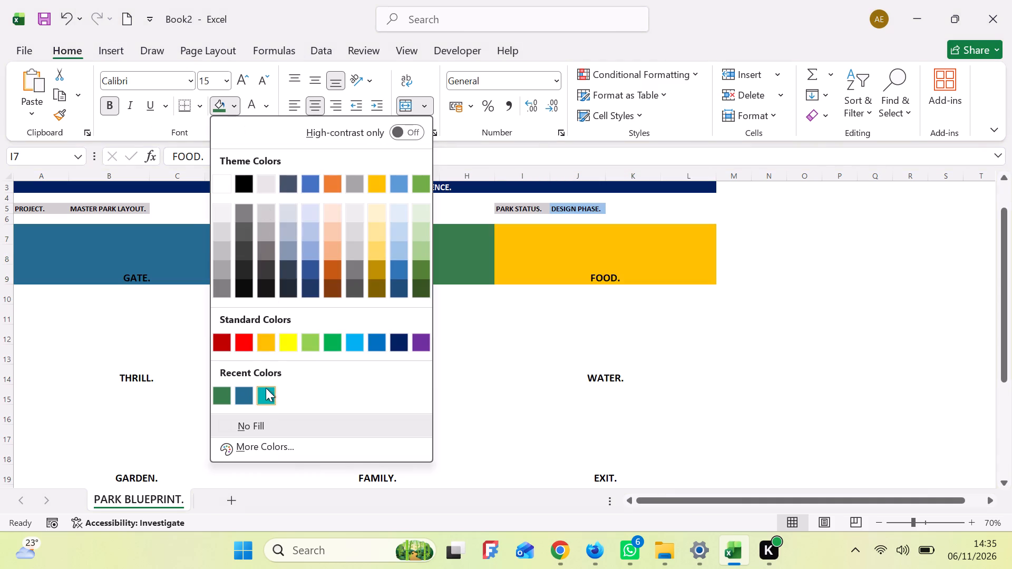
click(262, 445)
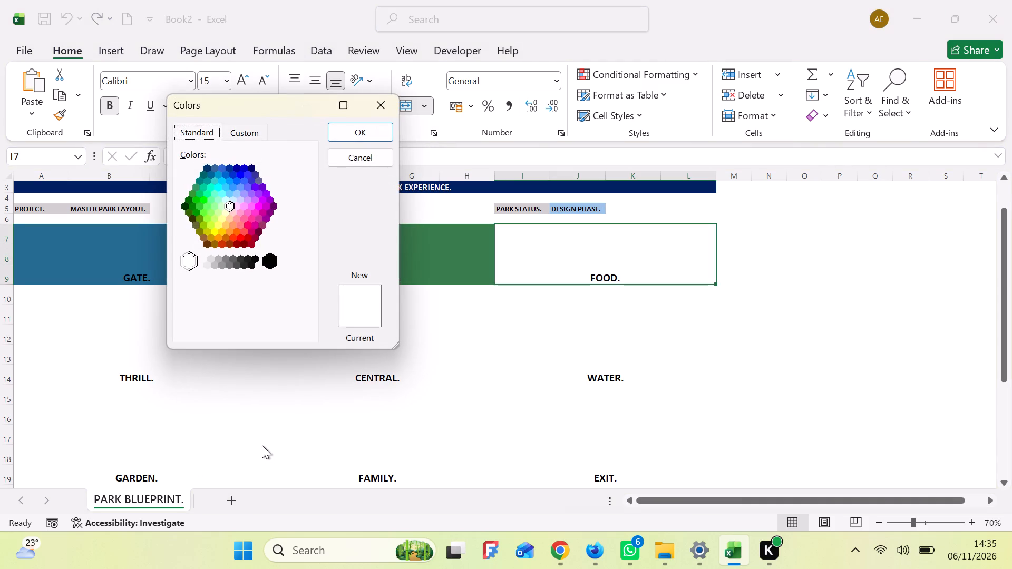
click(253, 136)
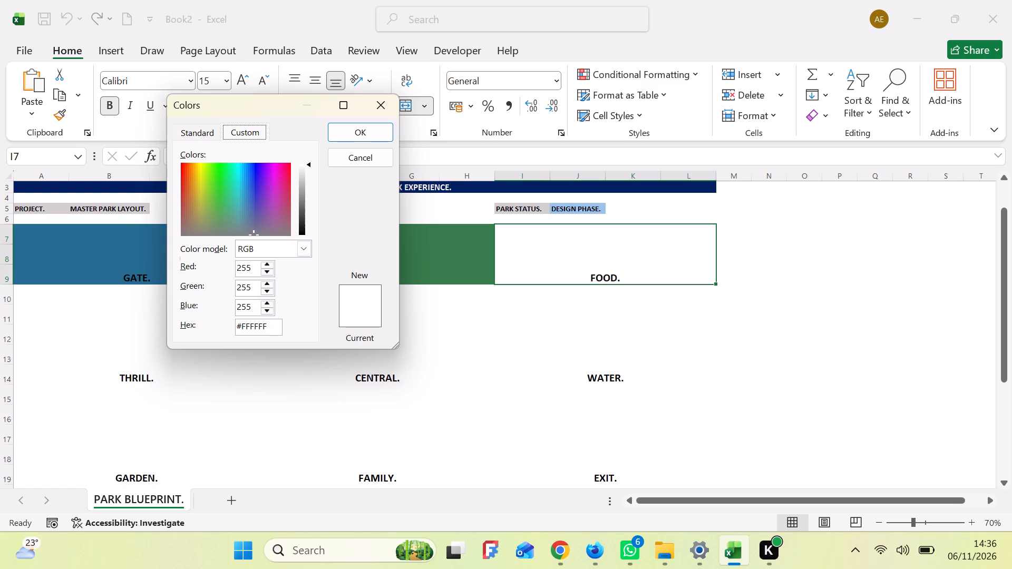
key(BackSpace)
key(BackSpace)
key(BackSpace)
key(1)
key(BackSpace)
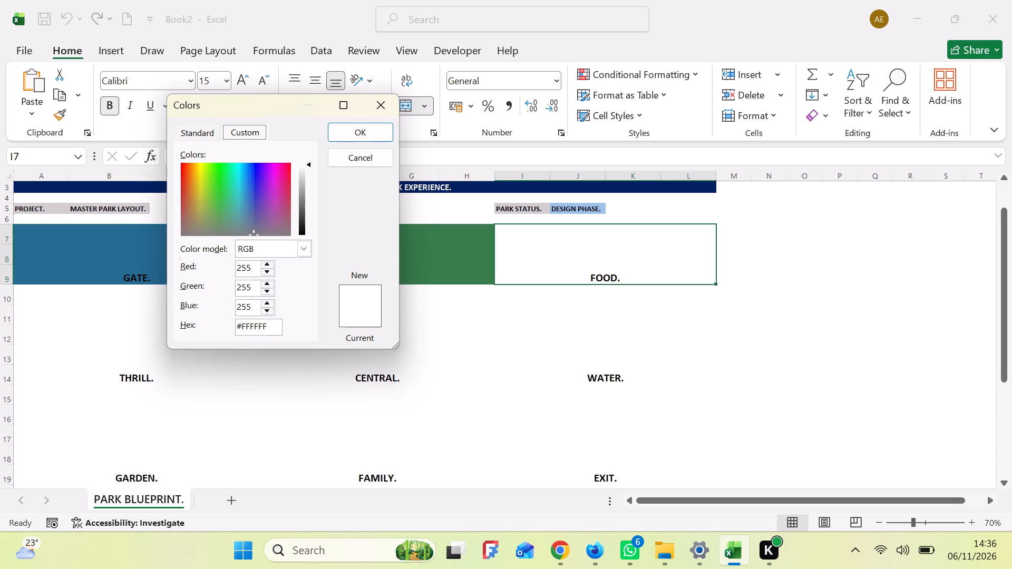
click(254, 266)
key(BackSpace)
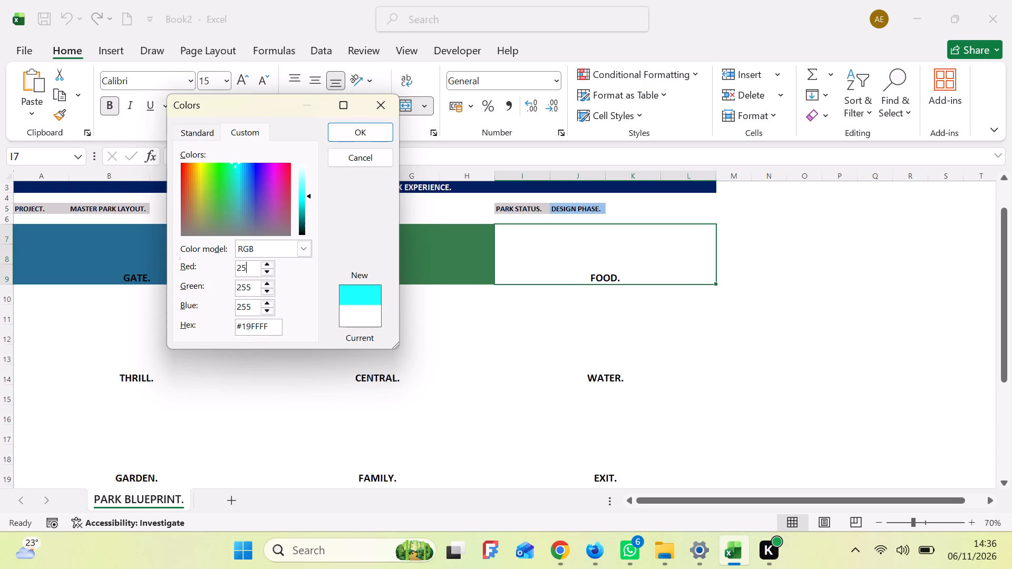
click(540, 240)
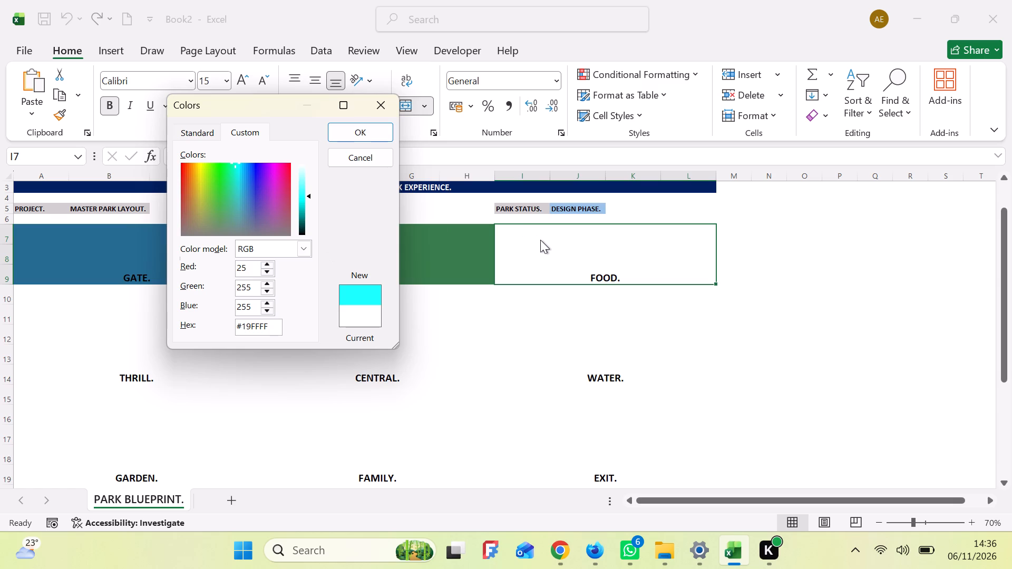
click(540, 240)
key(BackSpace)
key(BackSpace)
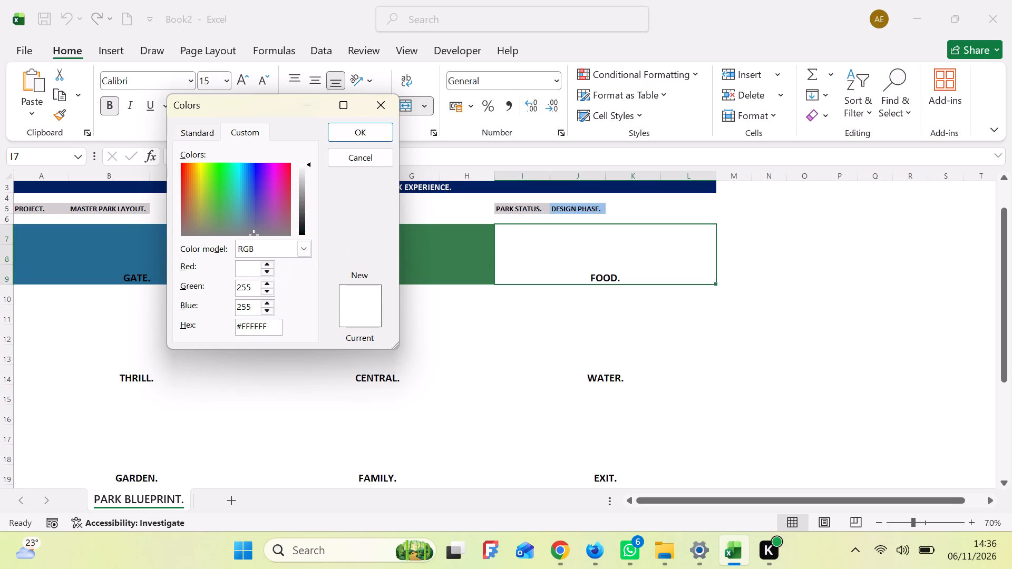
text(139)
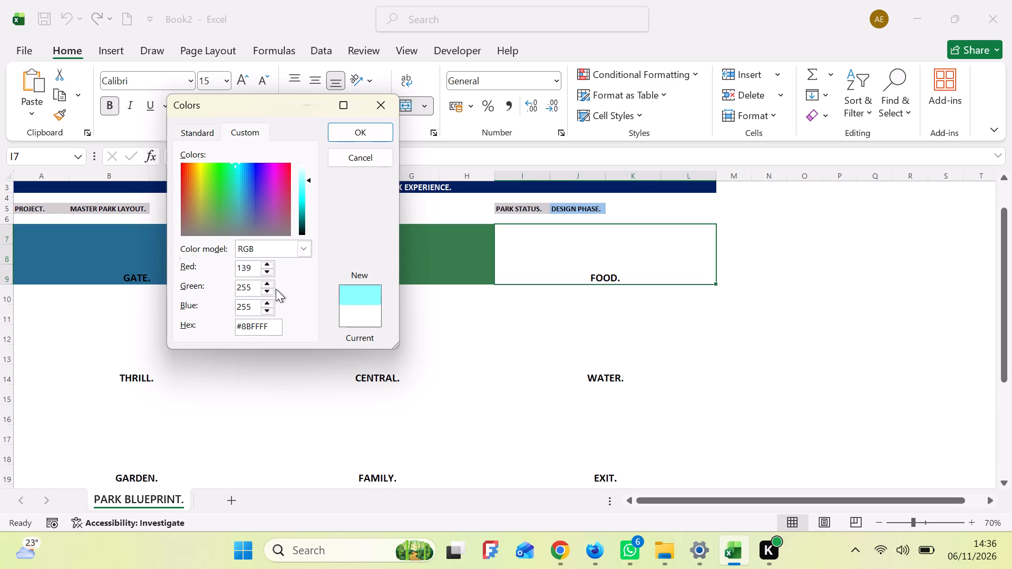
click(254, 287)
key(BackSpace)
key(BackSpace)
key(BackSpace)
key(BackSpace)
key(BackSpace)
text(90)
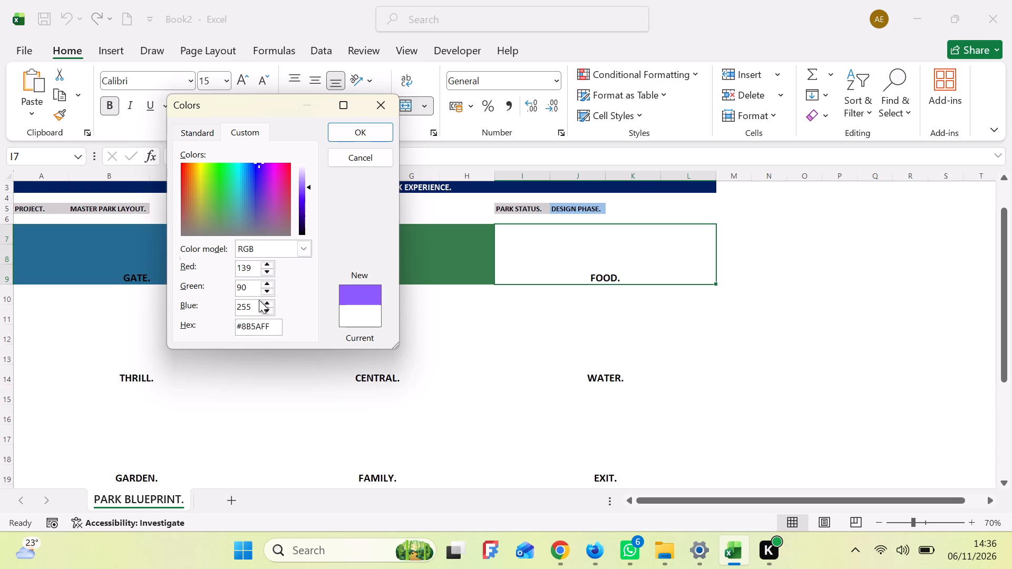
click(257, 303)
key(BackSpace)
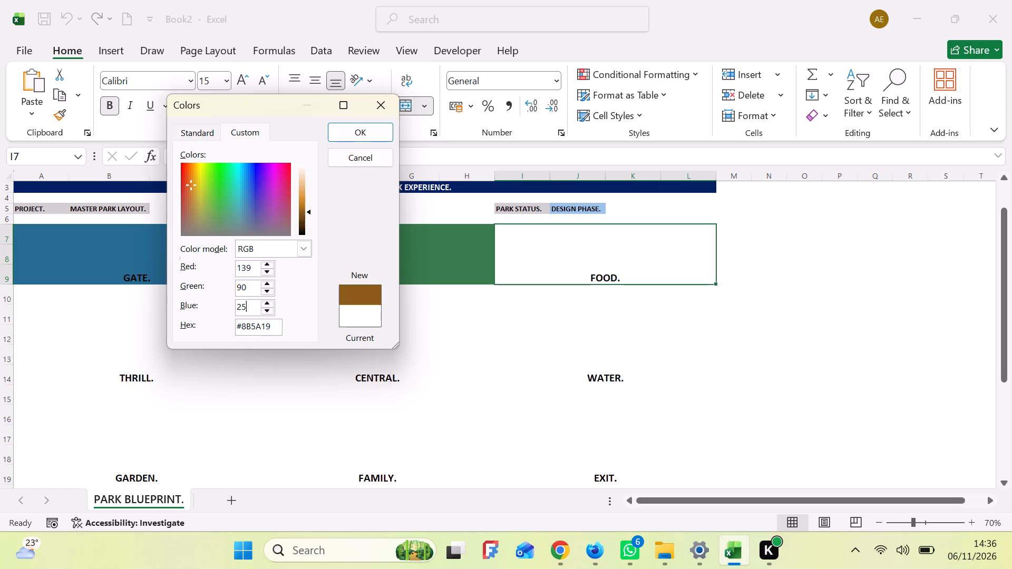
key(BackSpace)
key(BackSpace)
key(BackSpace)
key(BackSpace)
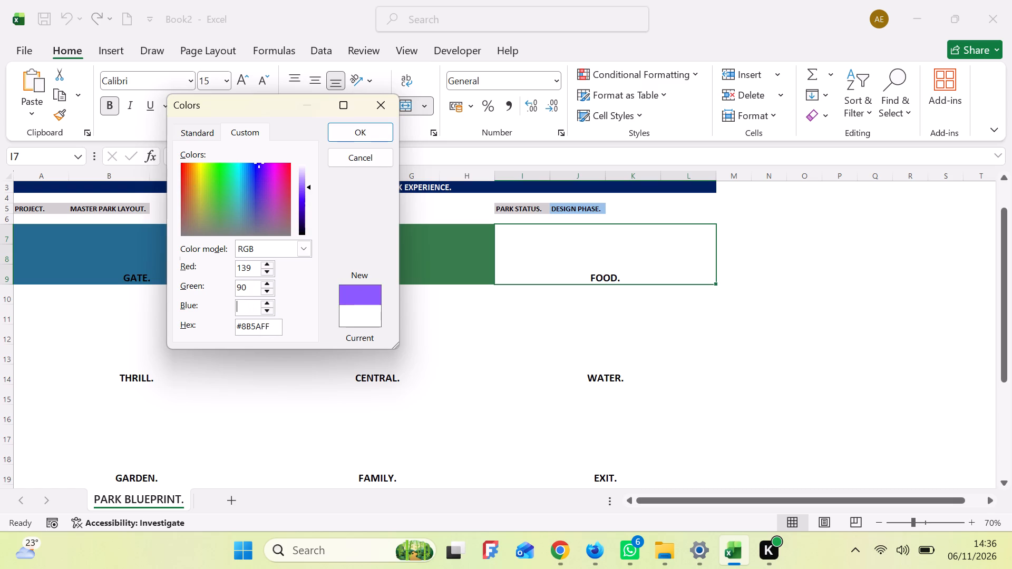
text(43)
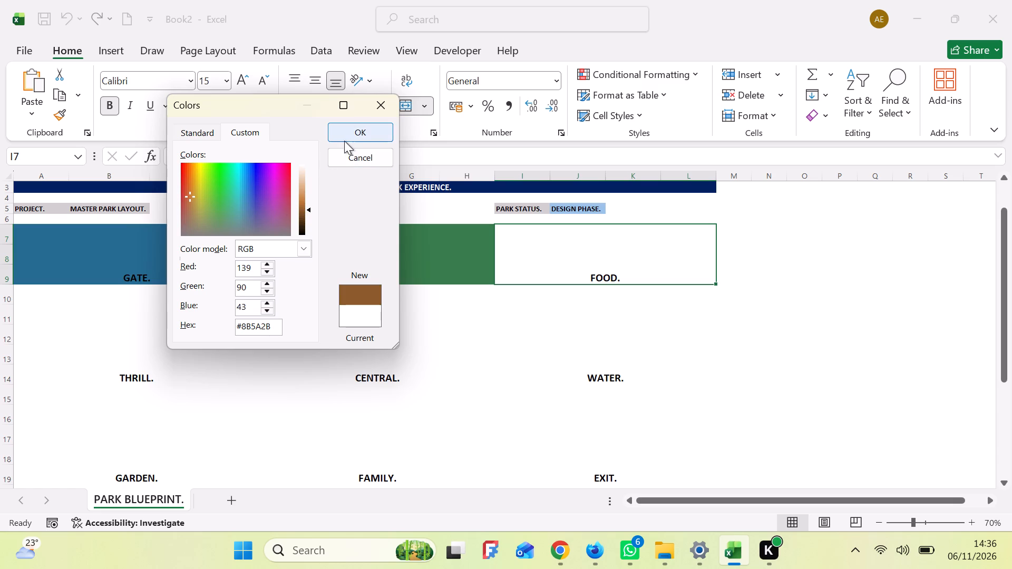
click(349, 136)
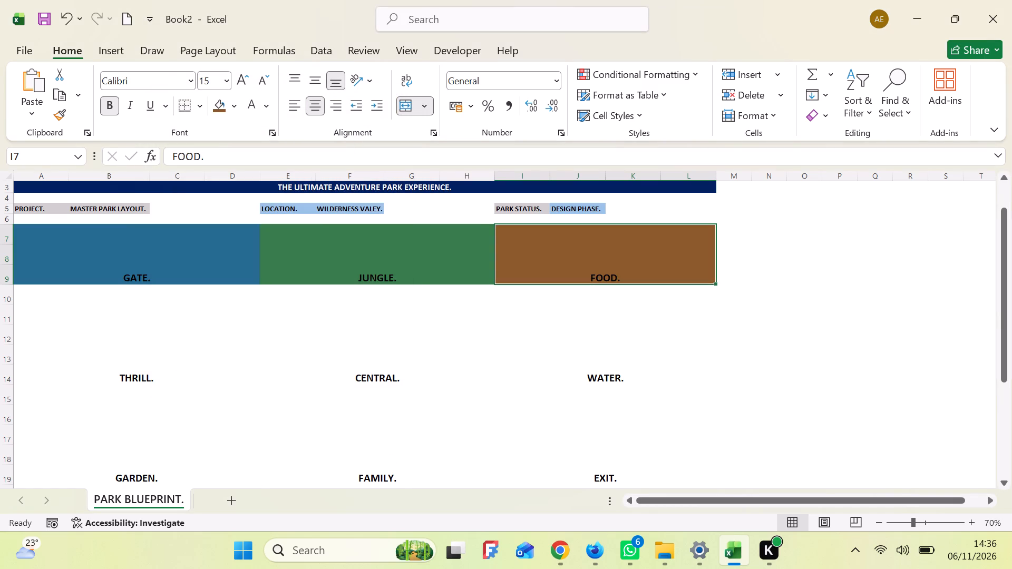
Fill the merged THRILL. block with a custom RGB colour of red 112, green 72, blue 150.
click(134, 386)
click(123, 341)
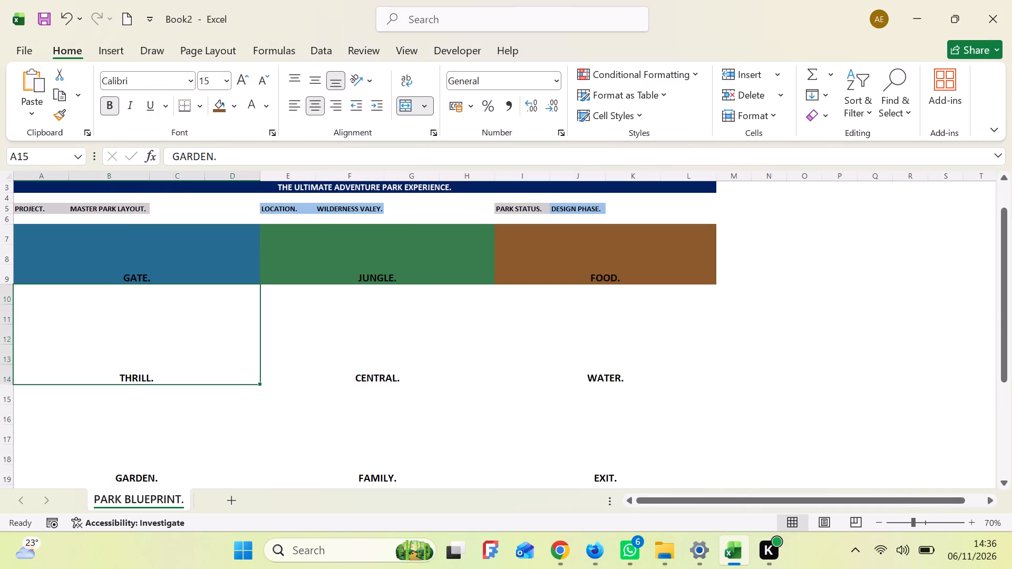
click(230, 107)
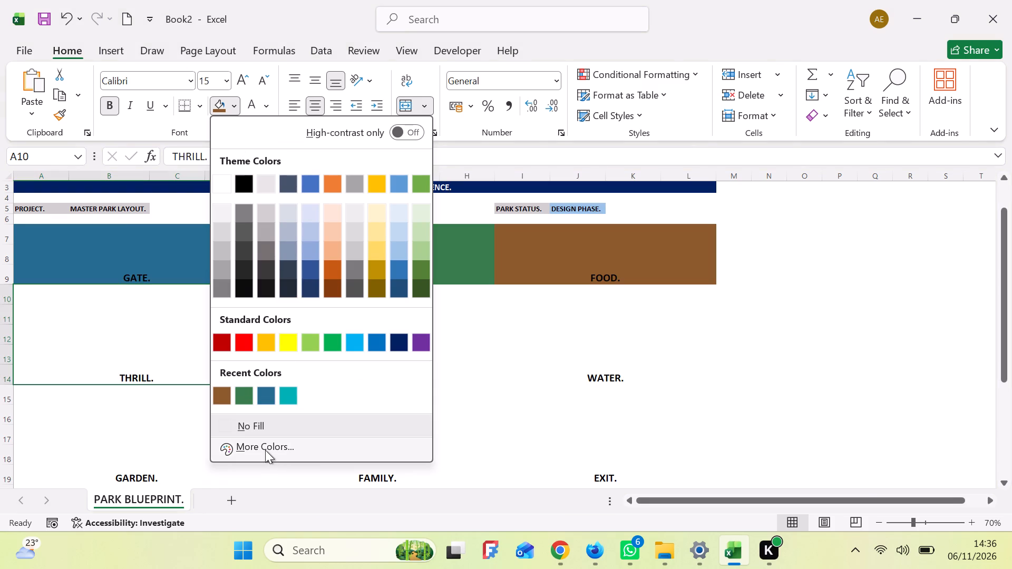
click(265, 448)
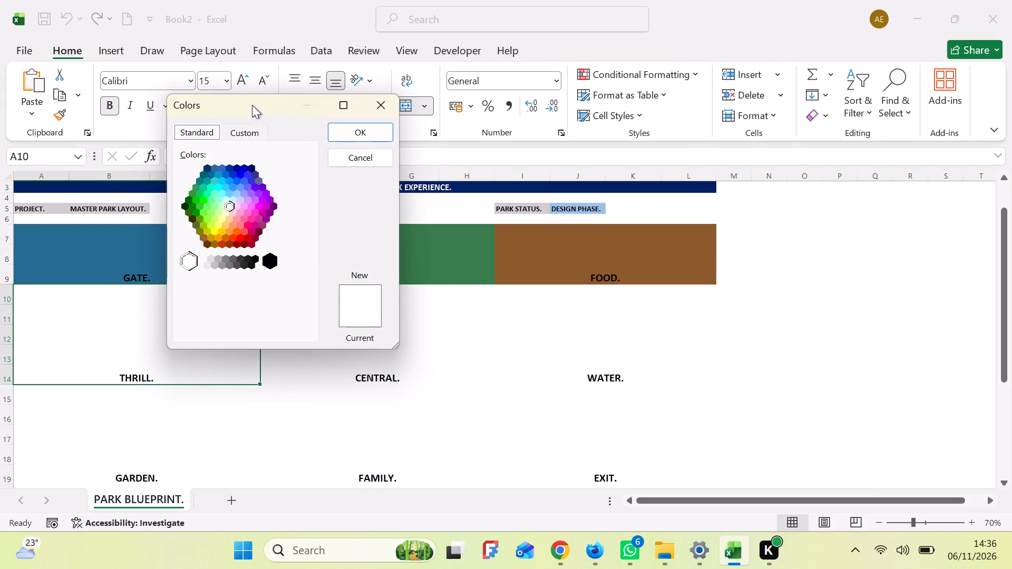
click(249, 129)
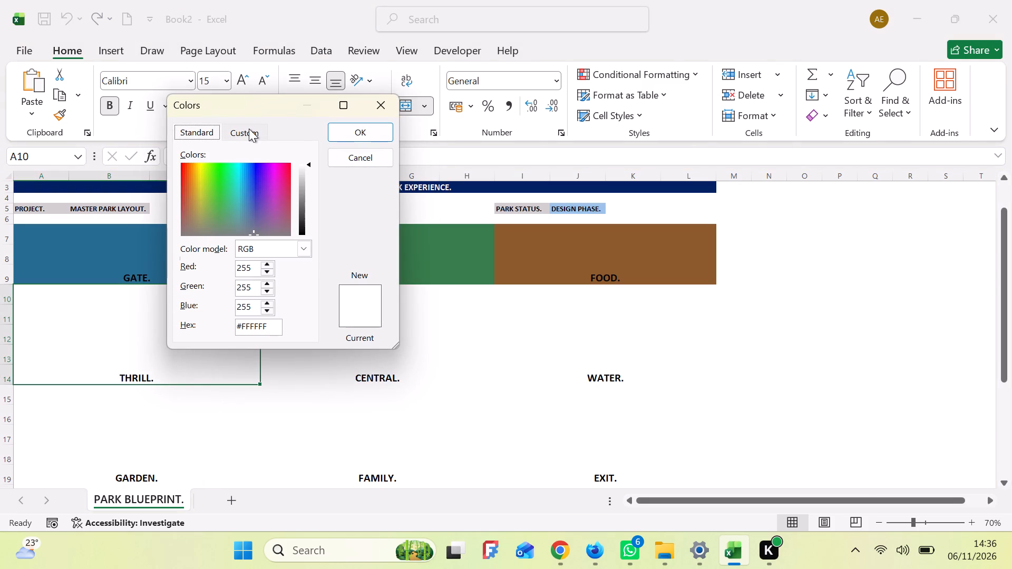
click(251, 267)
key(BackSpace)
key(BackSpace)
key(BackSpace)
key(BackSpace)
key(BackSpace)
key(BackSpace)
key(BackSpace)
key(BackSpace)
key(BackSpace)
key(BackSpace)
key(BackSpace)
key(BackSpace)
key(BackSpace)
key(BackSpace)
key(BackSpace)
key(BackSpace)
key(BackSpace)
key(BackSpace)
key(BackSpace)
key(BackSpace)
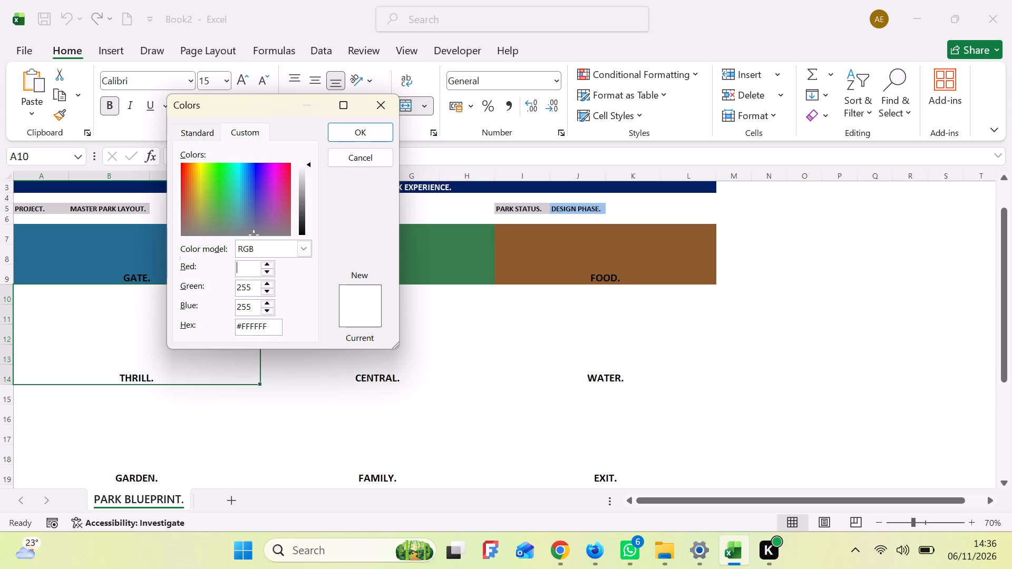
text(112)
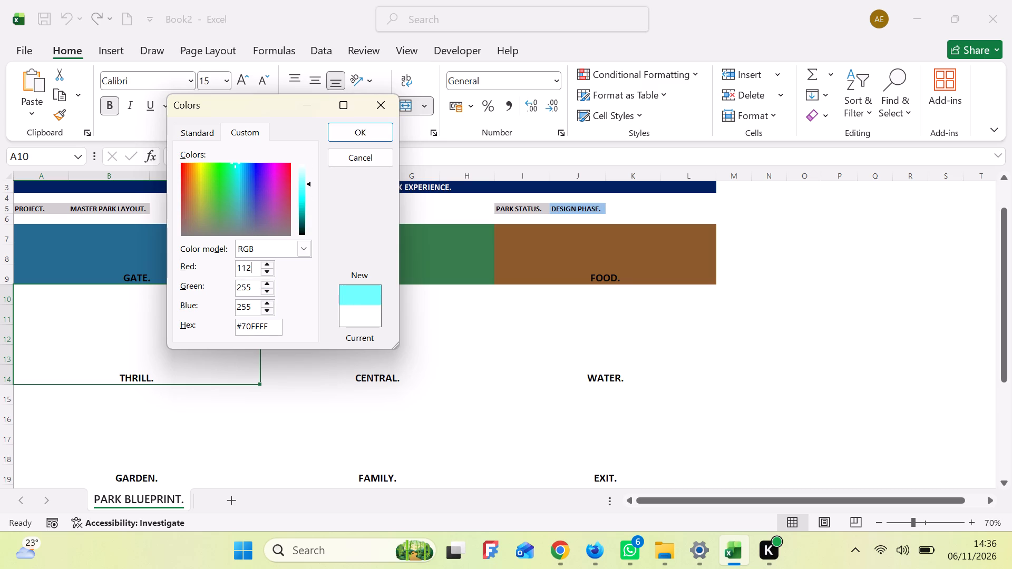
click(251, 285)
key(BackSpace)
key(BackSpace)
key(BackSpace)
key(BackSpace)
key(BackSpace)
text(72)
click(251, 302)
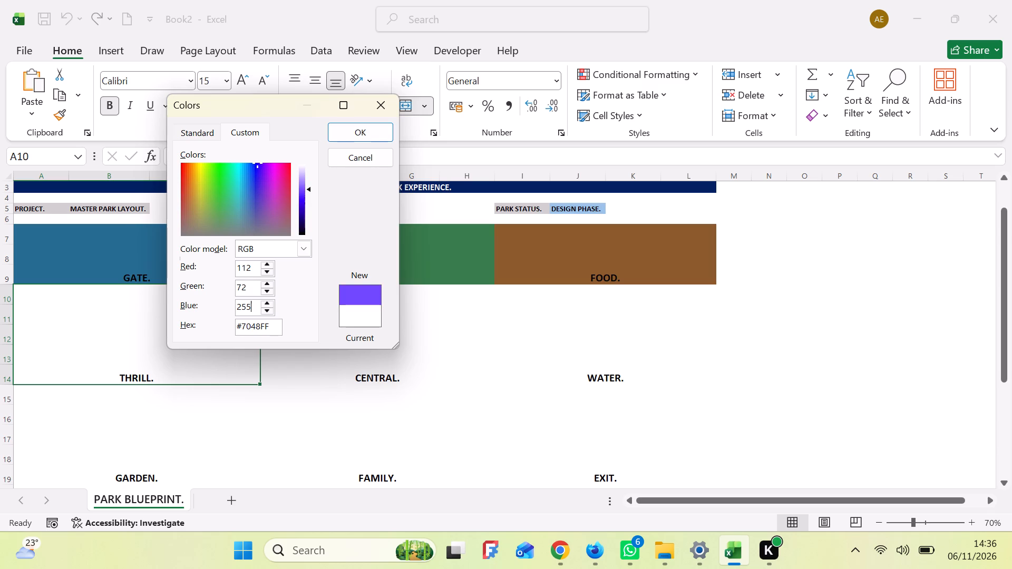
key(BackSpace)
key(BackSpace)
key(BackSpace)
key(BackSpace)
key(1)
key(5)
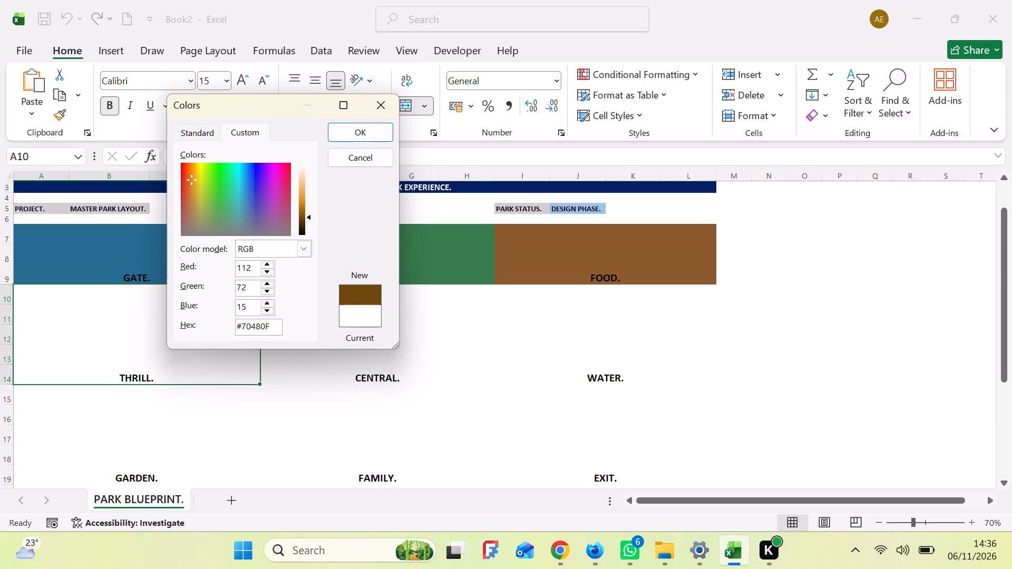
key(0)
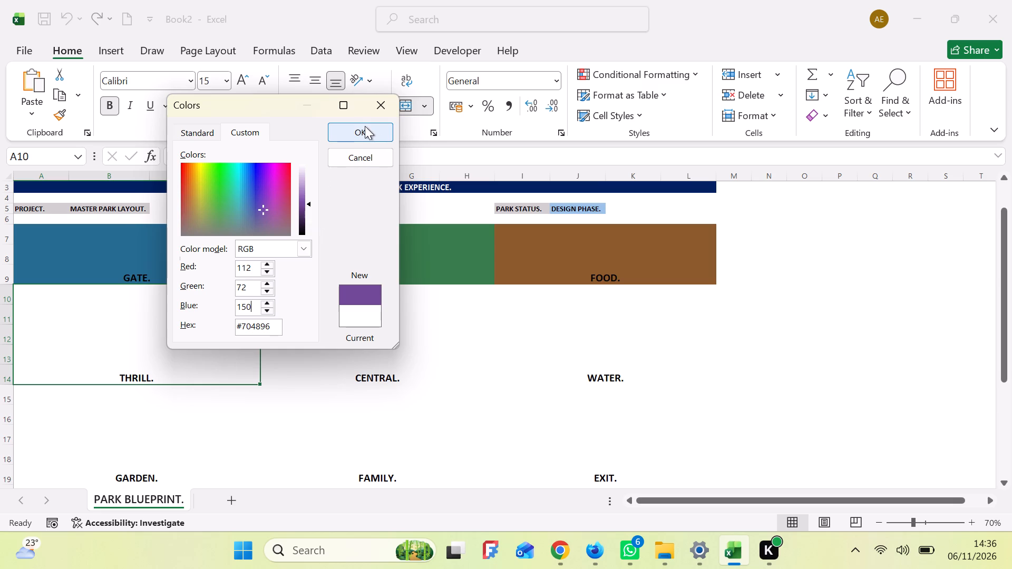
click(367, 131)
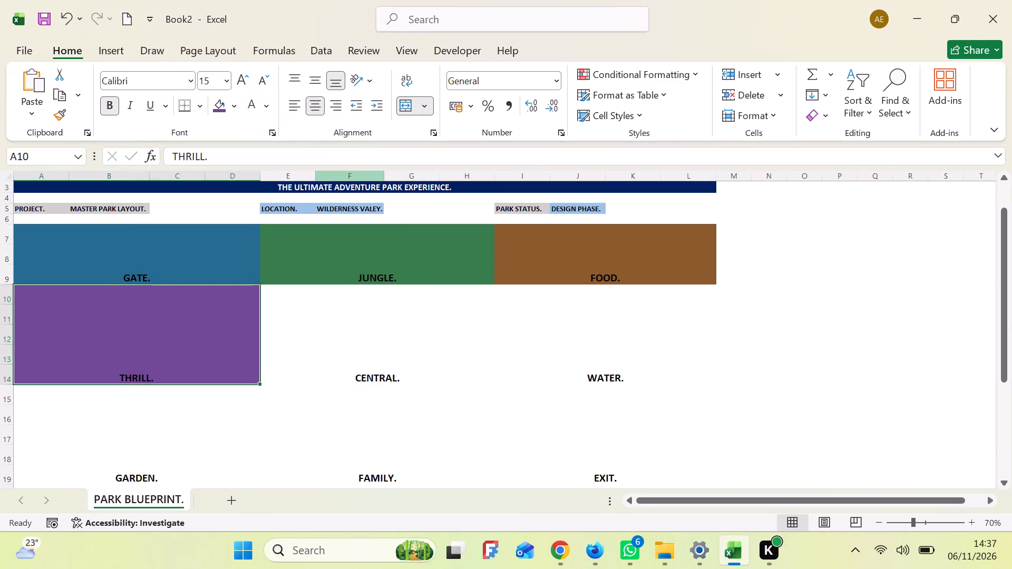
Fill the merged CENTRAL. block with a custom RGB colour of red 218, green 170, blue 65.
click(368, 366)
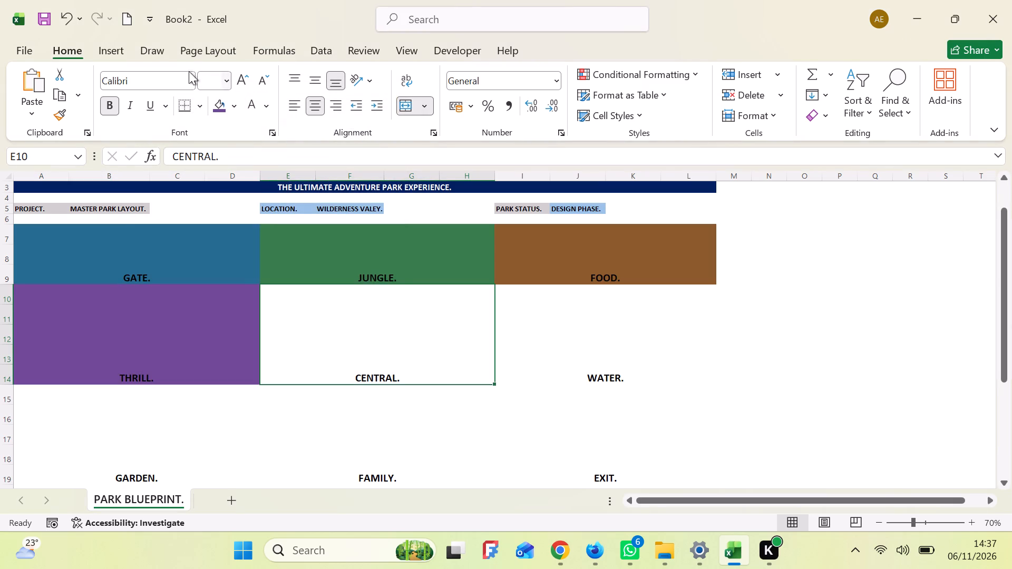
click(237, 104)
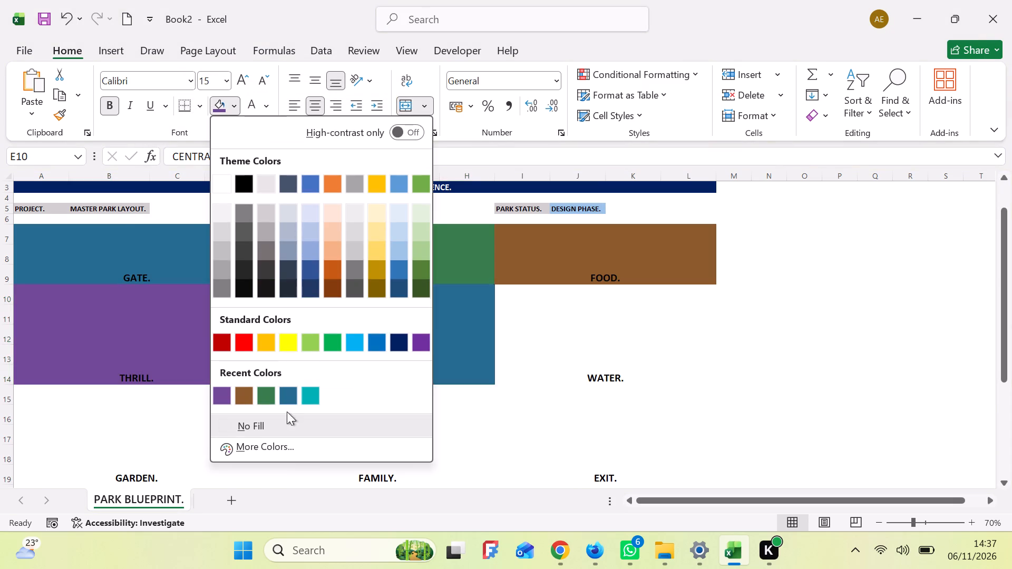
click(269, 457)
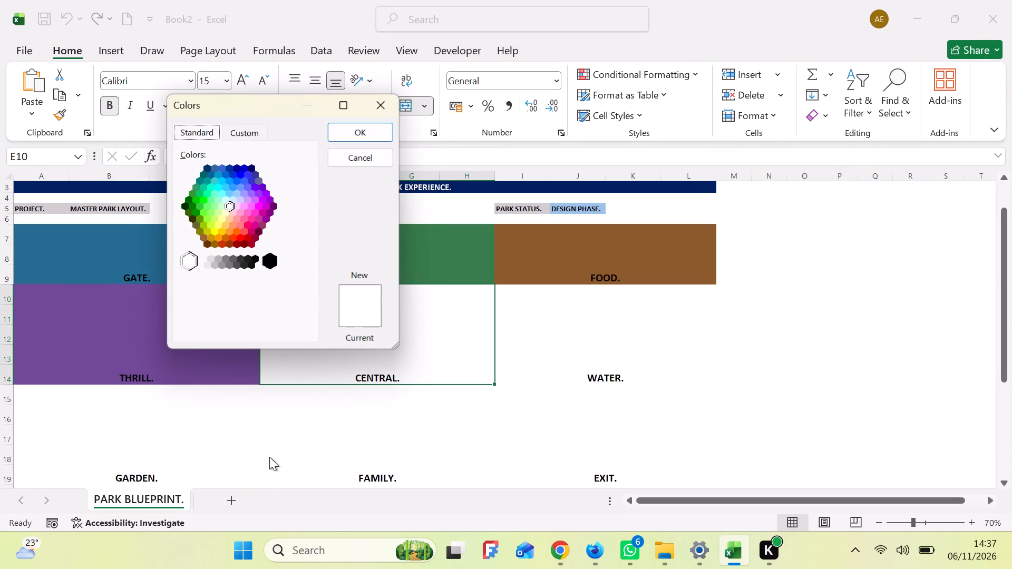
click(240, 131)
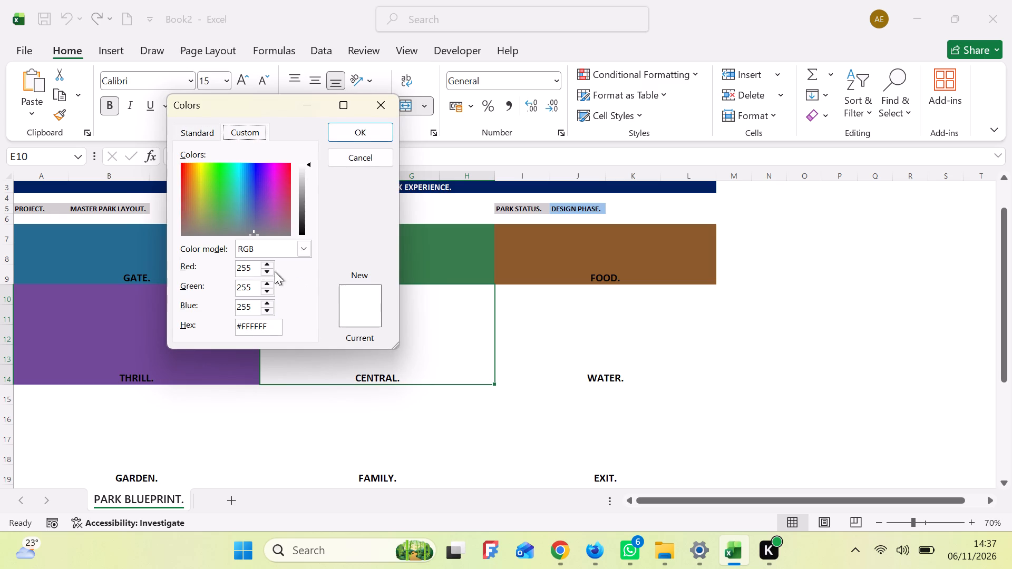
click(254, 267)
key(BackSpace)
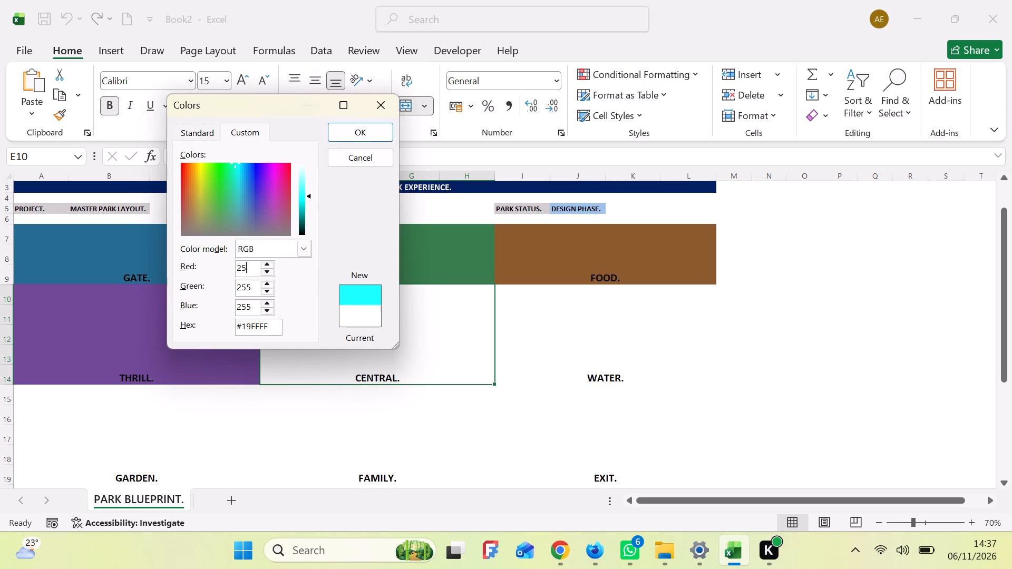
key(BackSpace)
key(BackSpace)
key(BackSpace)
text(218)
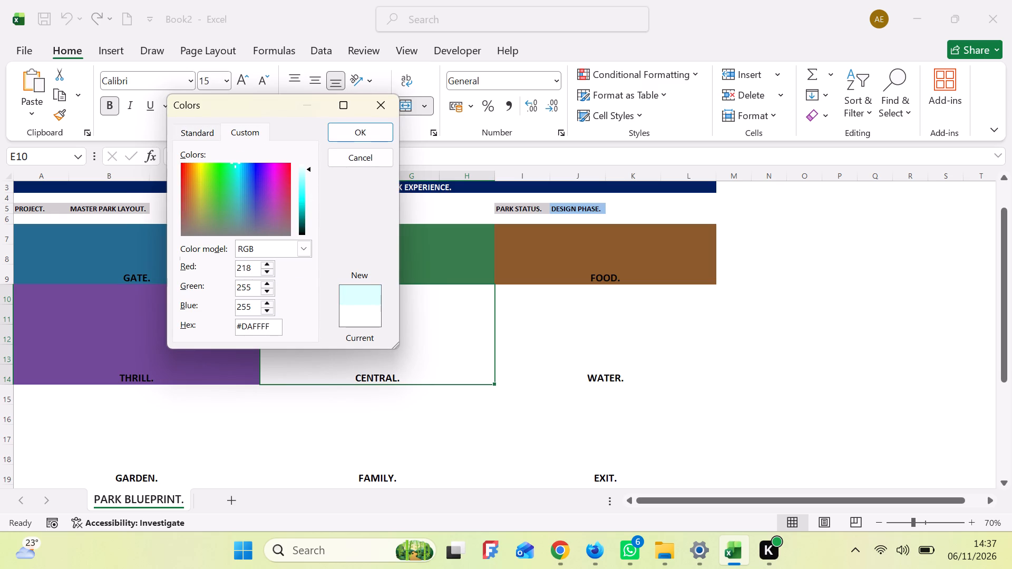
click(257, 286)
key(BackSpace)
key(BackSpace)
key(BackSpace)
key(BackSpace)
key(BackSpace)
key(BackSpace)
key(BackSpace)
key(BackSpace)
key(BackSpace)
key(BackSpace)
key(BackSpace)
key(BackSpace)
key(BackSpace)
text(17)
key(0)
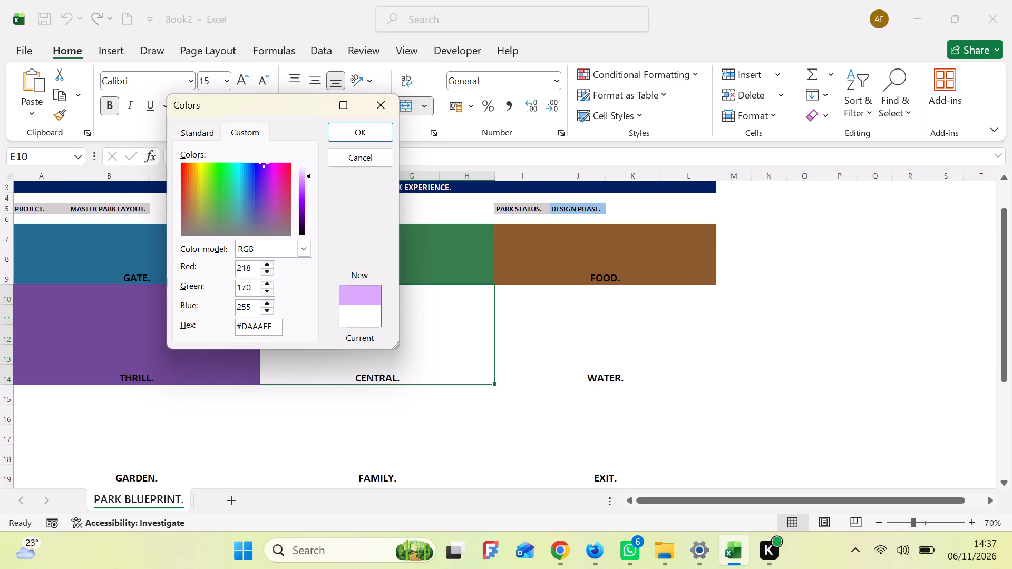
click(254, 309)
key(BackSpace)
key(BackSpace)
key(BackSpace)
key(BackSpace)
key(BackSpace)
key(BackSpace)
key(BackSpace)
key(BackSpace)
key(BackSpace)
key(BackSpace)
key(BackSpace)
key(BackSpace)
key(BackSpace)
key(BackSpace)
key(BackSpace)
key(BackSpace)
key(BackSpace)
text(65)
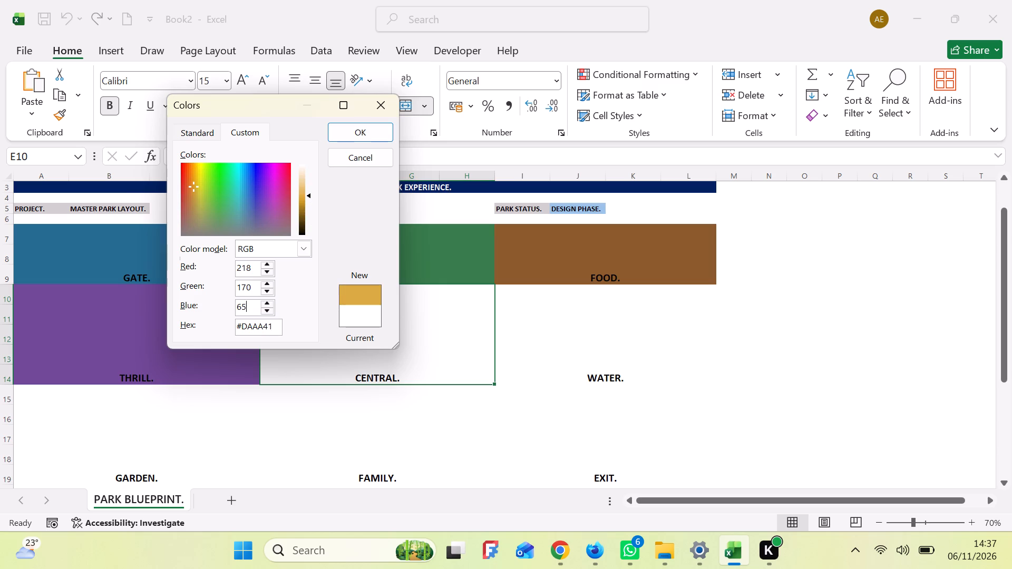
click(355, 132)
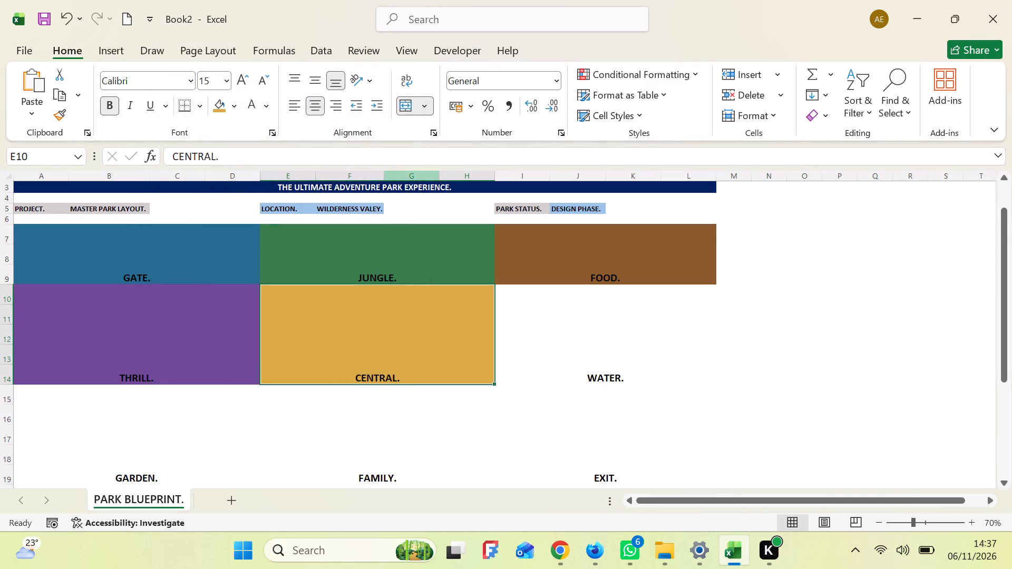
Fill the merged WATER. block with a custom RGB colour of red 0, green 176, blue 180.
click(610, 332)
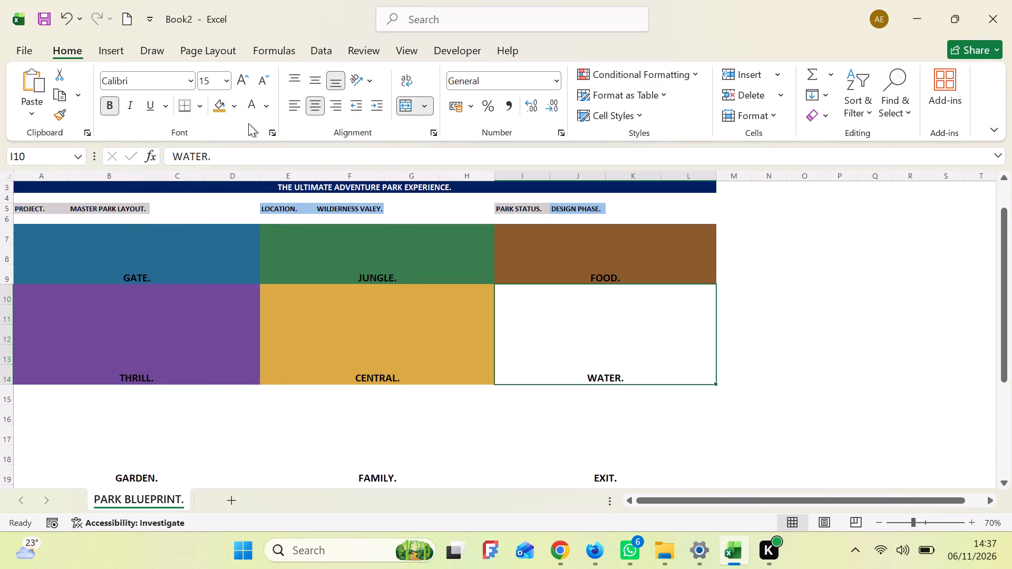
click(238, 102)
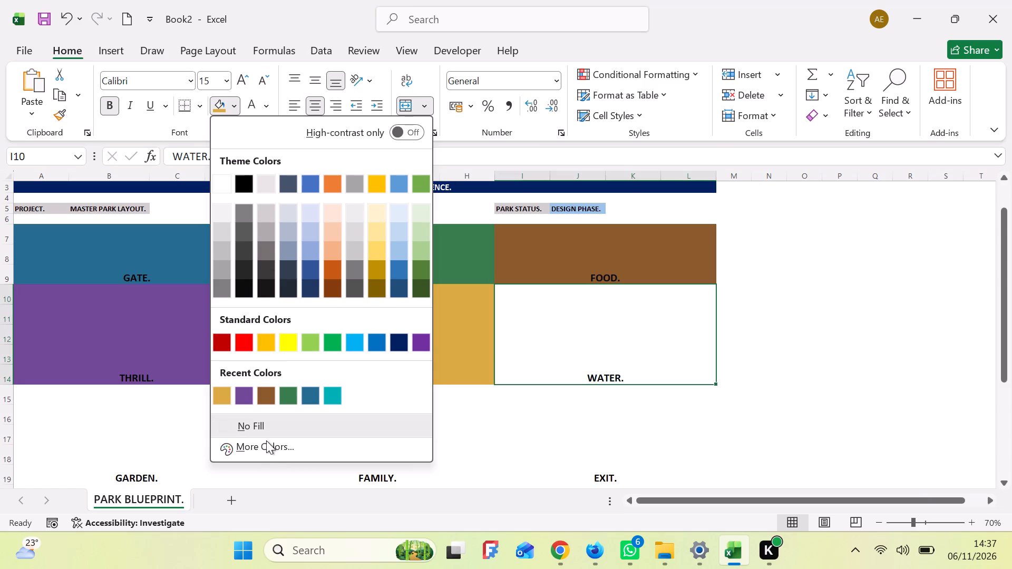
click(267, 450)
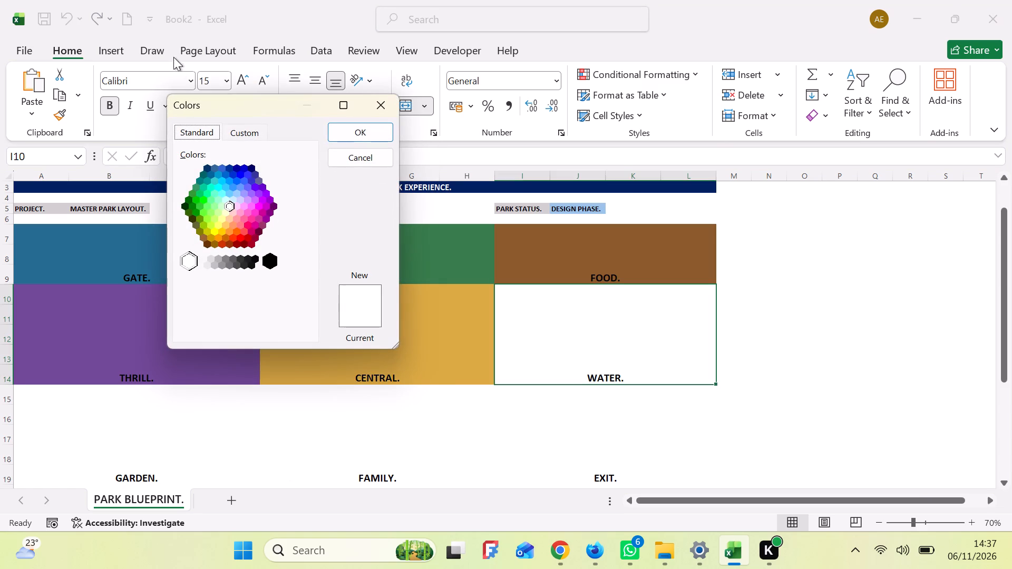
click(246, 130)
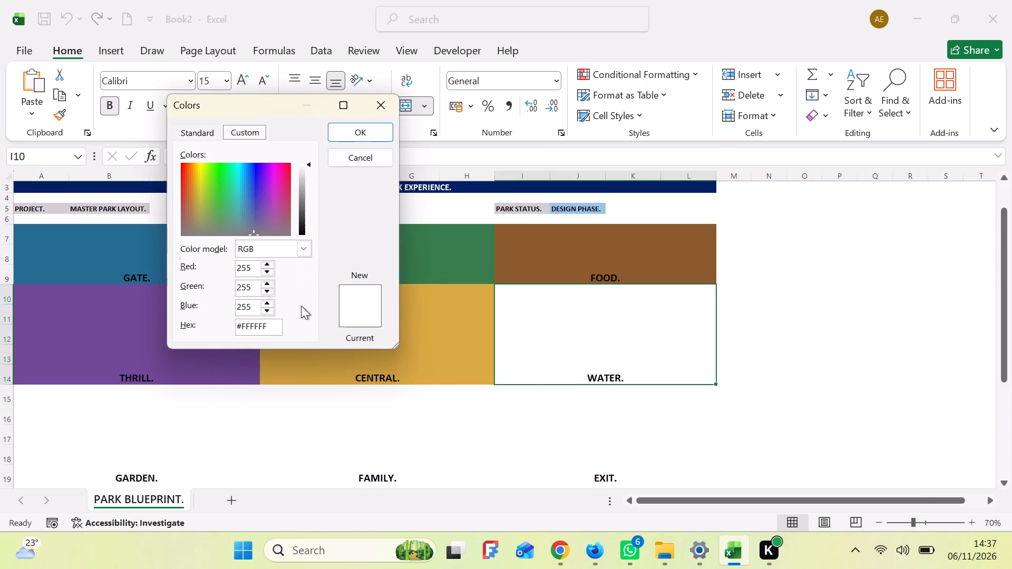
click(256, 263)
key(BackSpace)
key(BackSpace)
key(BackSpace)
key(BackSpace)
key(BackSpace)
key(BackSpace)
key(0)
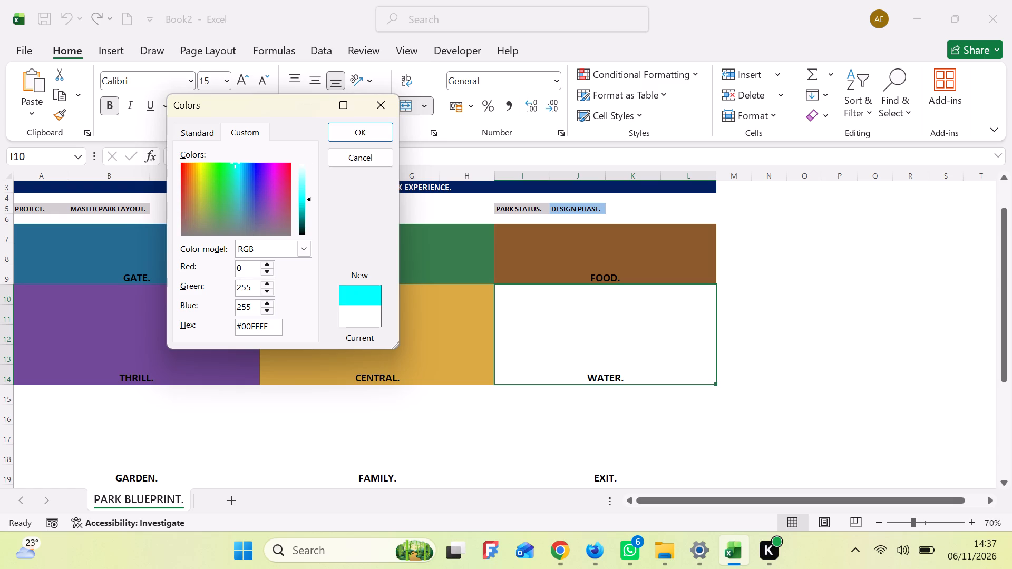
click(254, 290)
key(BackSpace)
key(BackSpace)
key(BackSpace)
text(176)
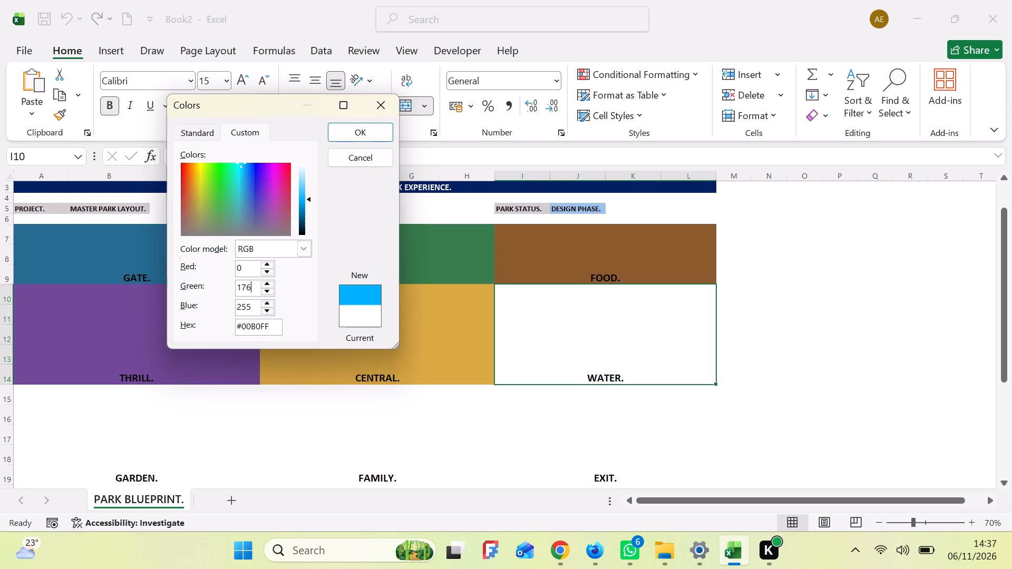
click(255, 311)
key(BackSpace)
key(BackSpace)
key(BackSpace)
key(BackSpace)
key(BackSpace)
key(BackSpace)
key(BackSpace)
key(BackSpace)
key(BackSpace)
key(BackSpace)
key(BackSpace)
key(BackSpace)
key(BackSpace)
key(BackSpace)
key(BackSpace)
key(BackSpace)
key(BackSpace)
key(BackSpace)
key(BackSpace)
text(180)
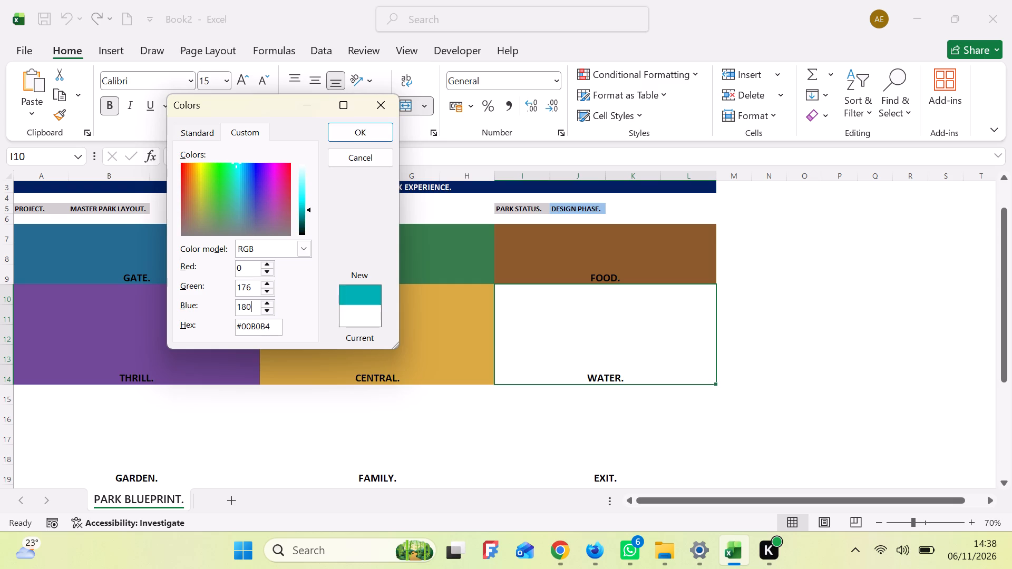
click(377, 134)
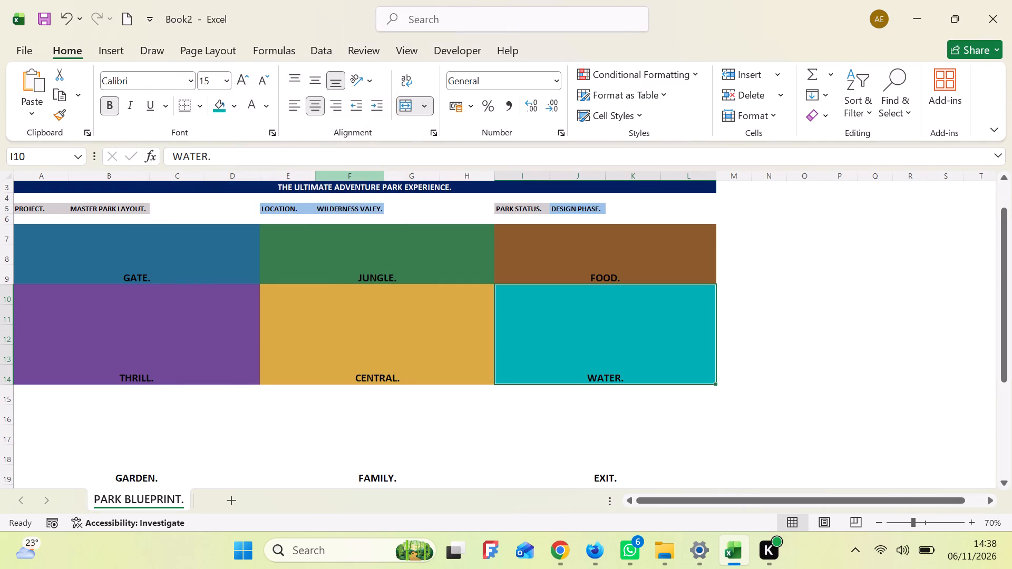
Fill the merged GARDEN. block with a custom RGB colour of red 0, green 100, blue 0.
click(162, 422)
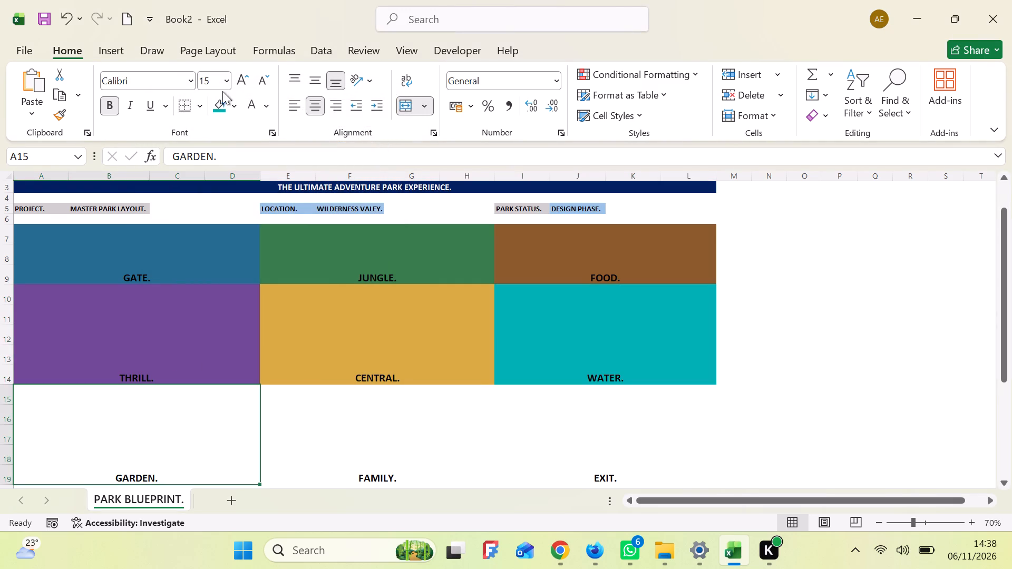
click(235, 103)
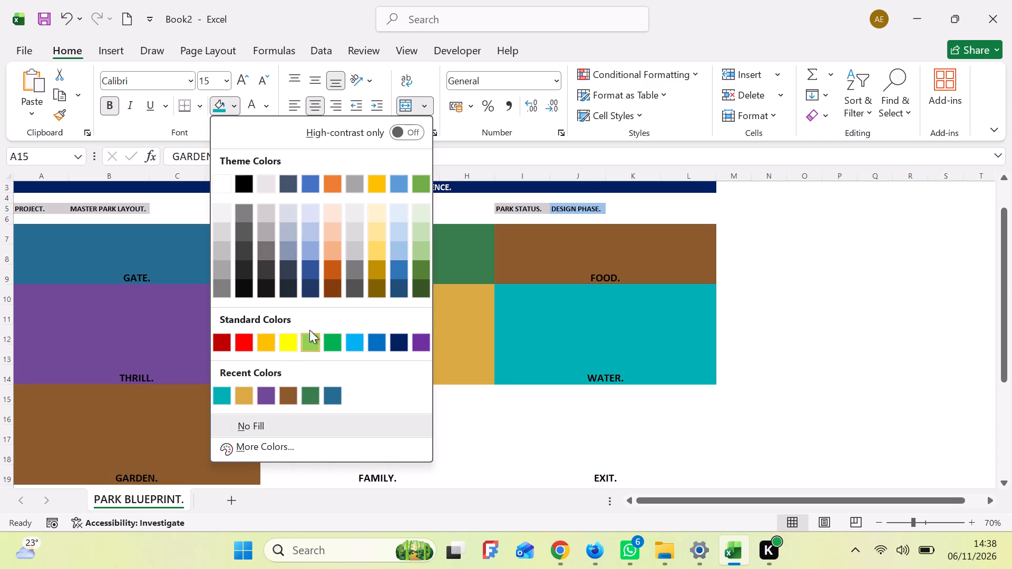
click(288, 453)
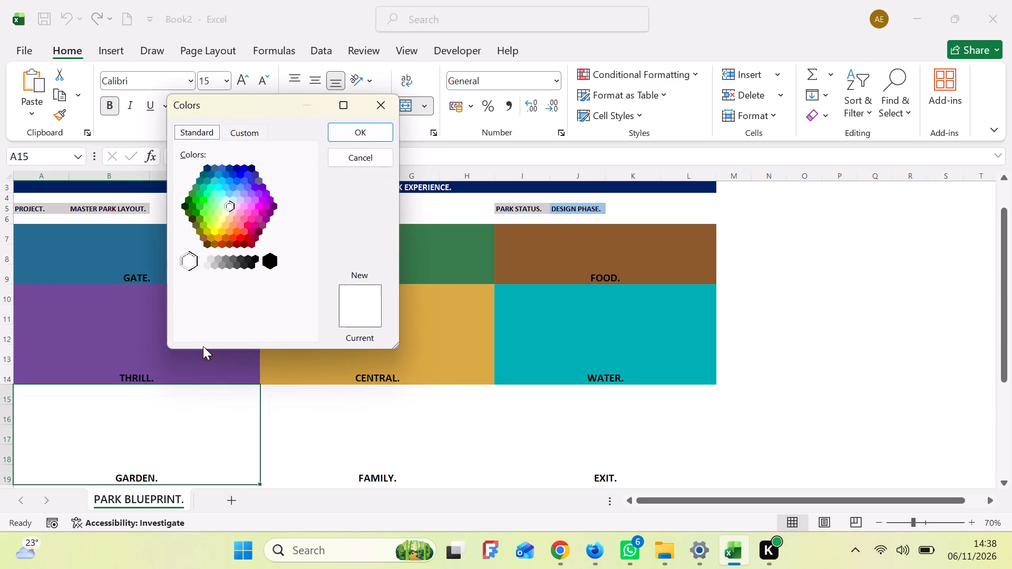
click(250, 132)
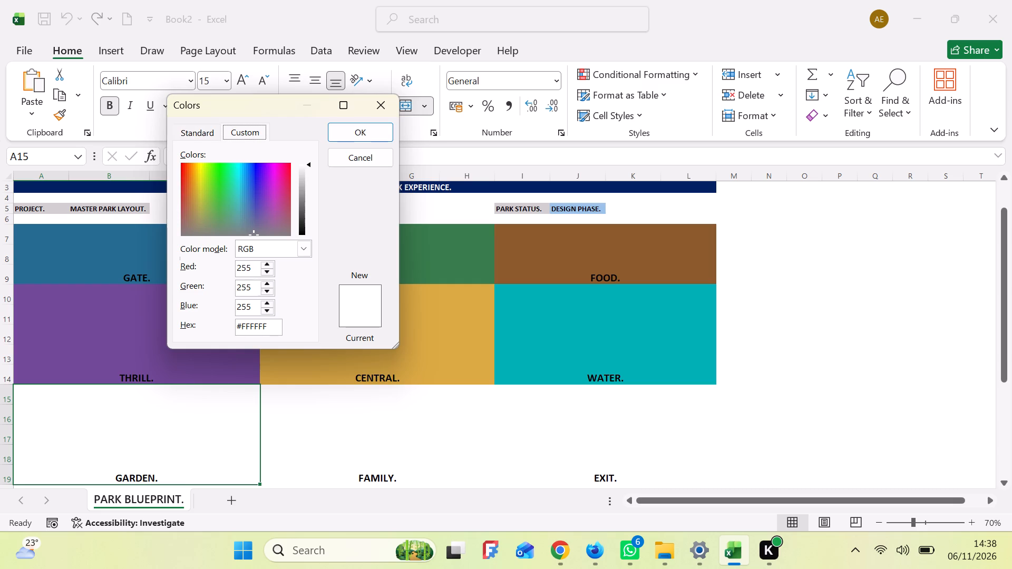
click(258, 273)
key(BackSpace)
key(BackSpace)
key(BackSpace)
key(BackSpace)
key(BackSpace)
key(BackSpace)
key(BackSpace)
key(BackSpace)
key(BackSpace)
key(BackSpace)
key(BackSpace)
key(BackSpace)
key(BackSpace)
key(BackSpace)
key(BackSpace)
key(BackSpace)
key(BackSpace)
key(BackSpace)
key(BackSpace)
key(0)
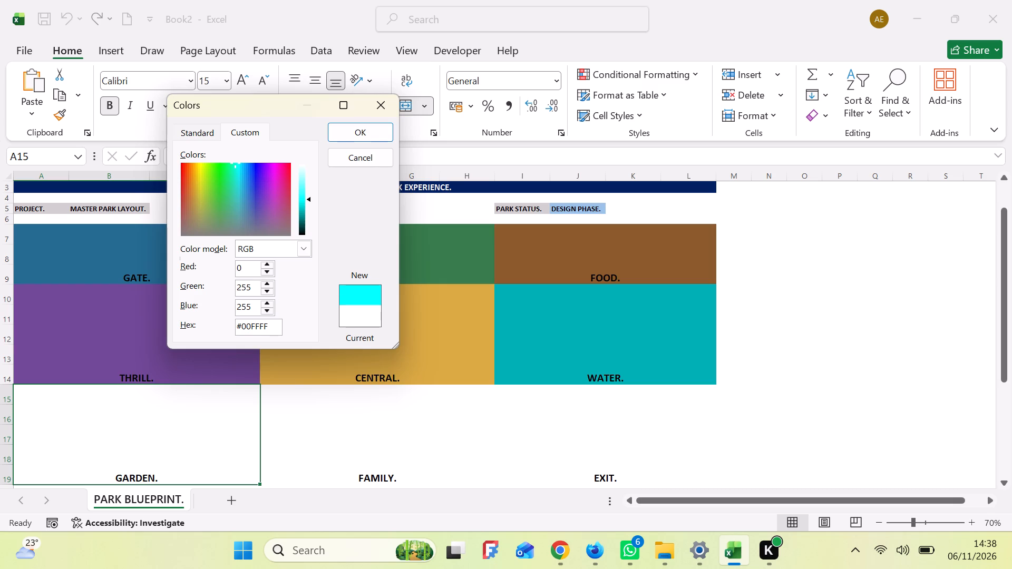
click(255, 287)
key(BackSpace)
key(BackSpace)
key(BackSpace)
key(BackSpace)
key(BackSpace)
key(BackSpace)
key(BackSpace)
key(BackSpace)
key(BackSpace)
key(BackSpace)
key(BackSpace)
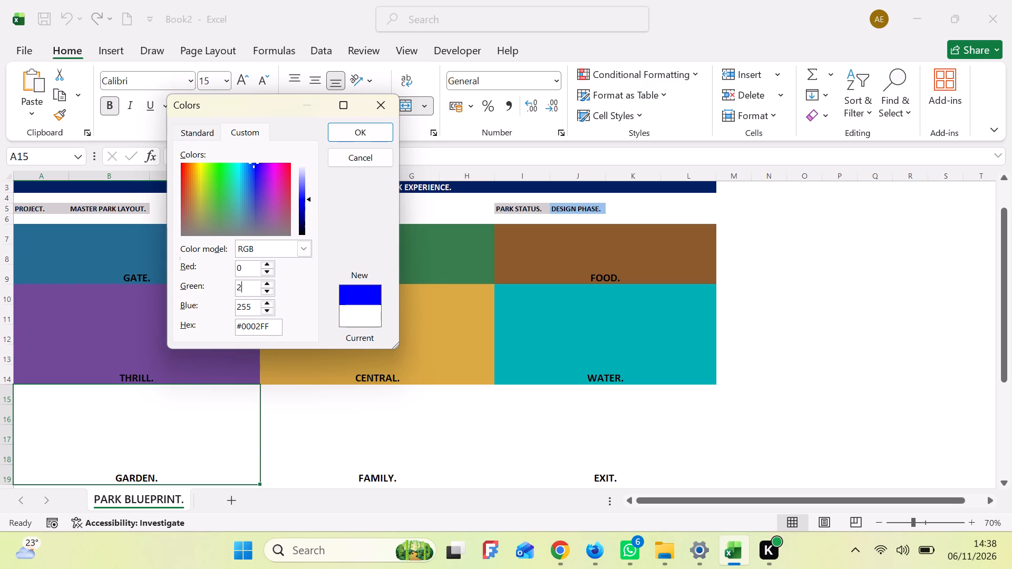
key(1)
text(00)
click(257, 306)
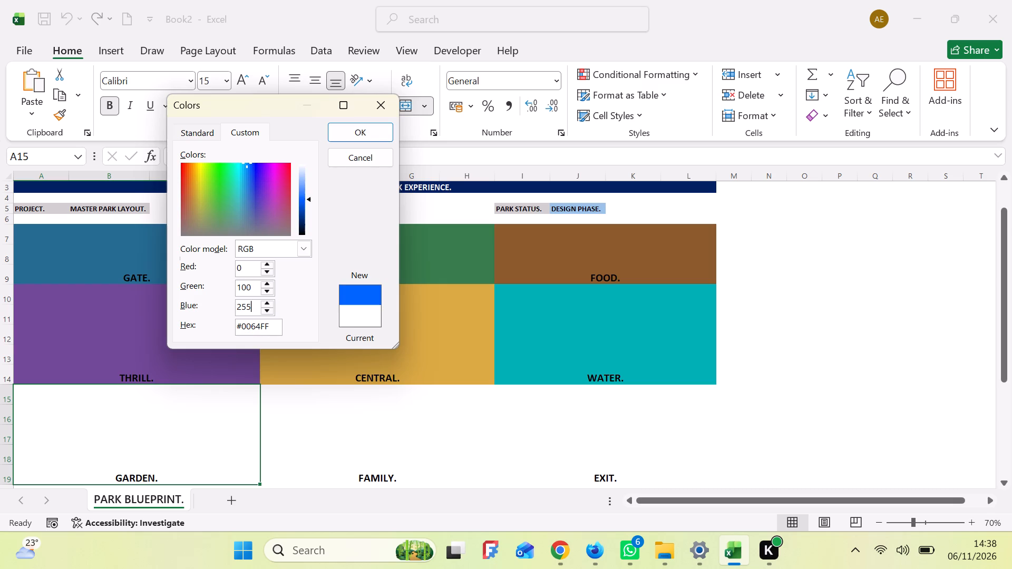
key(BackSpace)
key(BackSpace)
key(BackSpace)
key(BackSpace)
key(BackSpace)
key(BackSpace)
key(BackSpace)
key(BackSpace)
key(BackSpace)
key(BackSpace)
key(BackSpace)
key(BackSpace)
key(BackSpace)
key(BackSpace)
key(0)
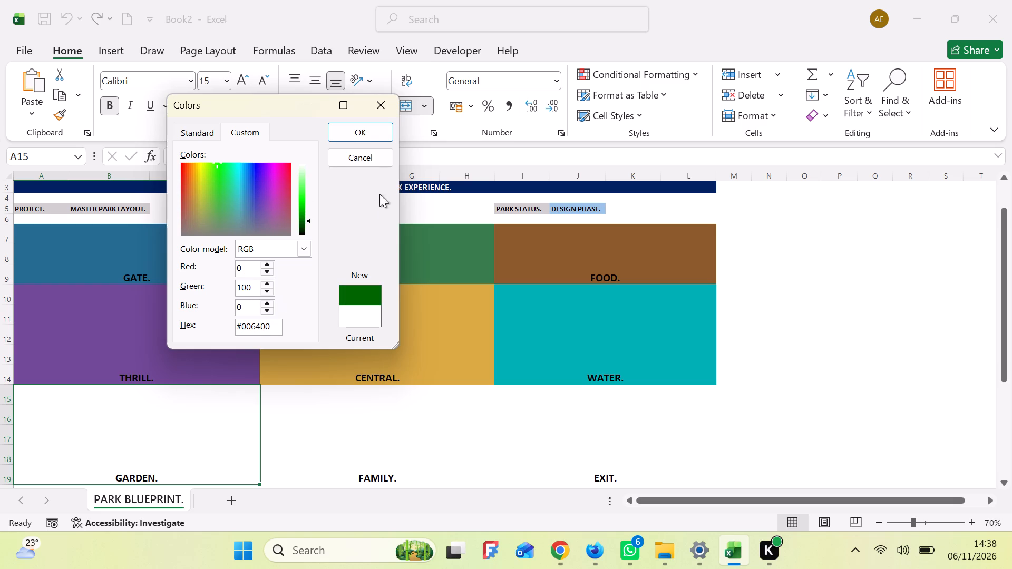
click(366, 135)
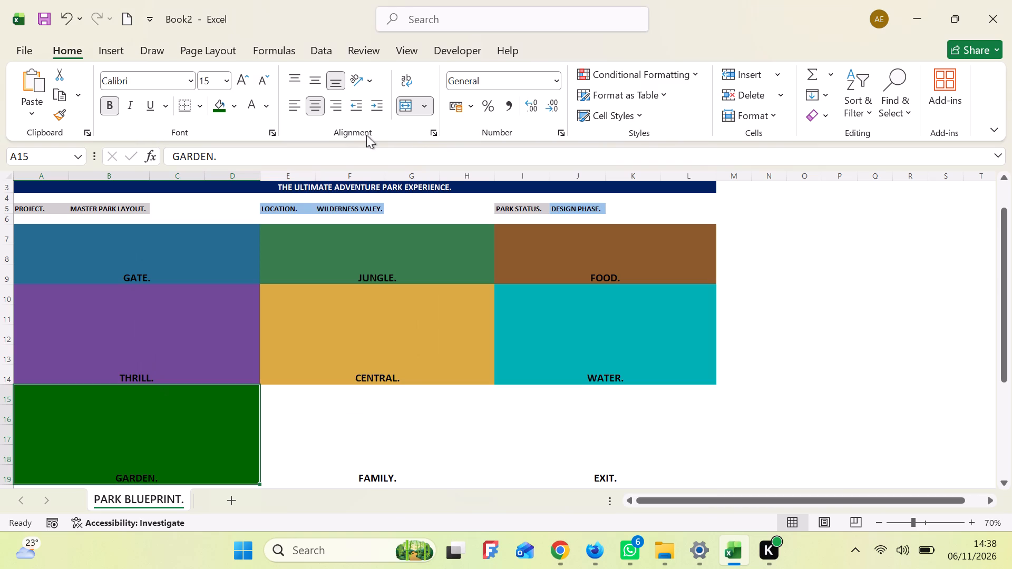
Fill the merged FAMILY. block with a custom RGB colour of red 225, green 125, blue 45.
click(375, 443)
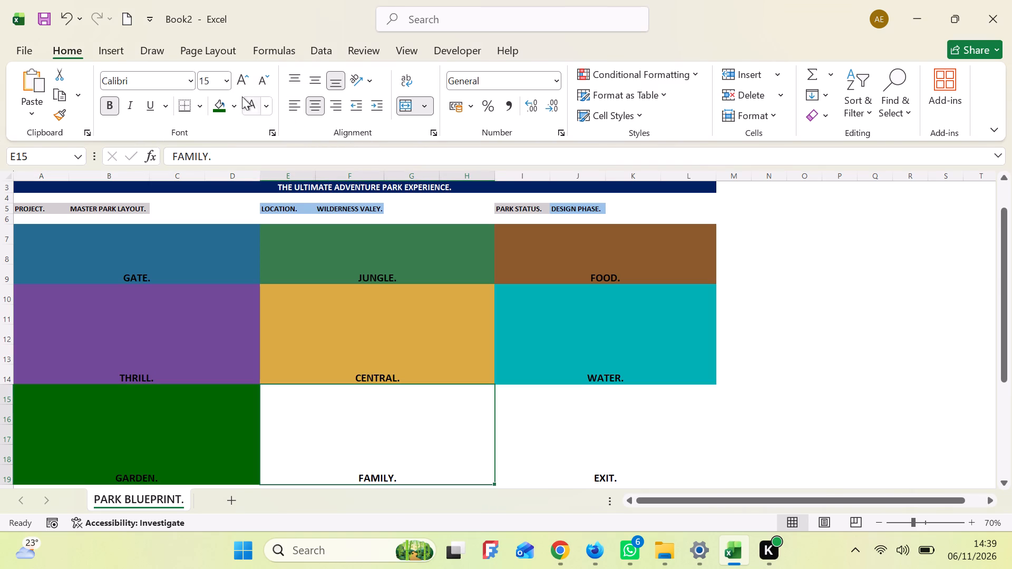
click(232, 105)
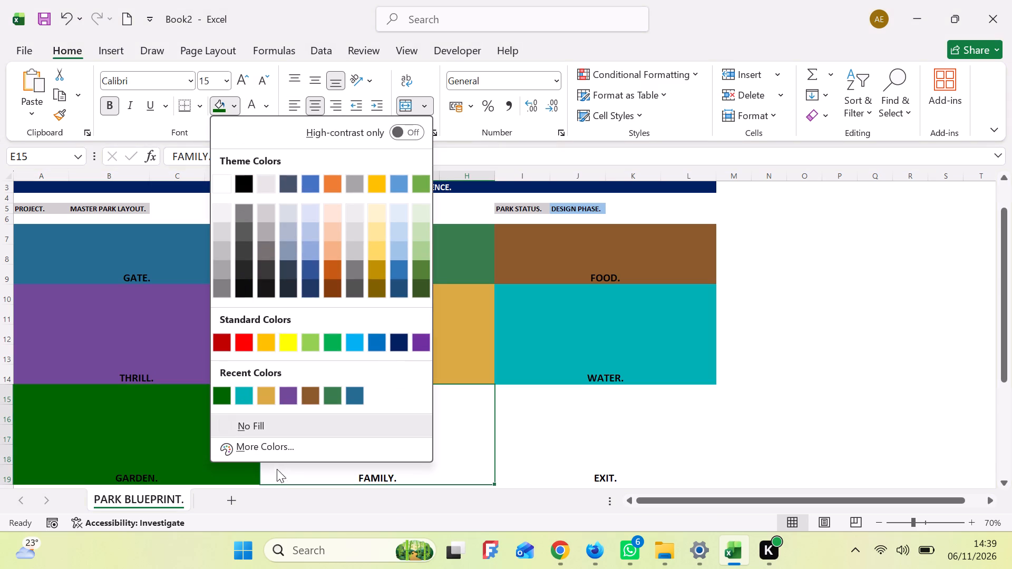
click(265, 449)
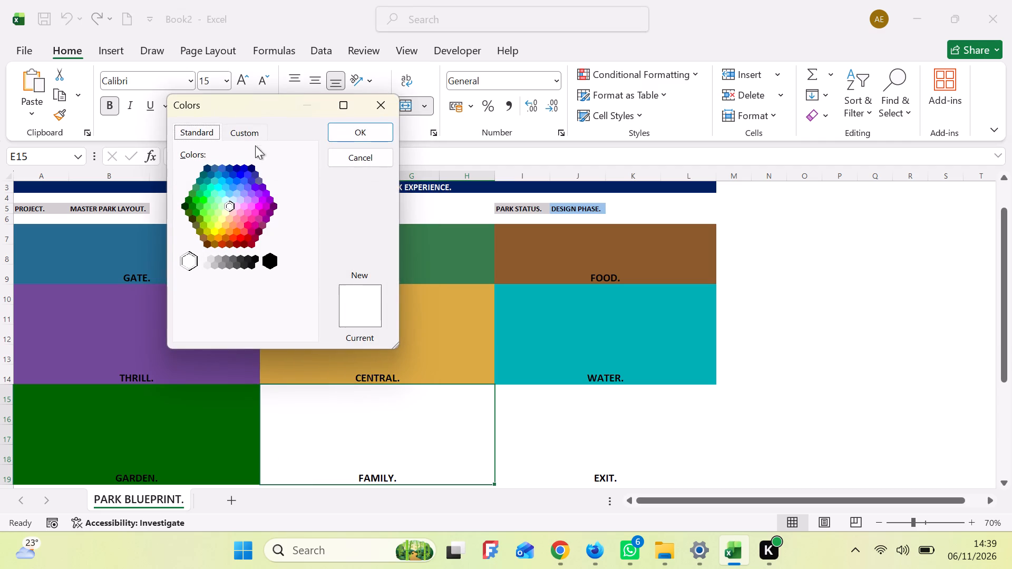
click(252, 127)
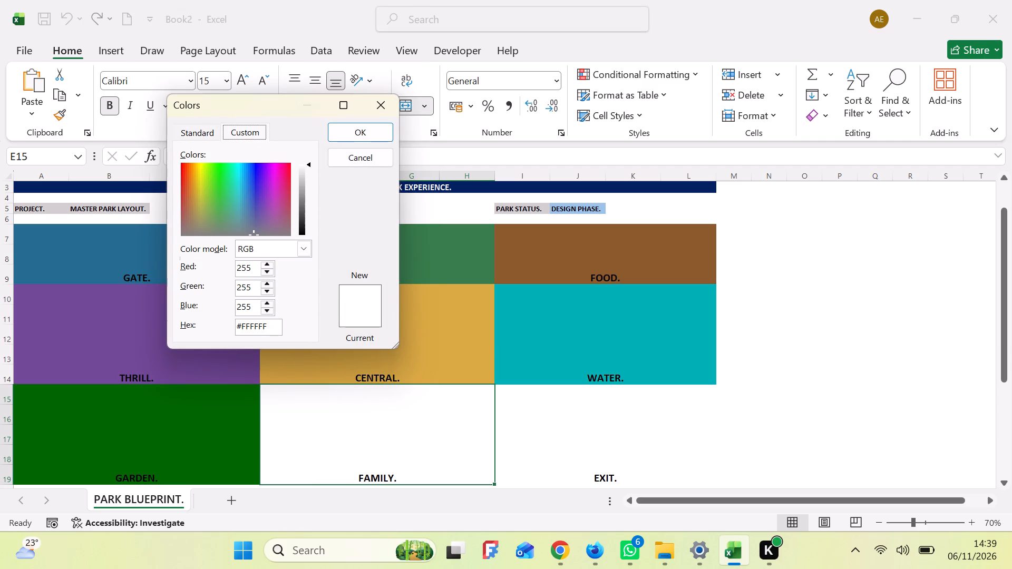
click(257, 272)
key(BackSpace)
key(BackSpace)
key(BackSpace)
key(BackSpace)
key(BackSpace)
key(BackSpace)
key(BackSpace)
key(BackSpace)
key(BackSpace)
key(BackSpace)
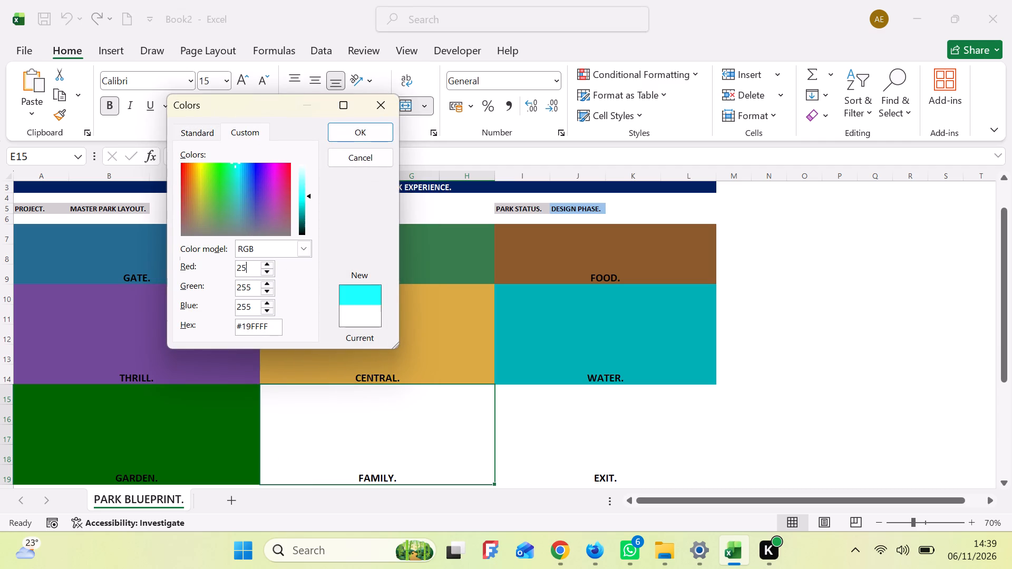
text(22)
key(5)
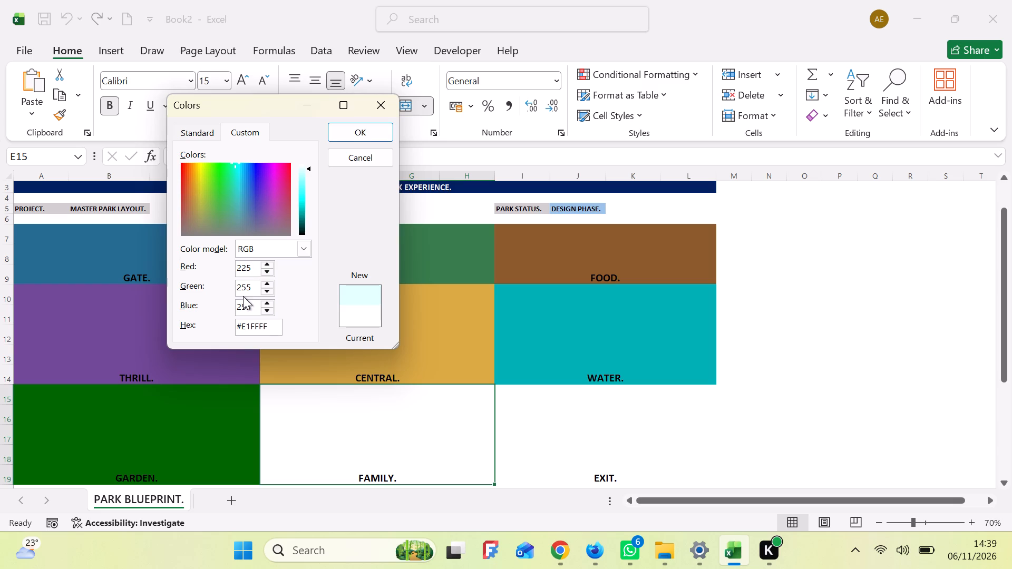
click(249, 291)
key(BackSpace)
key(BackSpace)
key(BackSpace)
key(BackSpace)
key(BackSpace)
key(BackSpace)
key(BackSpace)
key(BackSpace)
key(BackSpace)
key(BackSpace)
key(BackSpace)
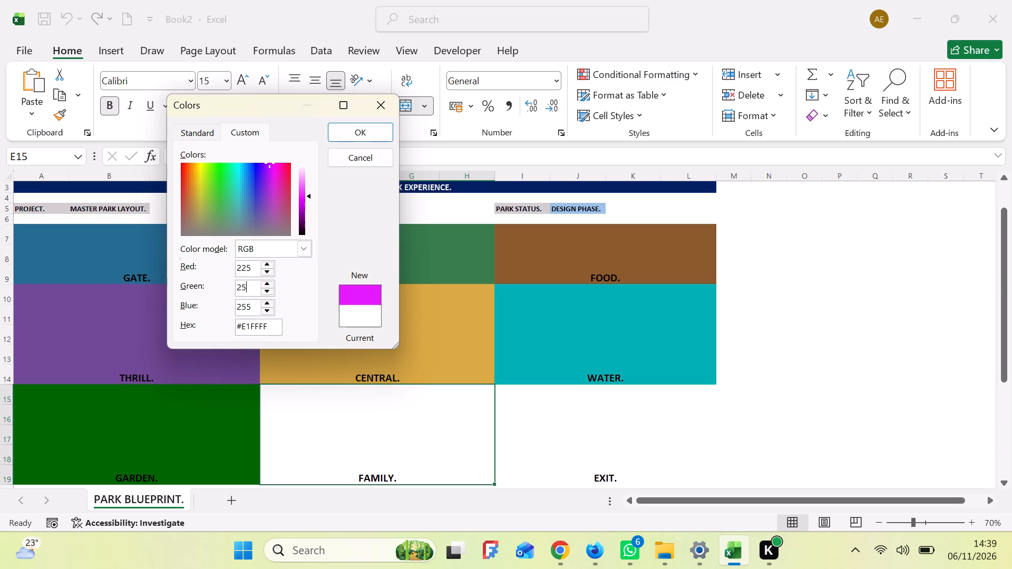
text(12)
key(5)
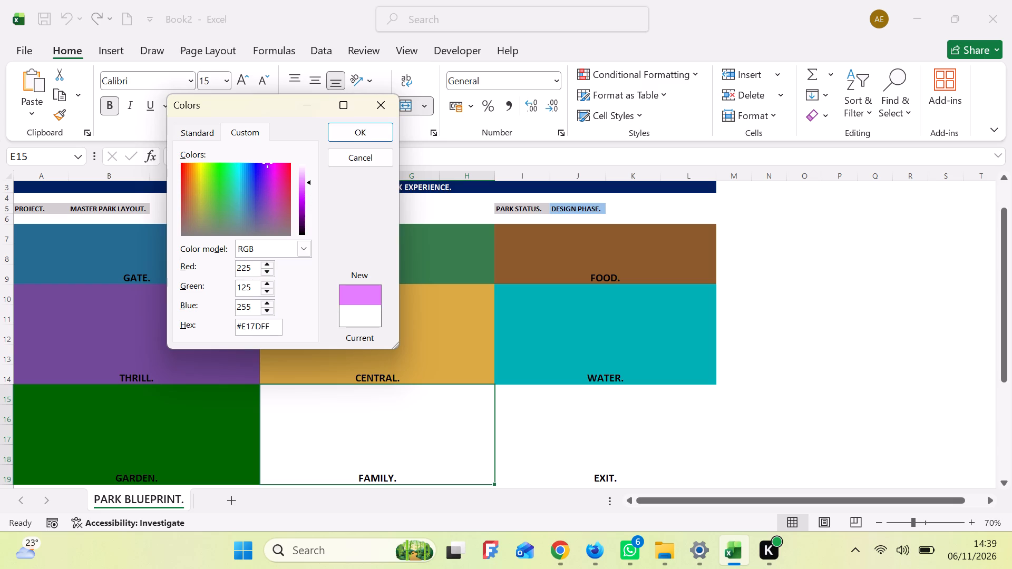
click(255, 307)
key(BackSpace)
key(BackSpace)
key(BackSpace)
key(BackSpace)
key(BackSpace)
key(BackSpace)
key(BackSpace)
key(BackSpace)
key(BackSpace)
key(BackSpace)
key(BackSpace)
key(BackSpace)
key(BackSpace)
key(BackSpace)
key(BackSpace)
key(BackSpace)
key(BackSpace)
key(BackSpace)
text(45)
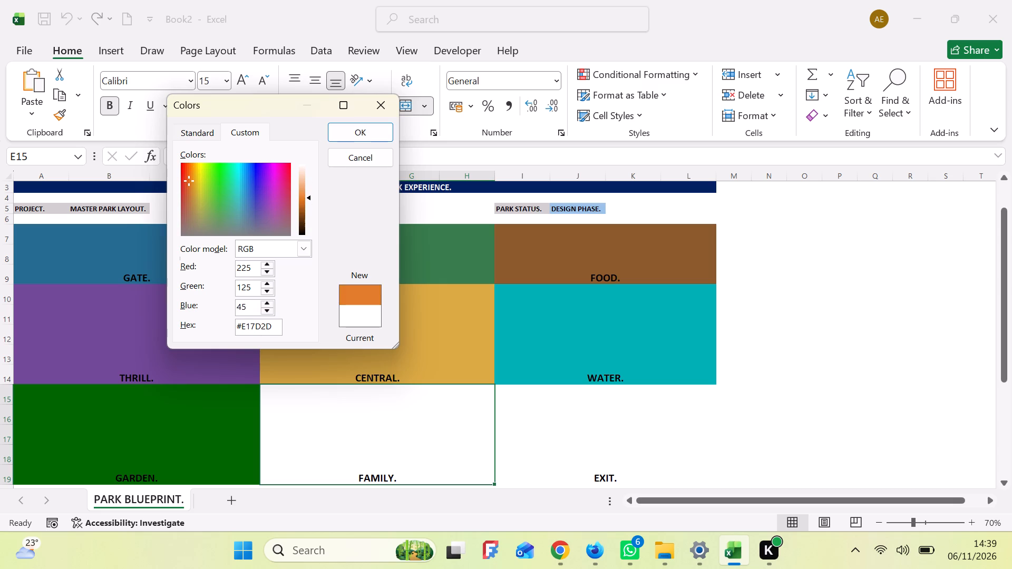
click(346, 132)
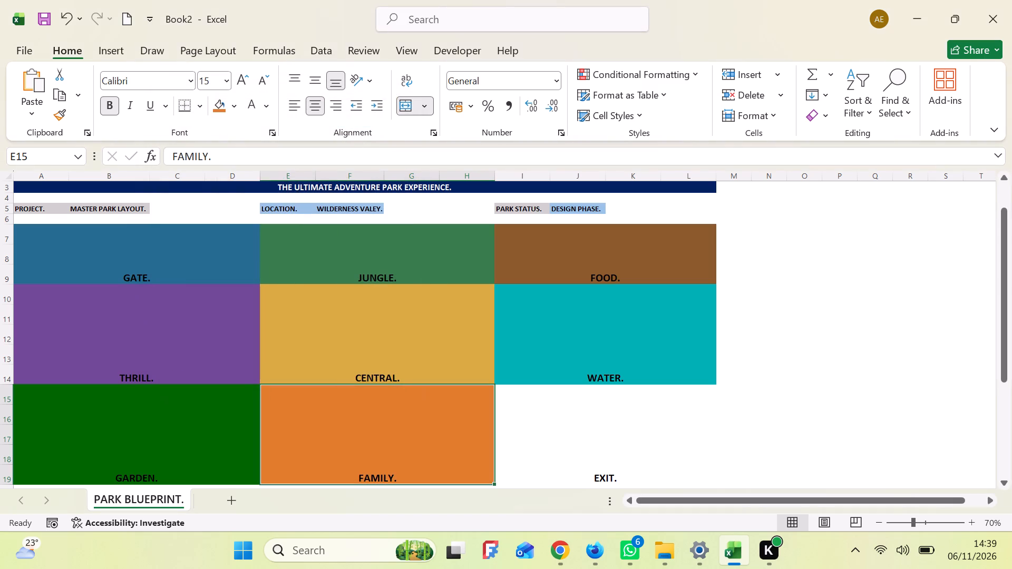
Fill the merged EXIT. block with a custom RGB colour of red 31, green 55, blue 80.
click(617, 454)
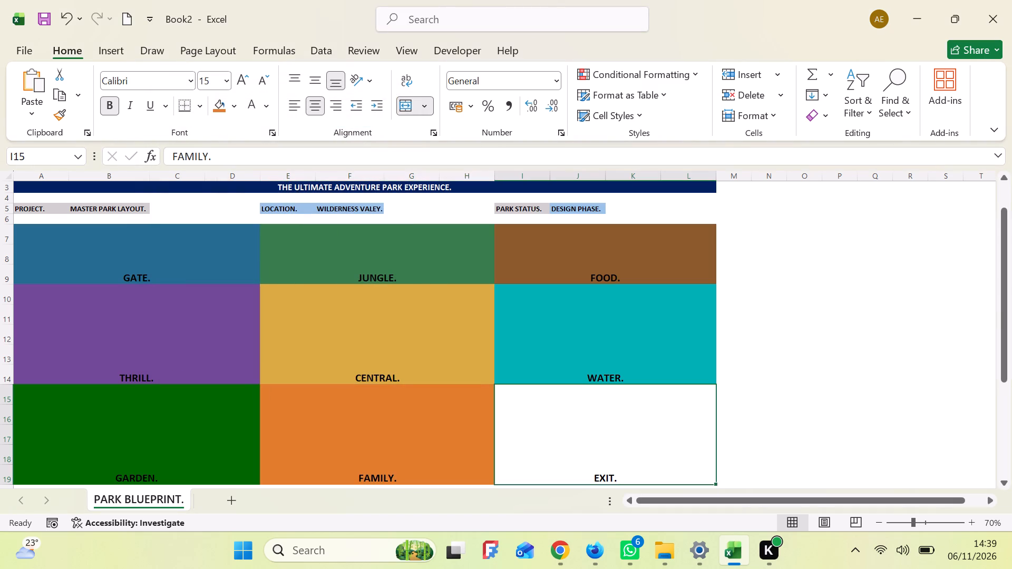
click(233, 109)
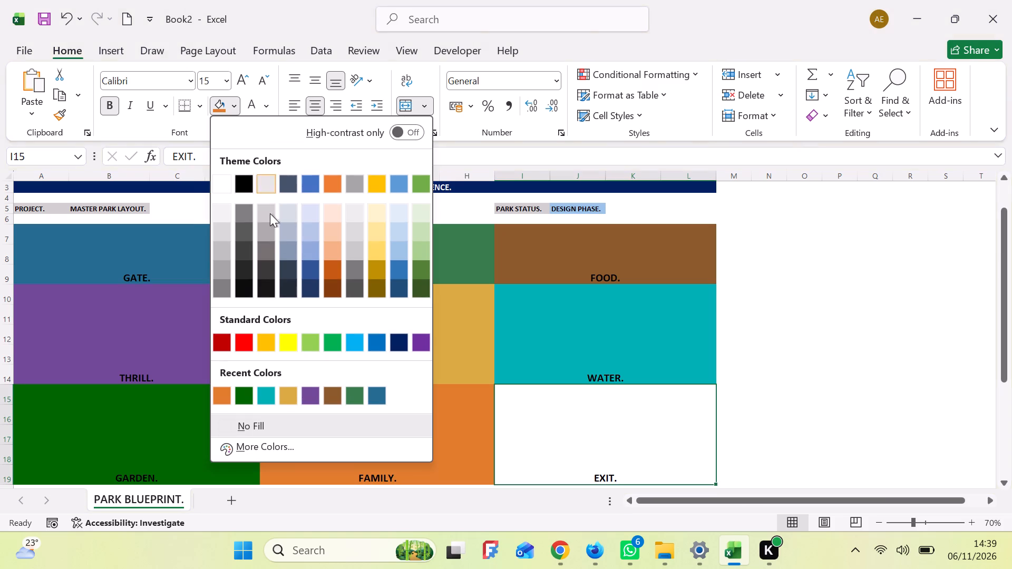
click(250, 449)
key(BackSpace)
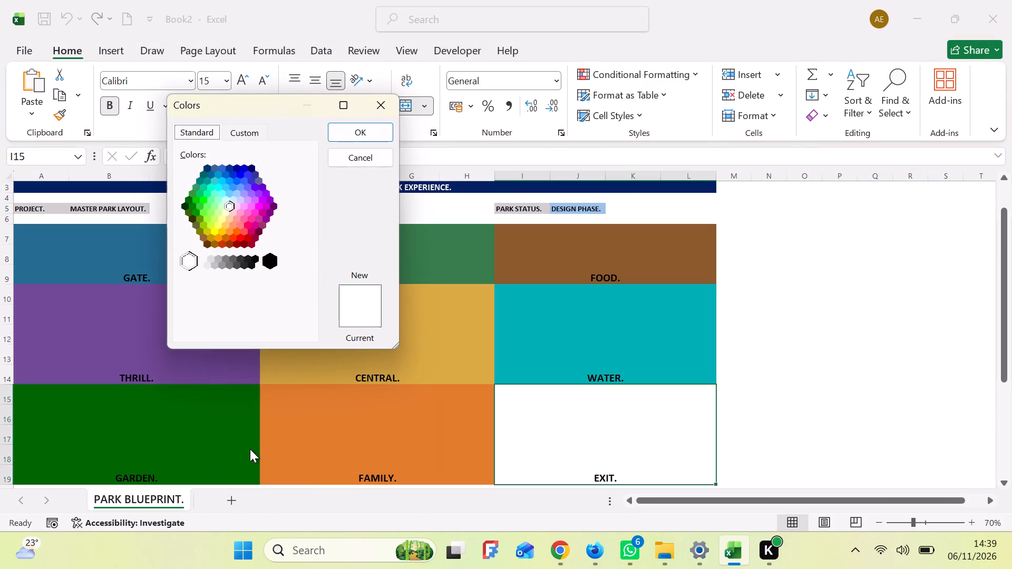
click(256, 130)
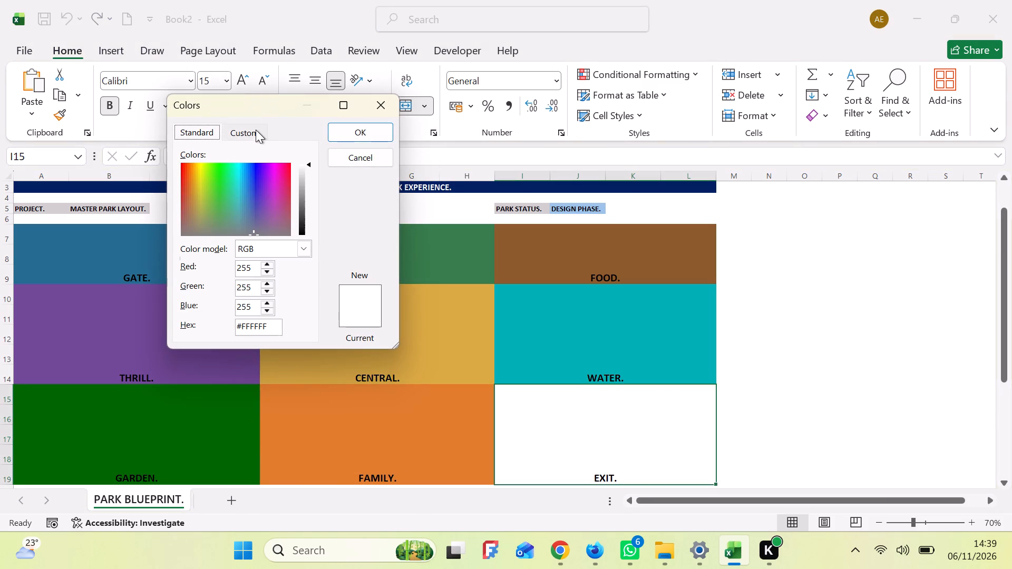
click(252, 267)
key(BackSpace)
key(BackSpace)
key(BackSpace)
key(BackSpace)
key(BackSpace)
key(BackSpace)
key(BackSpace)
key(BackSpace)
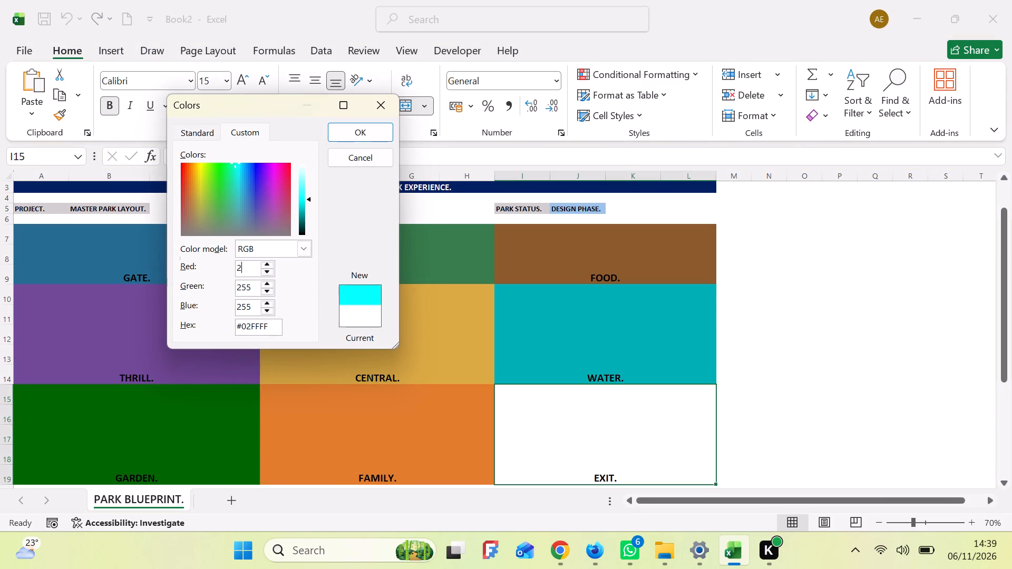
key(3)
key(1)
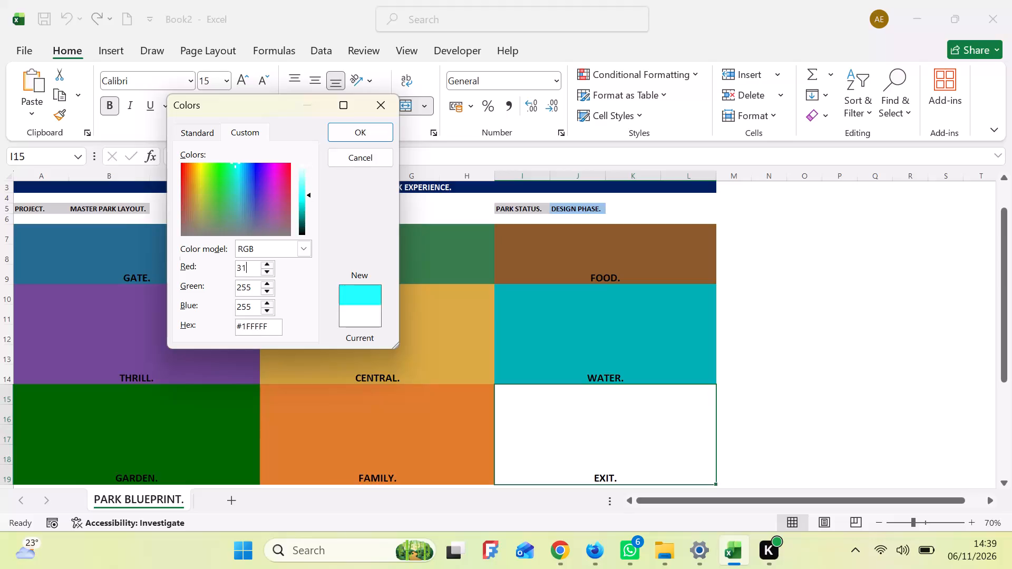
click(257, 289)
key(BackSpace)
key(BackSpace)
key(BackSpace)
key(BackSpace)
key(BackSpace)
key(BackSpace)
key(BackSpace)
key(BackSpace)
key(BackSpace)
key(BackSpace)
key(BackSpace)
key(BackSpace)
key(BackSpace)
text(55)
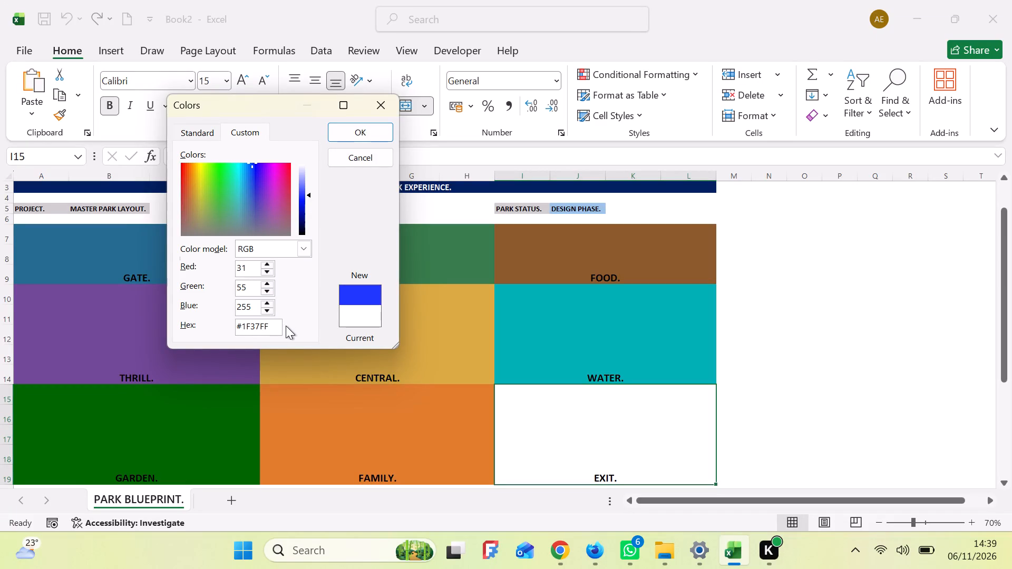
click(251, 312)
key(BackSpace)
key(BackSpace)
key(BackSpace)
key(BackSpace)
key(BackSpace)
key(BackSpace)
key(BackSpace)
key(BackSpace)
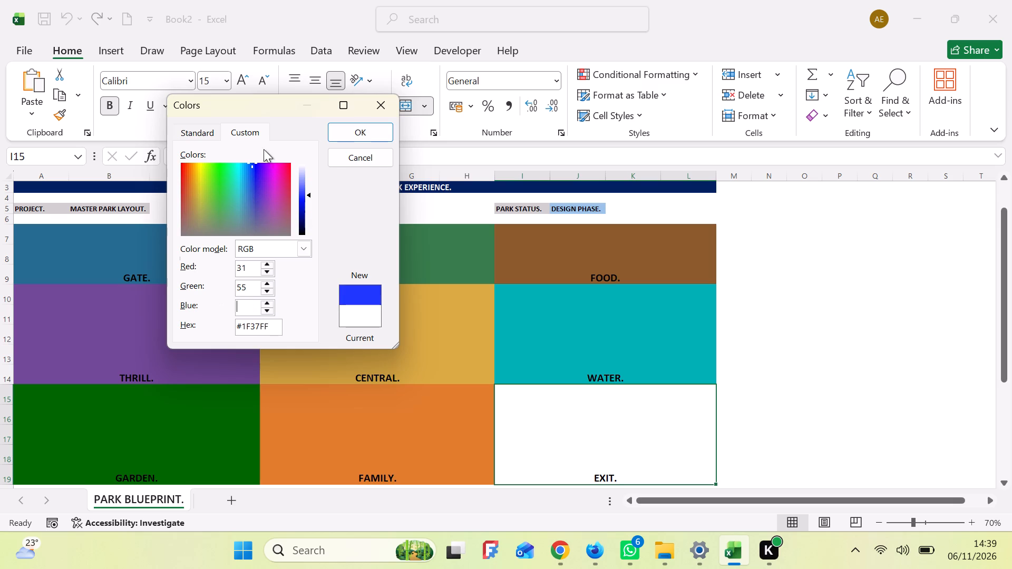
key(8)
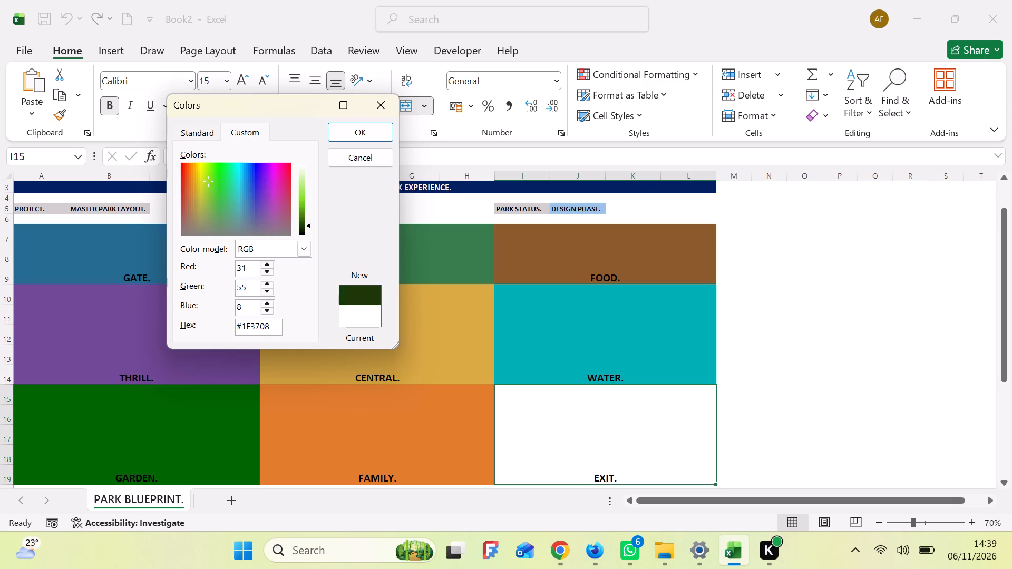
key(0)
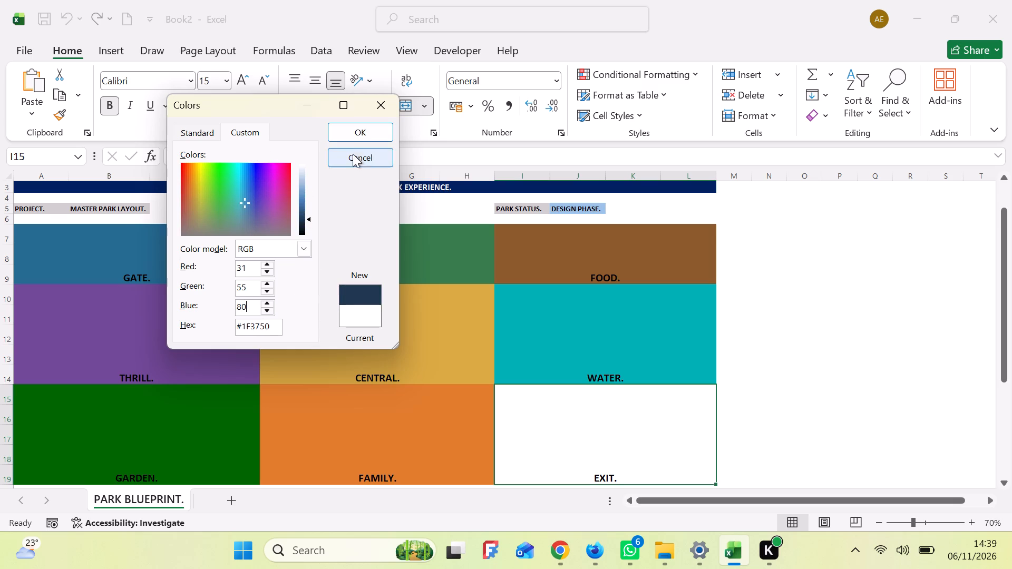
click(358, 129)
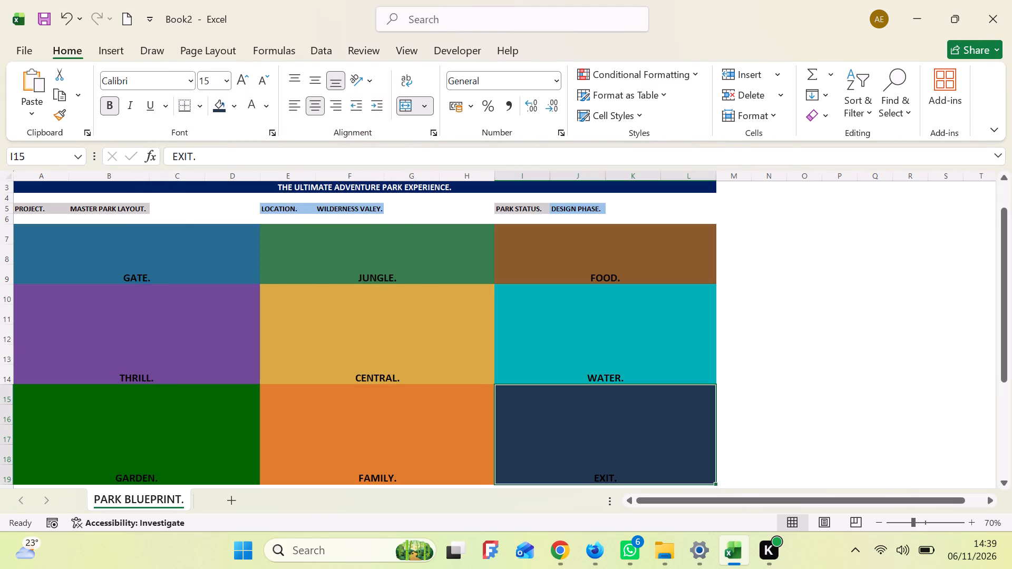
Enter the attraction label "ROLER COASTER." in cell A21, below the zone blocks.
drag(1006, 311, 1011, 404)
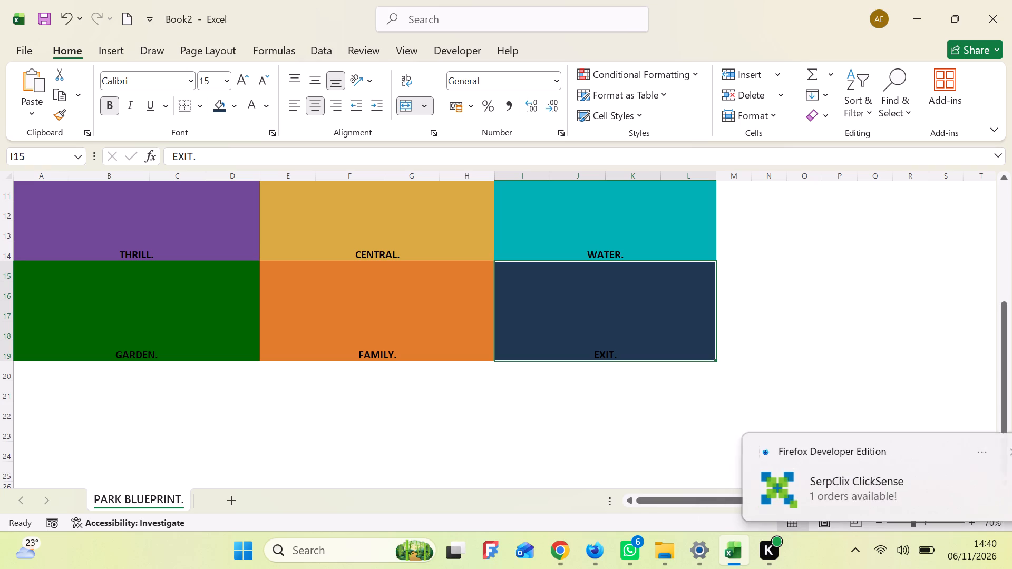
click(31, 399)
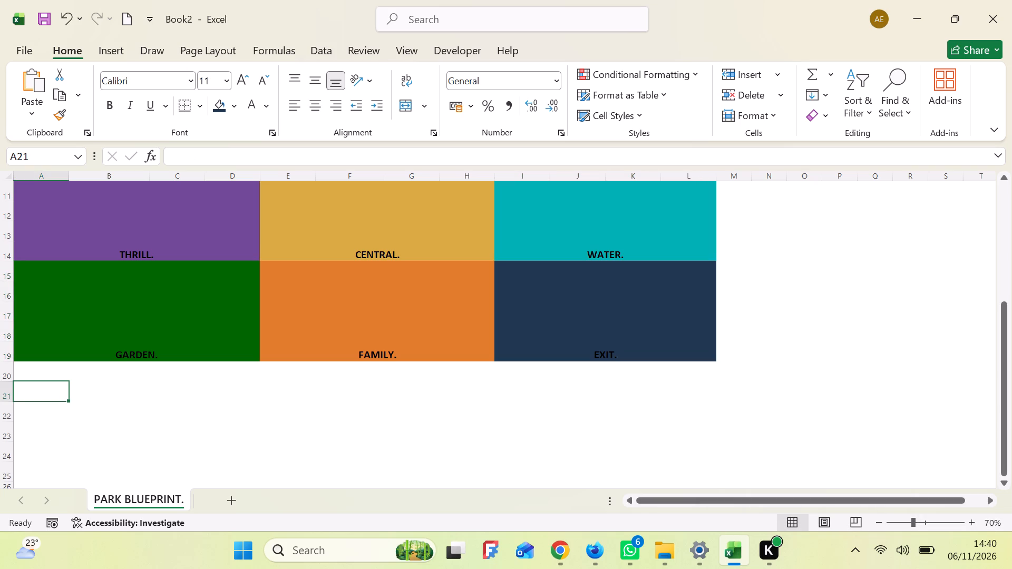
text(ROLER COASTER)
key(period)
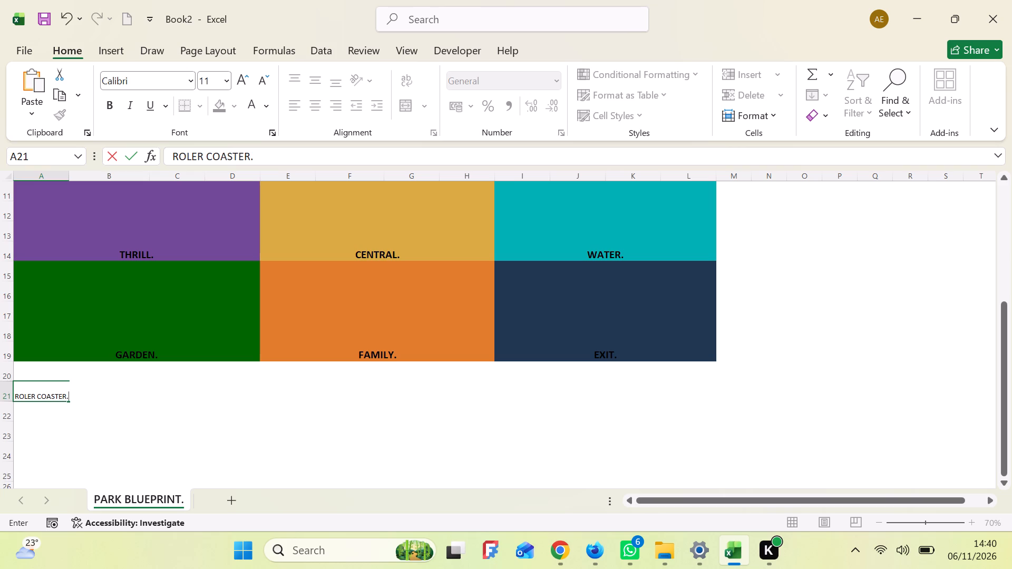
key(Tab)
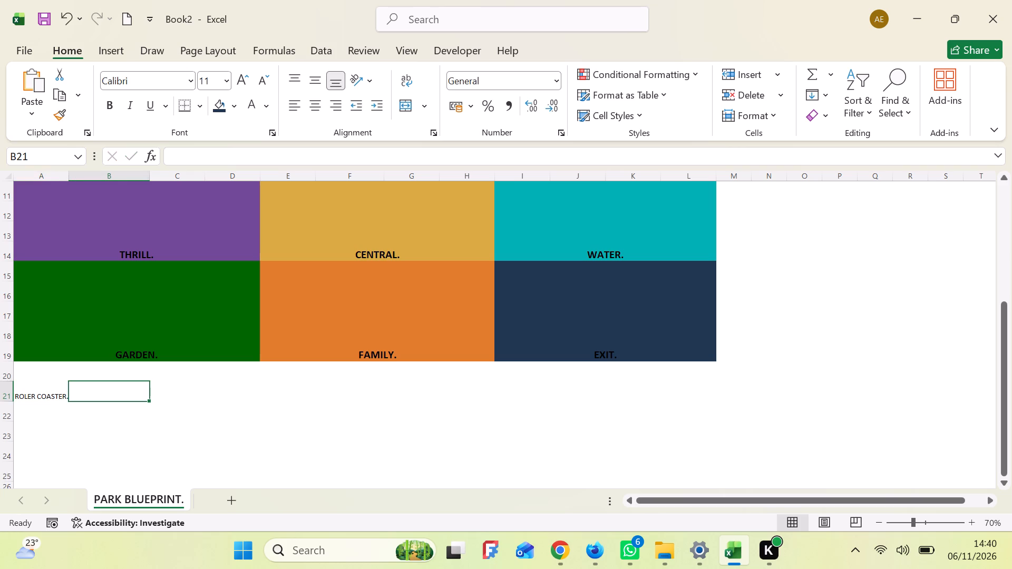
Enter the attraction label "GIANT FERRIS WHEEL." in cell C21.
key(Tab)
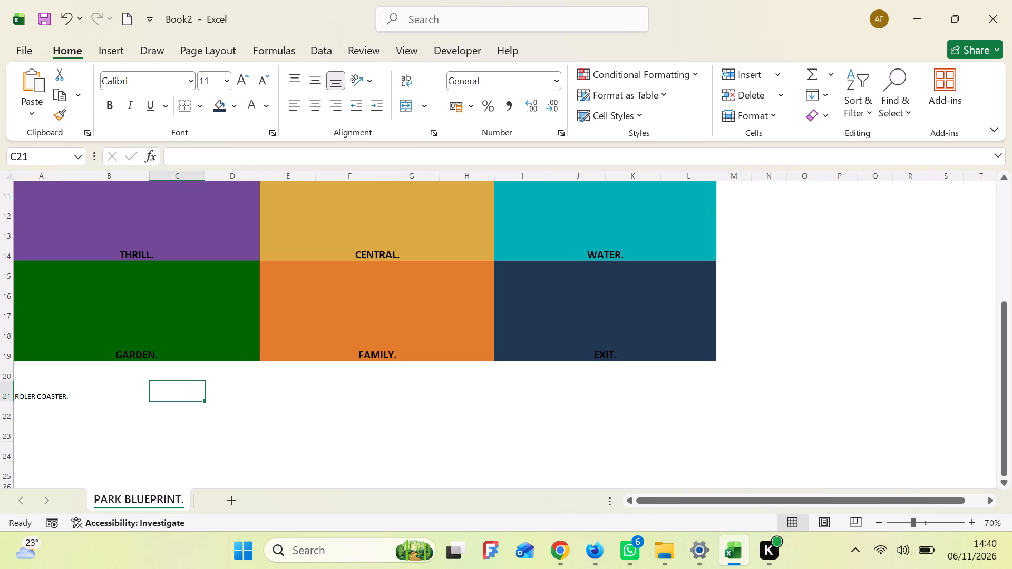
text(GIAN)
key(t)
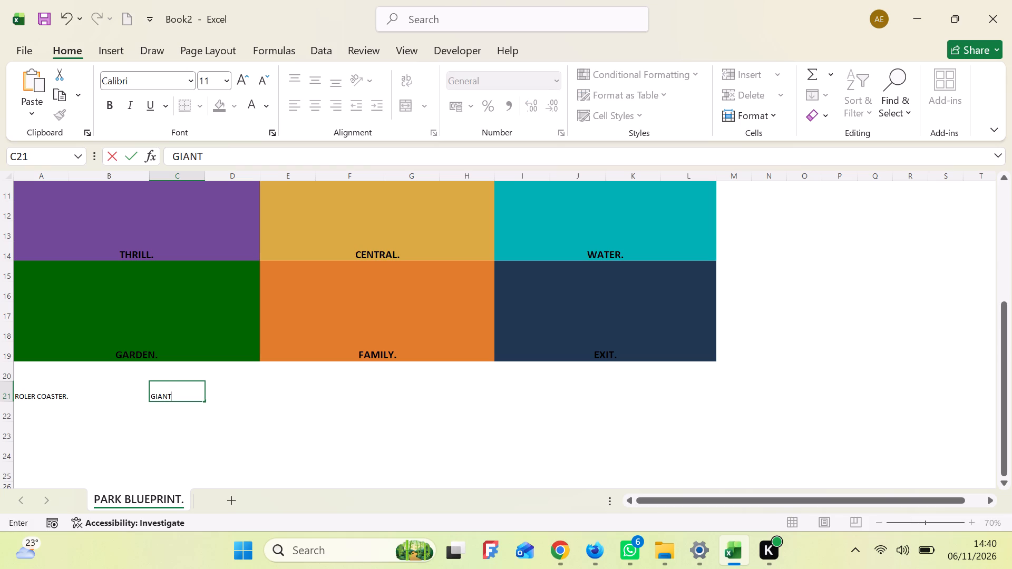
key(space)
text(FE)
text(RR)
key(i)
text(S)
key(space)
text(WHEE)
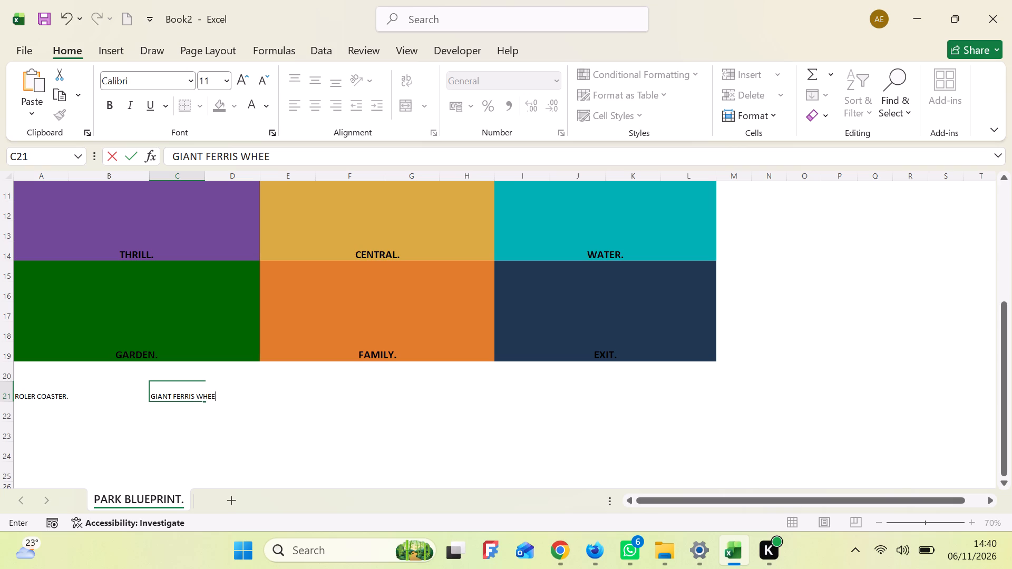
key(l)
key(period)
key(Tab)
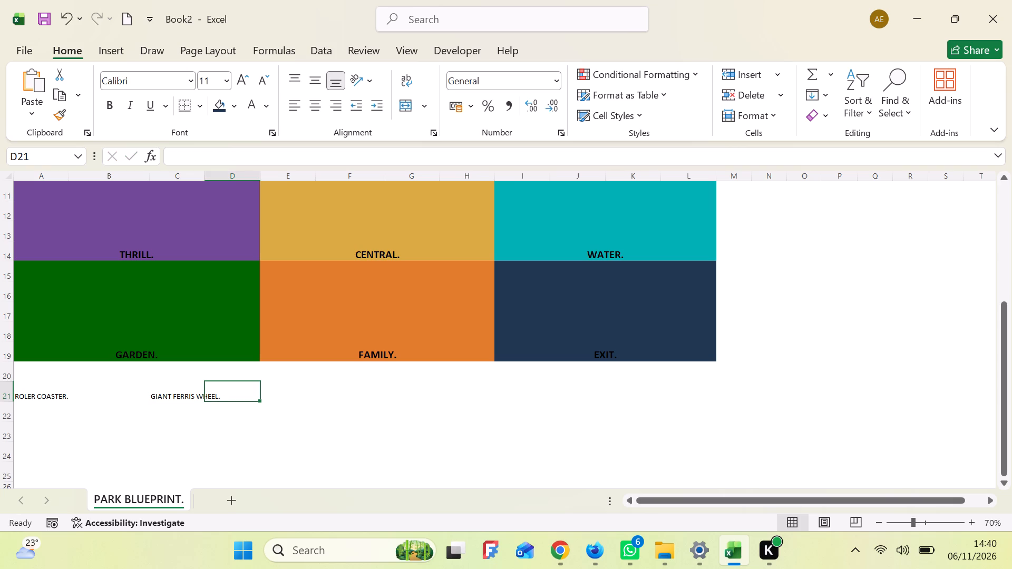
Widen column C so that the GIANT FERRIS WHEEL. label fits inside its cell.
drag(206, 173, 217, 177)
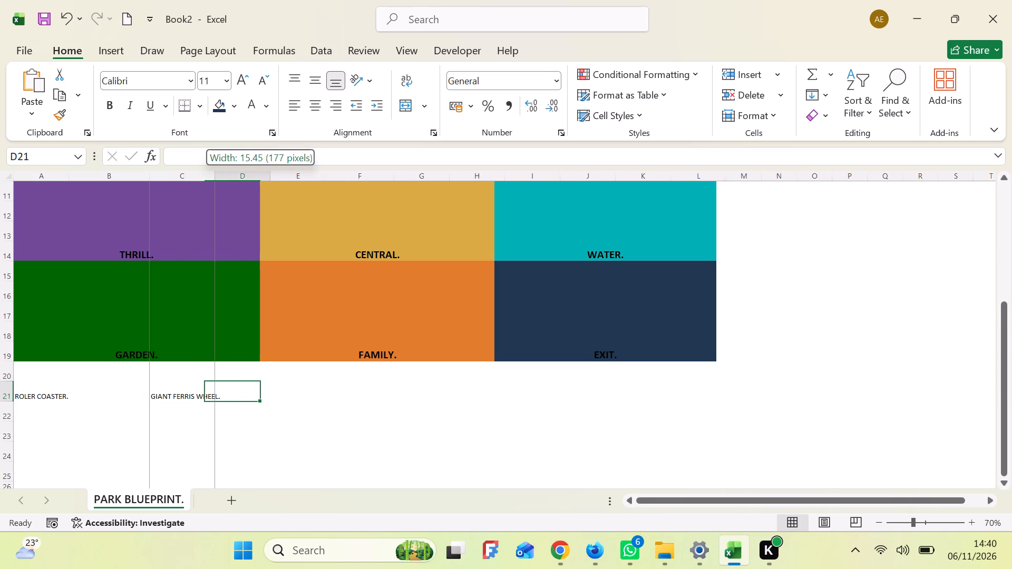
drag(217, 177, 222, 180)
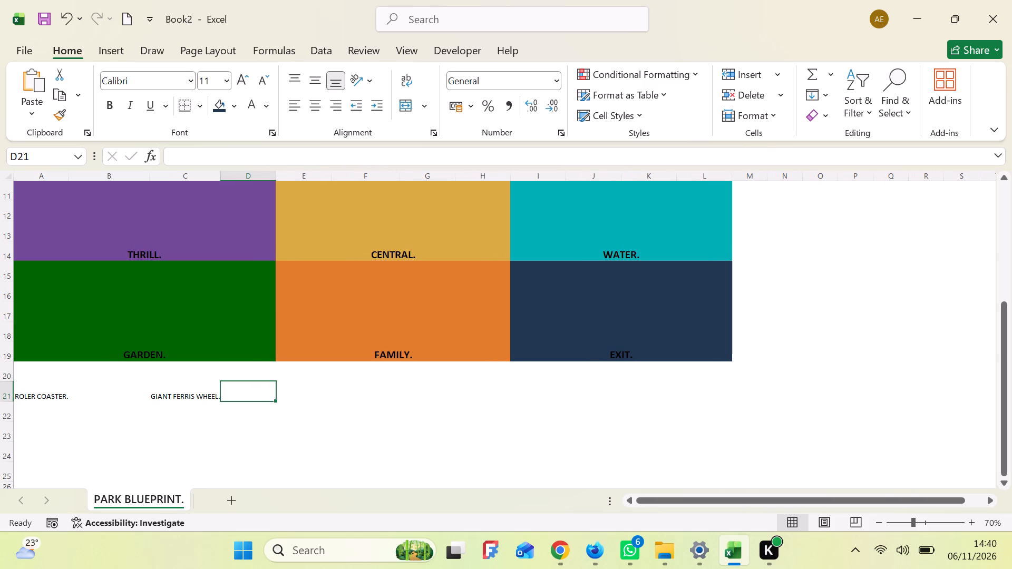
click(256, 393)
Enter the attraction label "SPLASH MOUNTAIN." in cell E21.
click(299, 389)
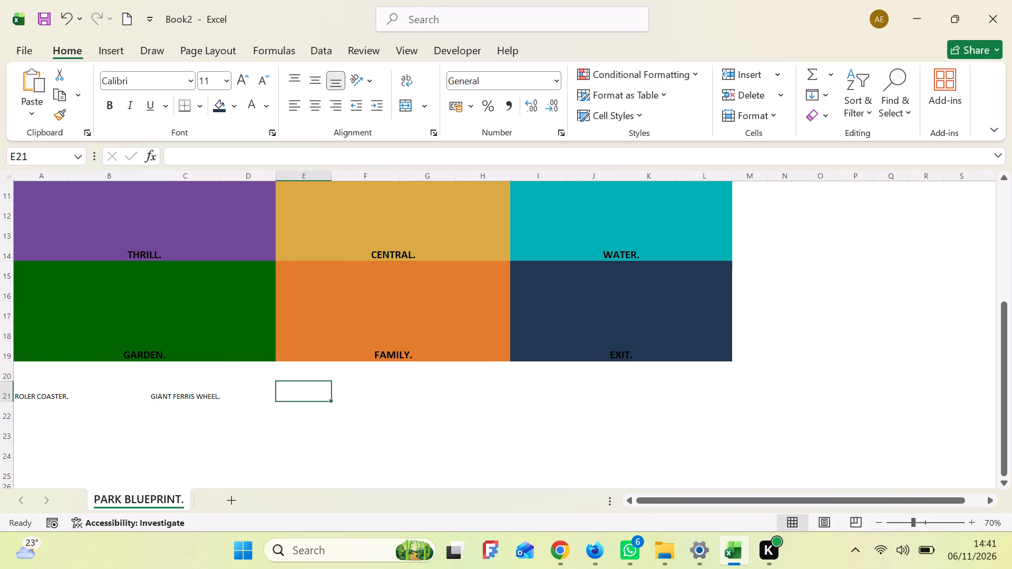
text(SPLASH)
key(space)
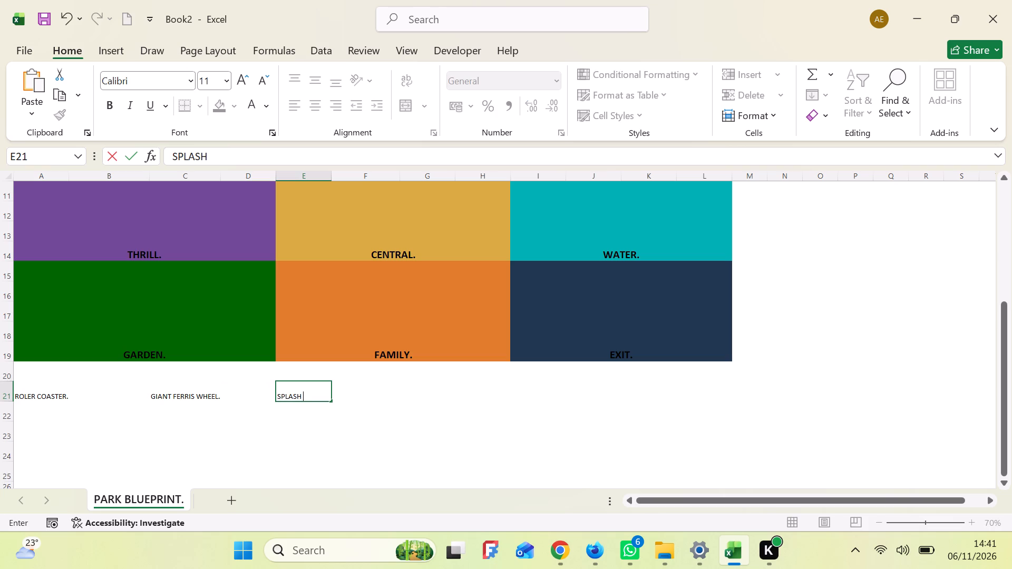
text(MOUNTAIN.)
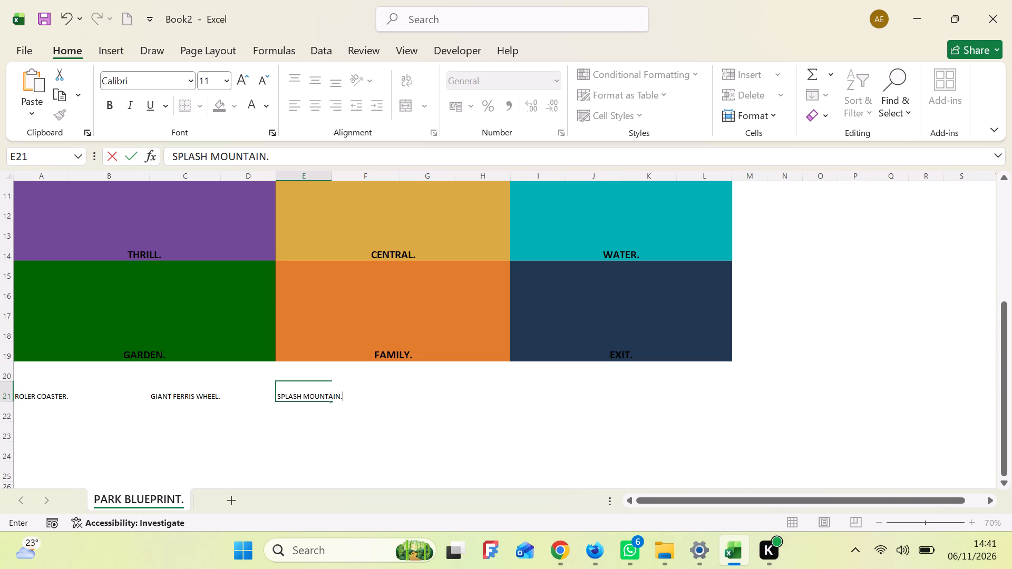
key(Tab)
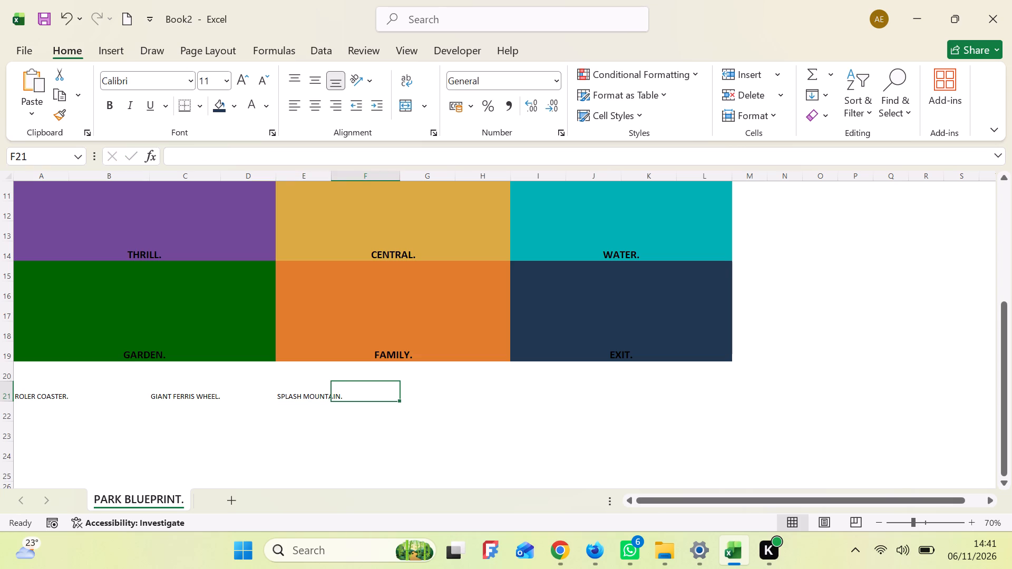
Widen column E so that the SPLASH MOUNTAIN. label fits inside its cell.
drag(332, 174, 343, 176)
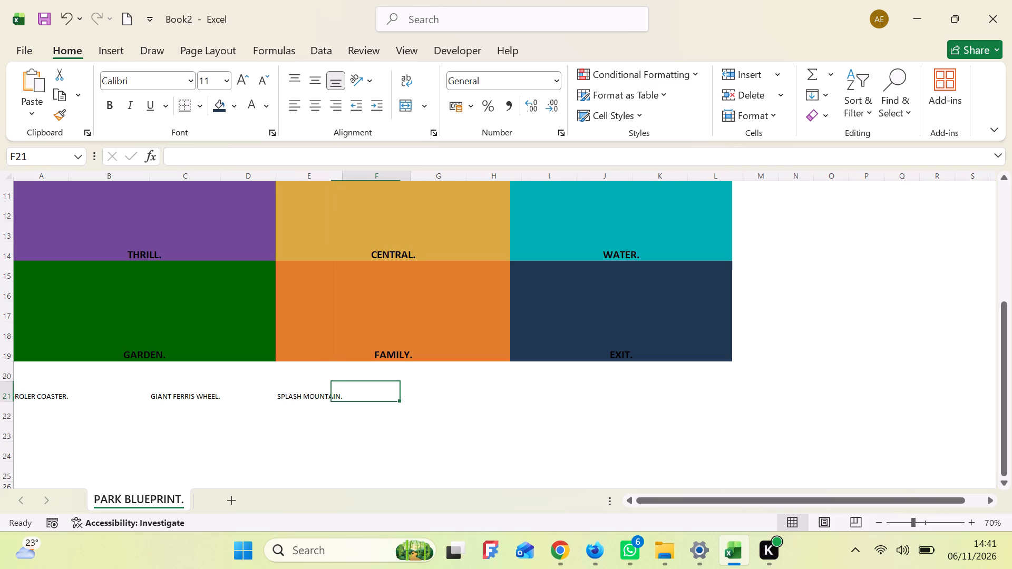
click(385, 388)
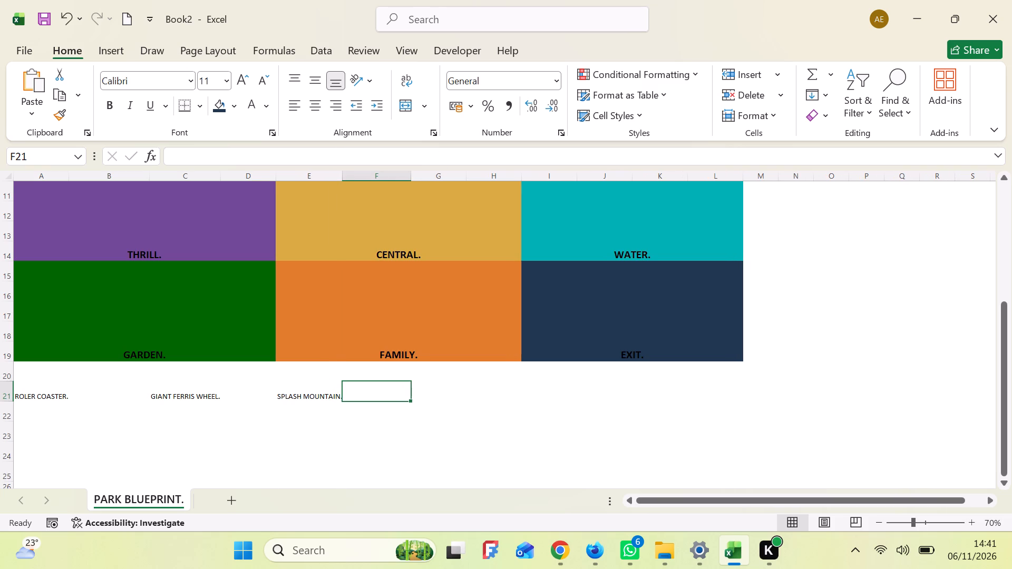
Enter the attraction label "ADVENTURE TRAIN." in cell G21.
click(431, 389)
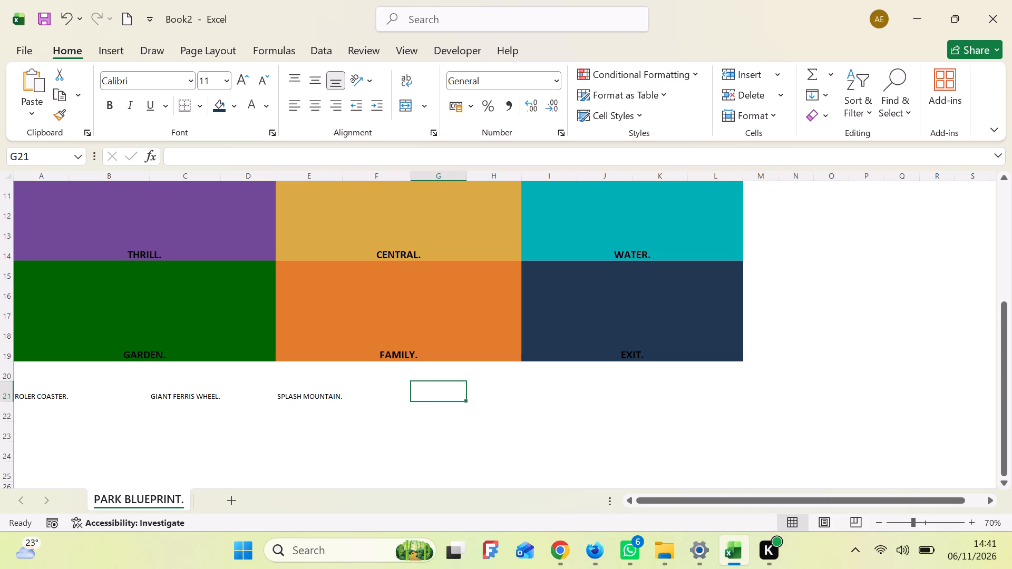
key(a)
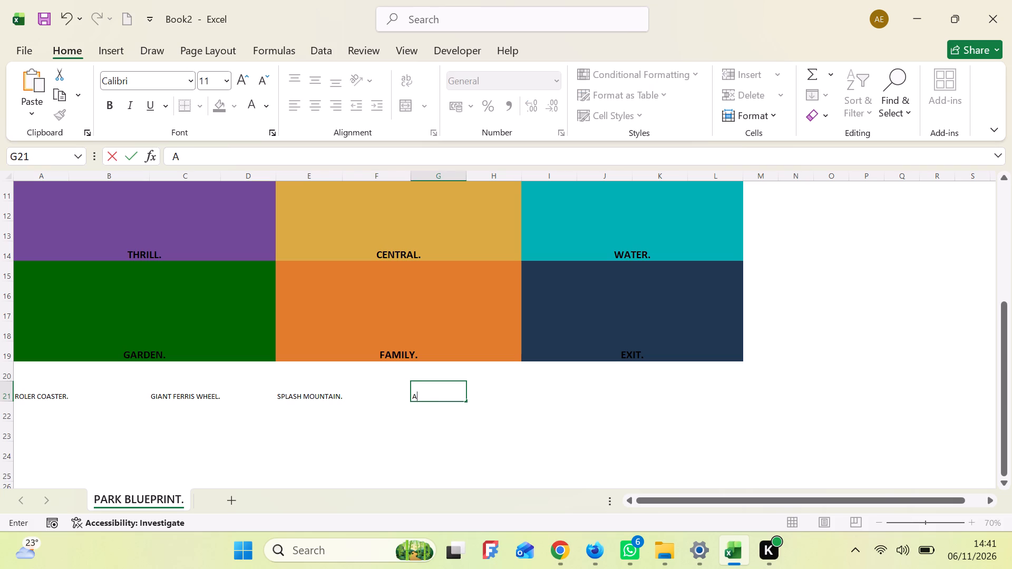
key(d)
text(VENTUR)
text(E TRAA)
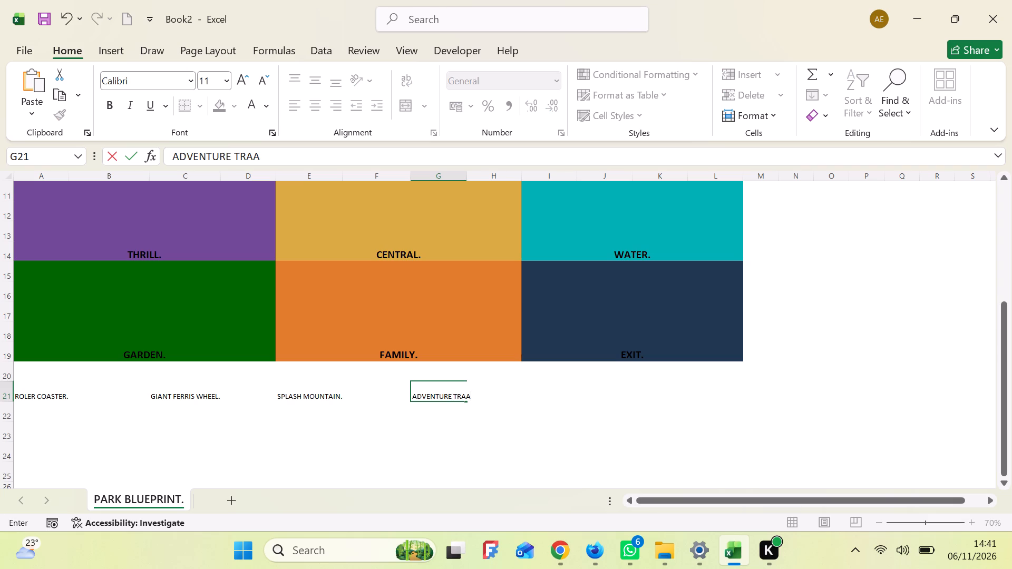
key(BackSpace)
text(IN)
key(period)
key(Tab)
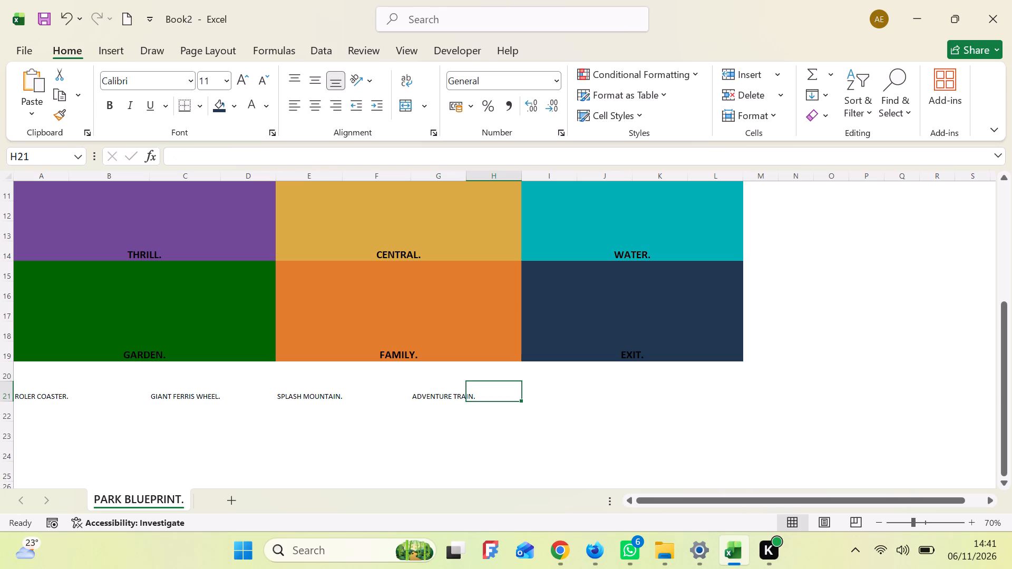
Widen column G so that the ADVENTURE TRAIN. label fits inside its cell.
drag(464, 177, 471, 178)
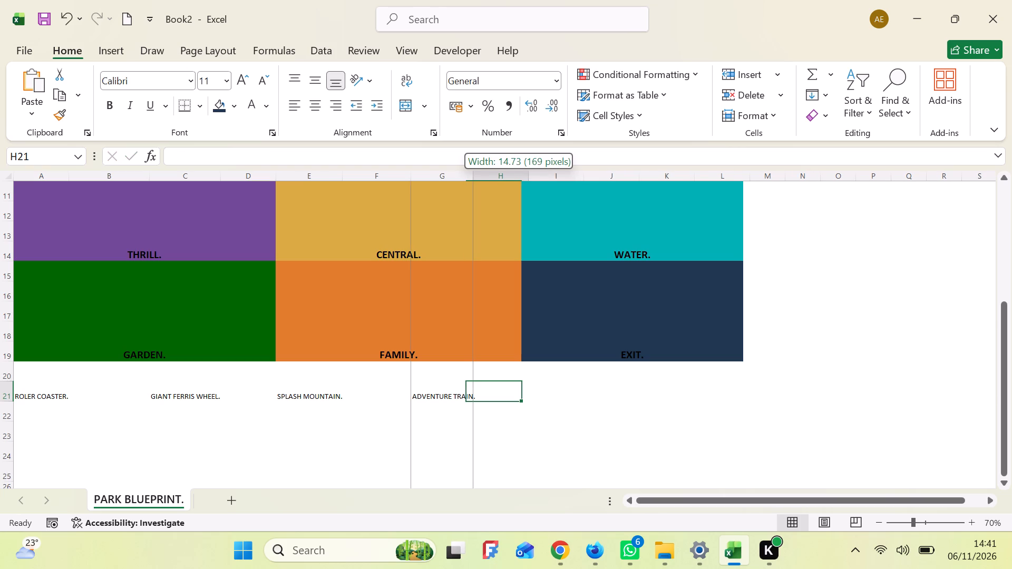
drag(471, 178, 473, 179)
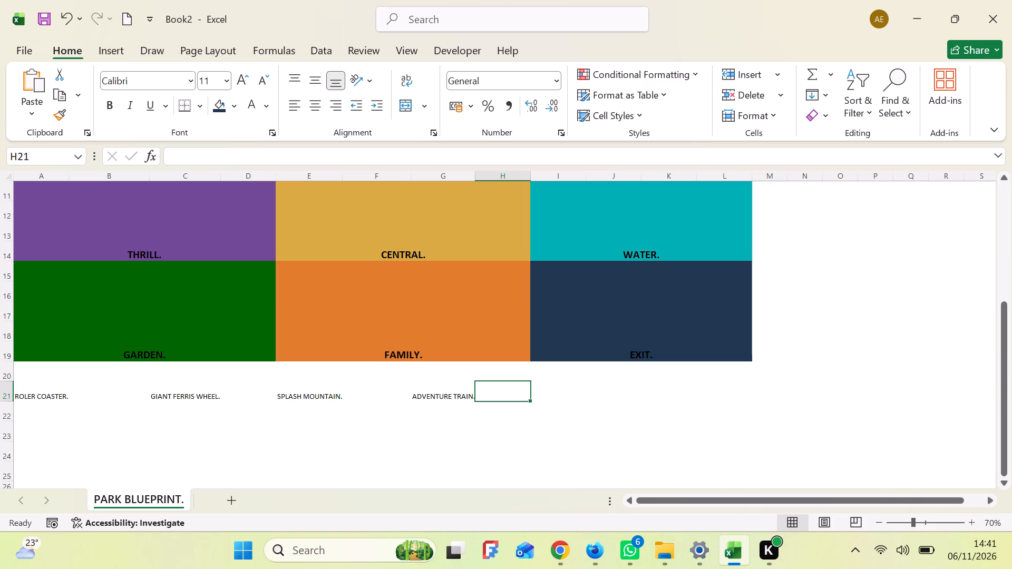
Enter the attraction label "SAFARI RIDE." in cell I21.
click(558, 394)
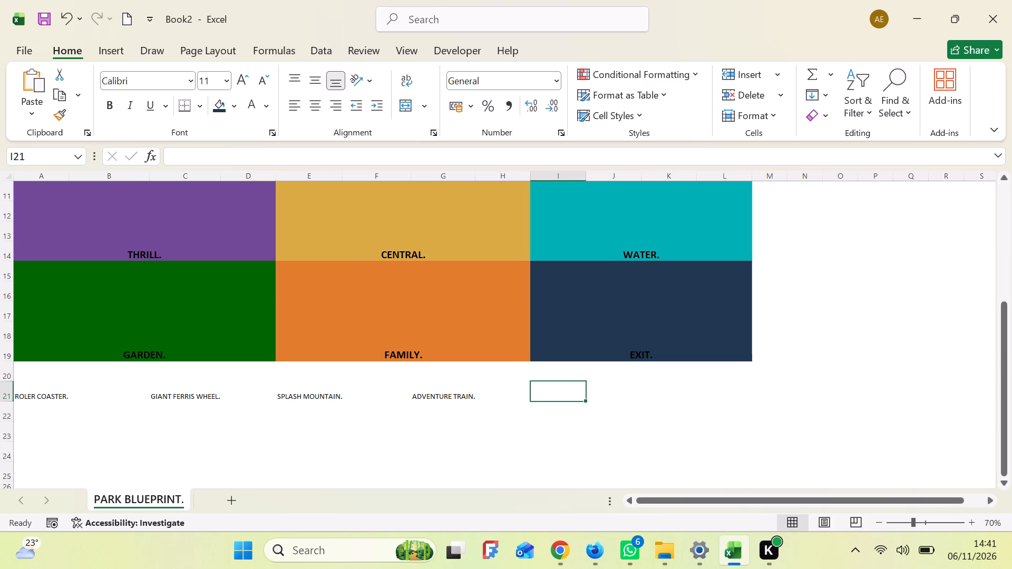
text(SAFARI R)
text(IDE.)
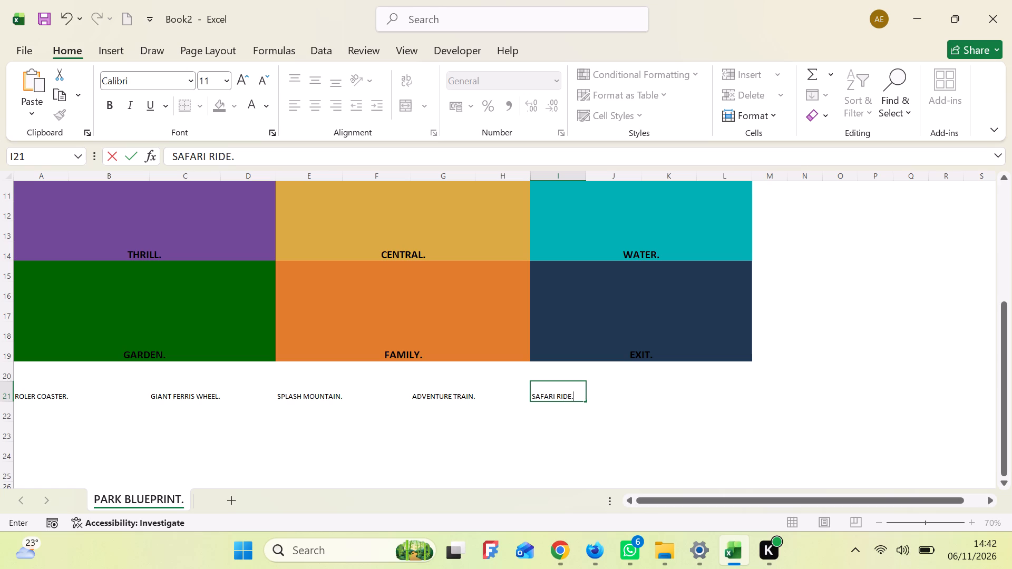
key(Tab)
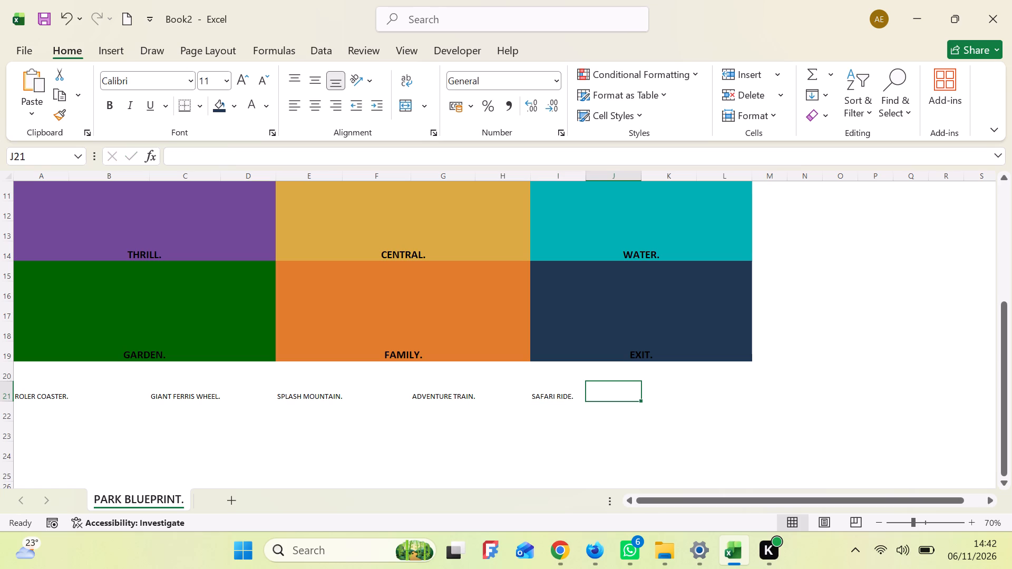
Enter the attraction label "MINI GOLF." in cell K21.
key(Tab)
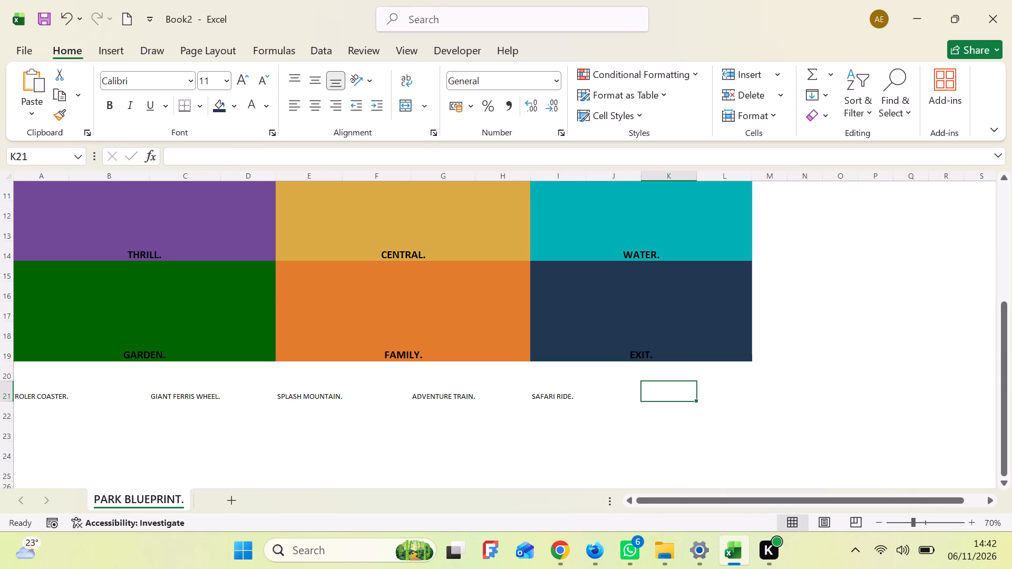
text(MINI)
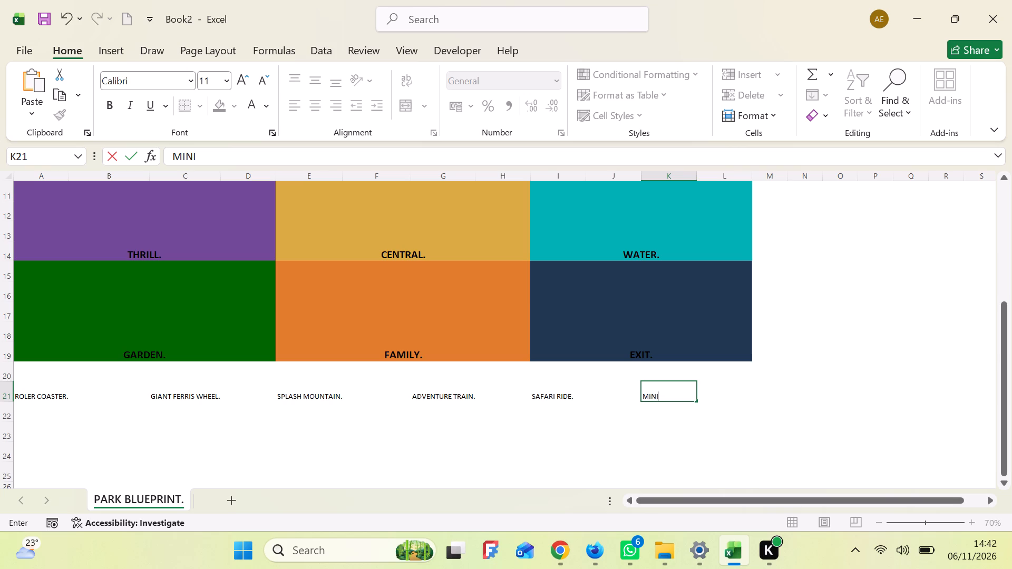
key(space)
text(GOLF)
key(period)
key(Return)
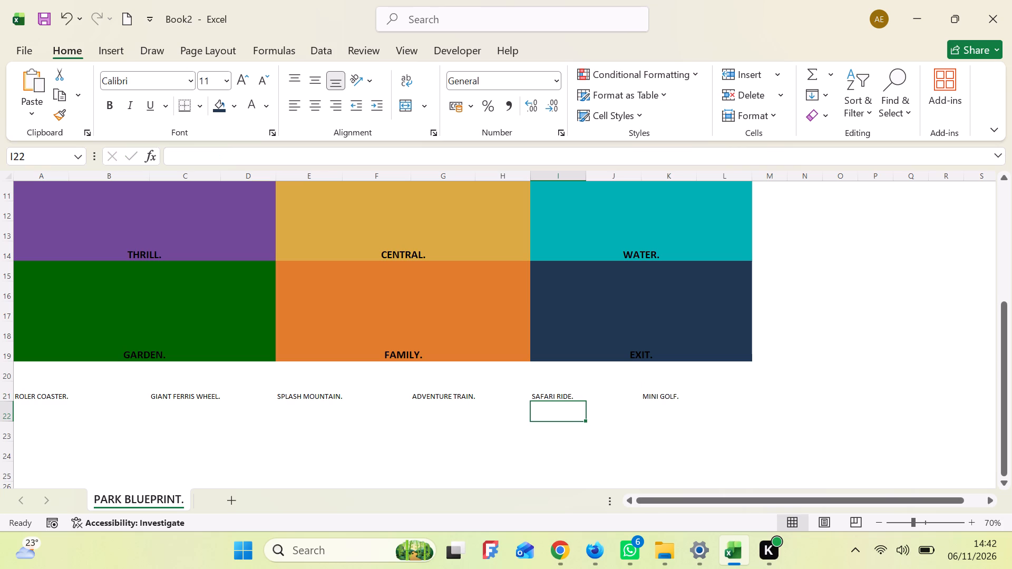
Make all the attraction labels in A21:K21 bold.
click(40, 396)
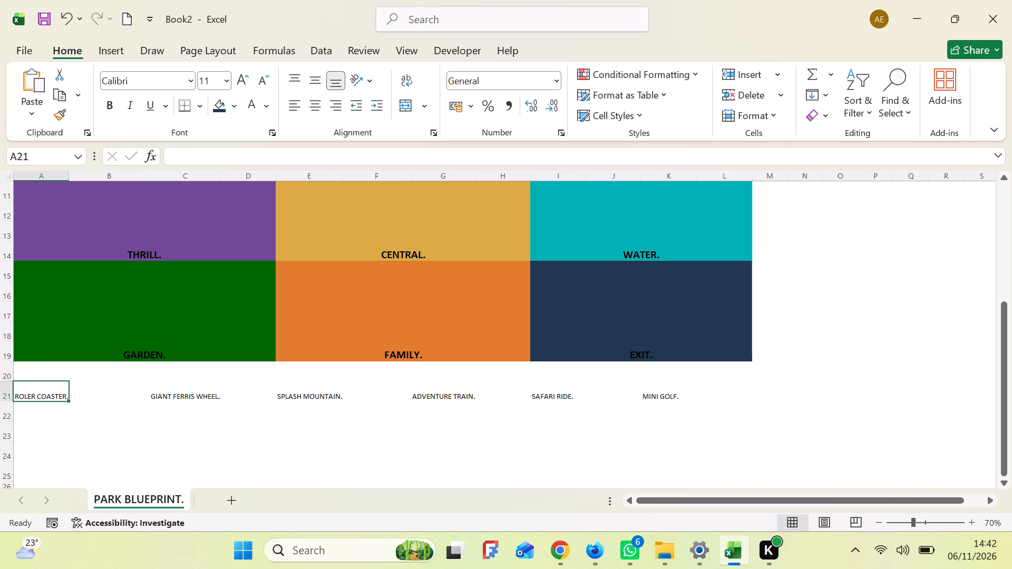
shift+click(673, 398)
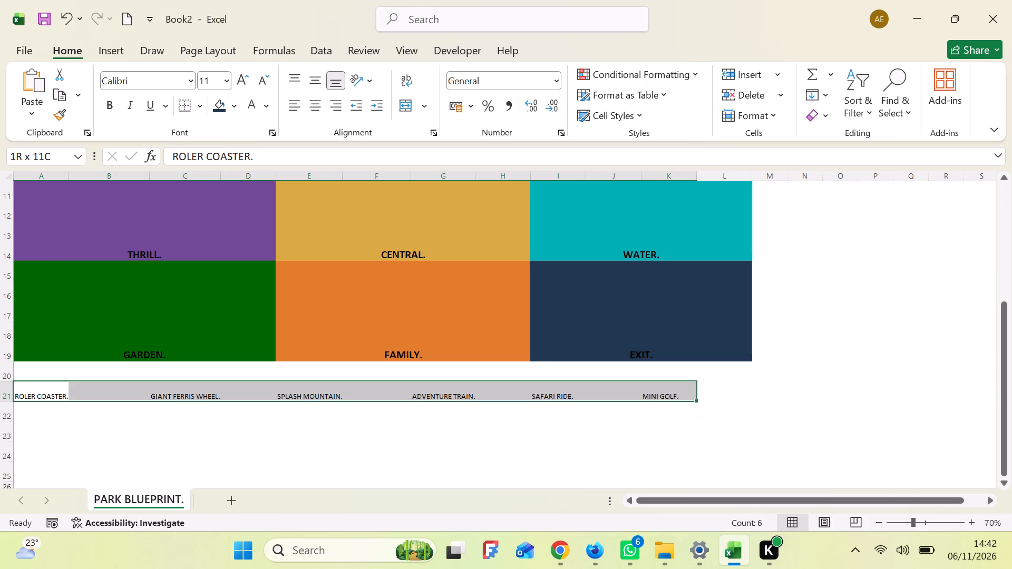
click(102, 103)
click(233, 105)
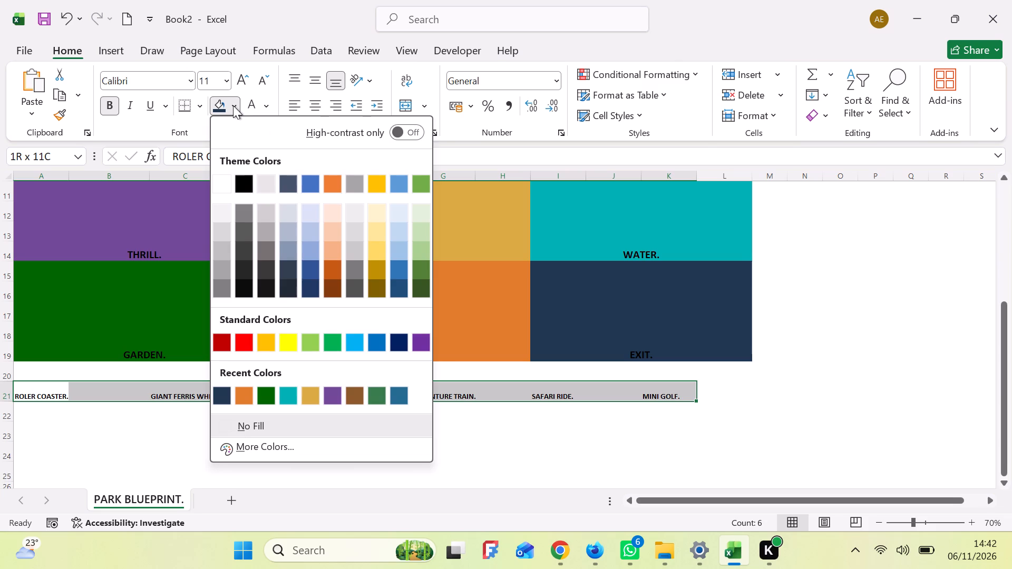
click(233, 105)
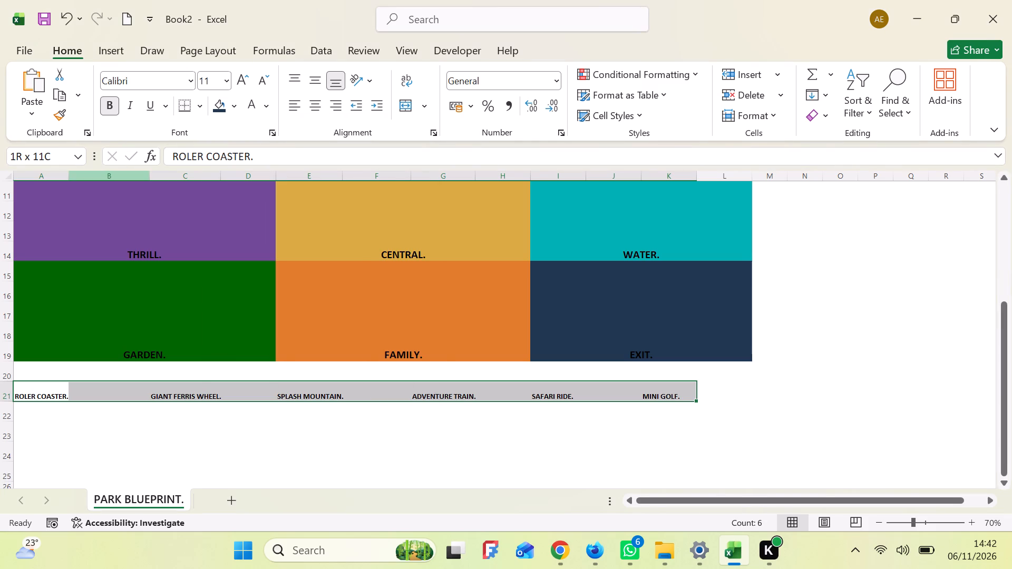
Fill the ROLER COASTER., GIANT FERRIS WHEEL. and SPLASH MOUNTAIN. cells in row 21 with the standard dark blue.
click(50, 394)
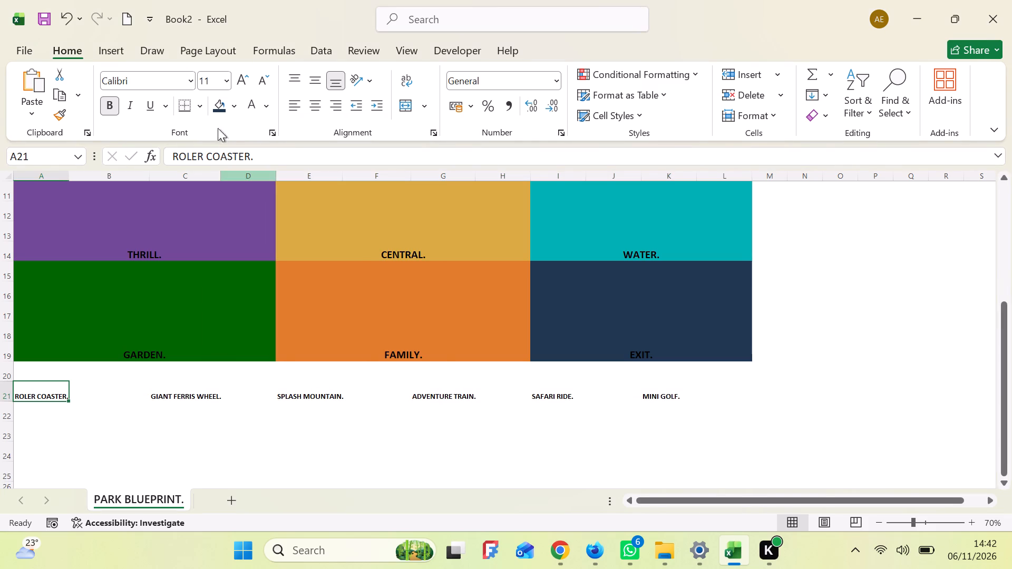
click(232, 110)
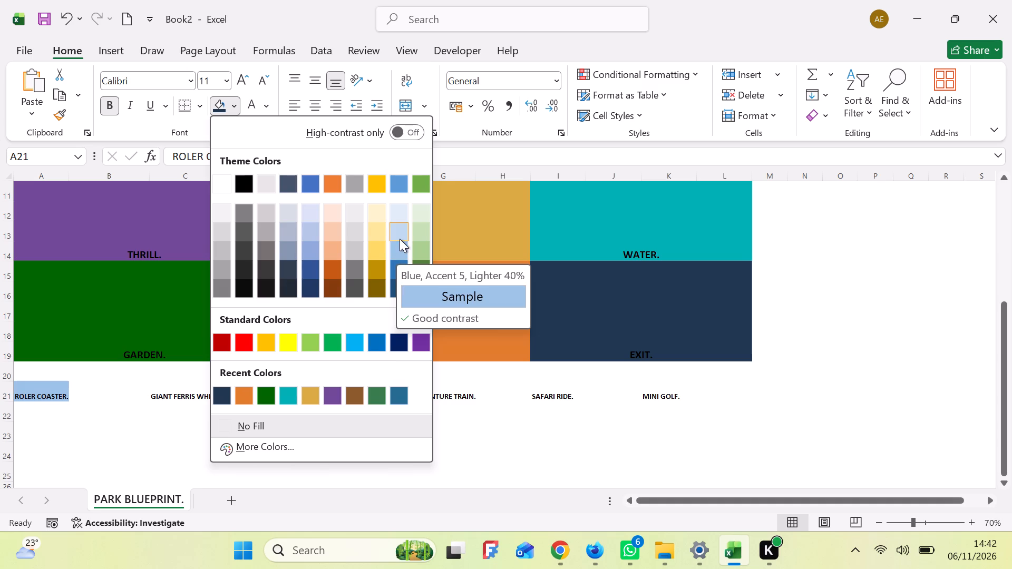
click(394, 343)
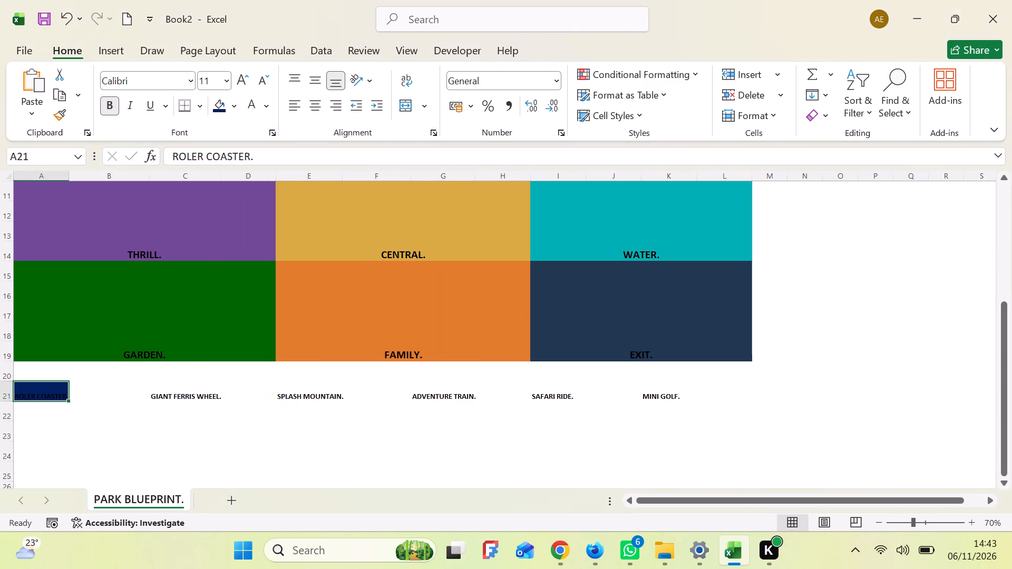
click(199, 398)
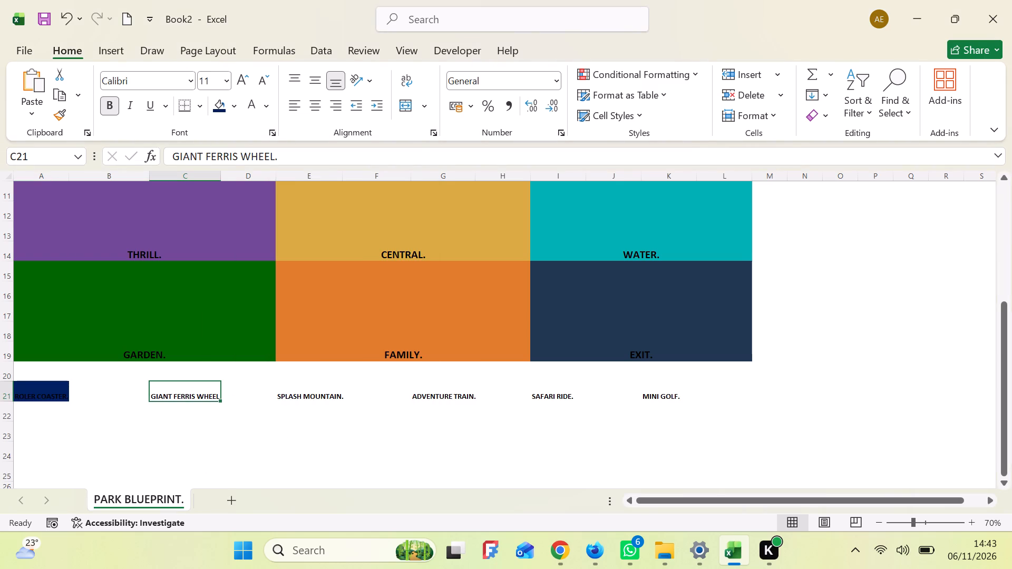
click(213, 114)
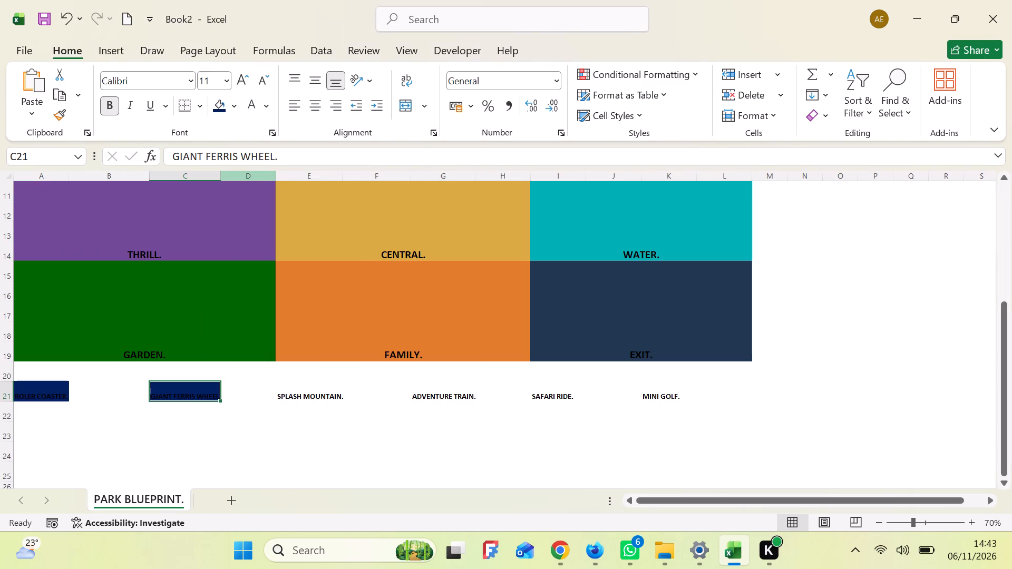
click(322, 397)
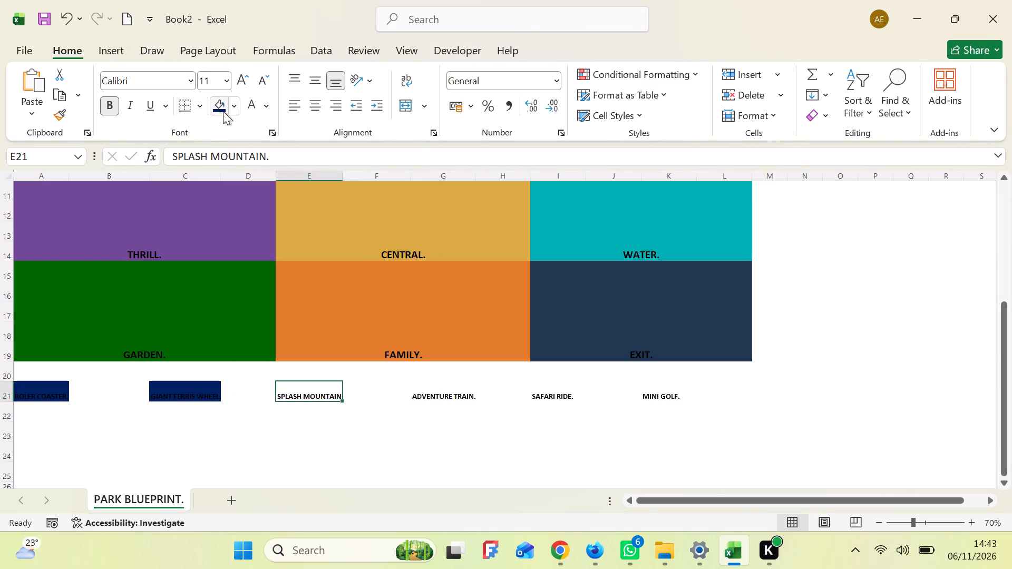
click(222, 111)
Fill the ADVENTURE TRAIN. and SAFARI RIDE. cells with the same dark blue and make their text white.
click(446, 400)
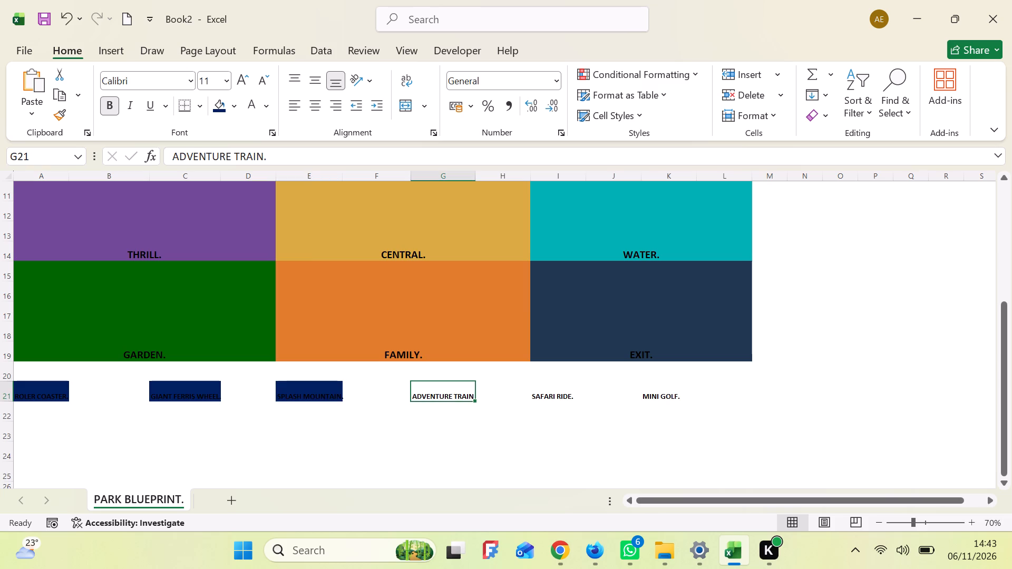
click(213, 110)
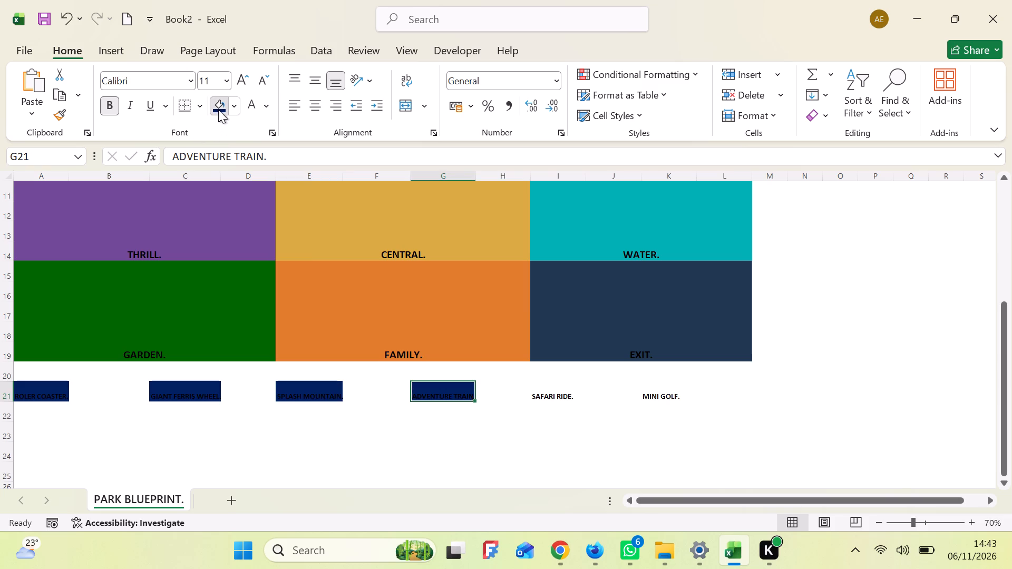
click(256, 110)
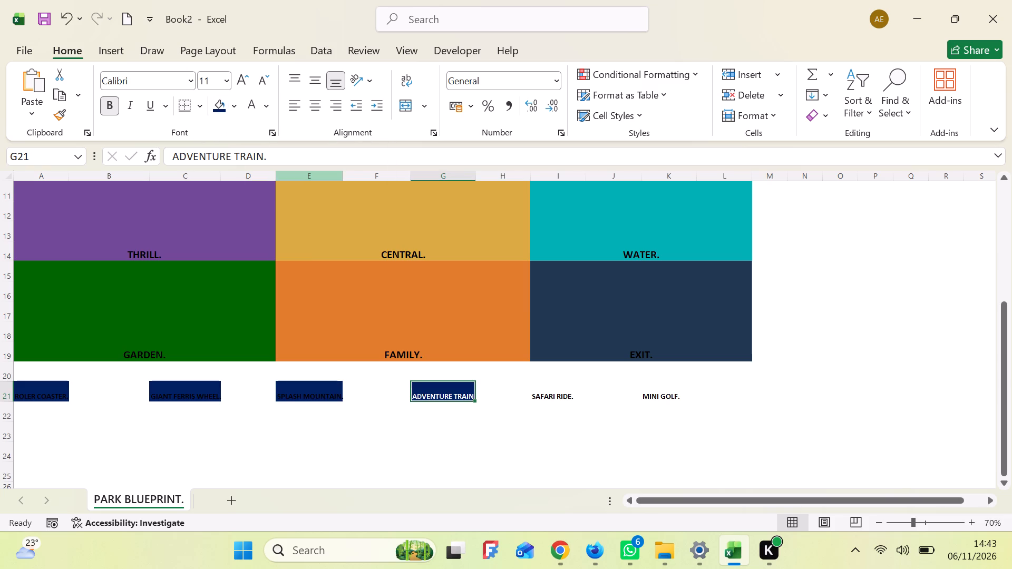
click(552, 401)
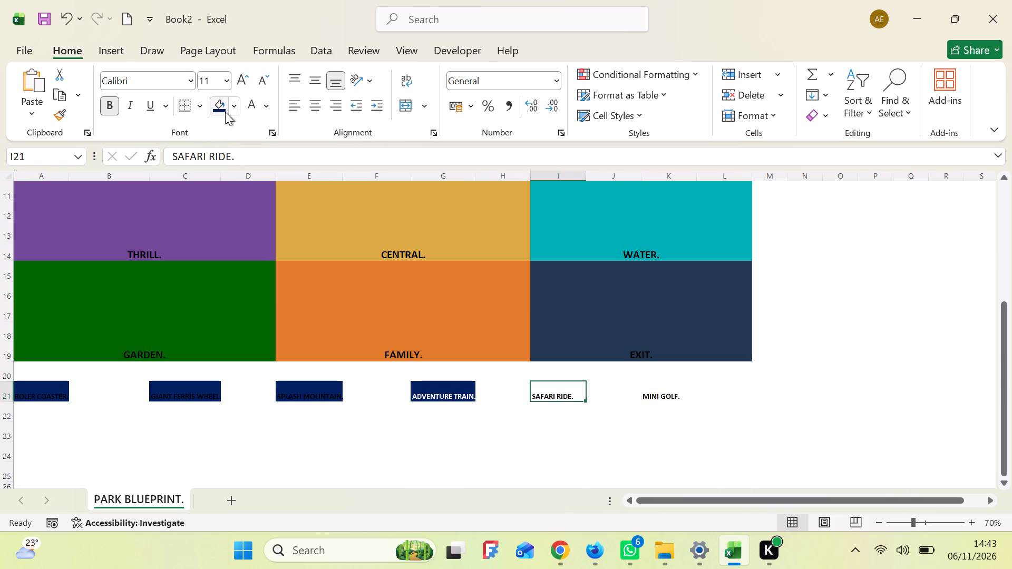
drag(223, 112, 250, 106)
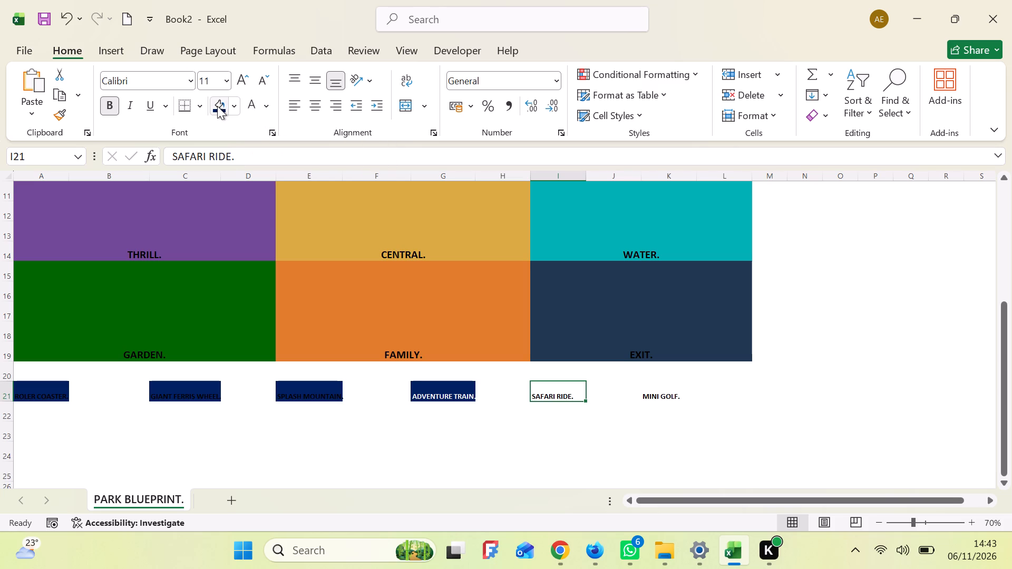
click(217, 106)
click(254, 107)
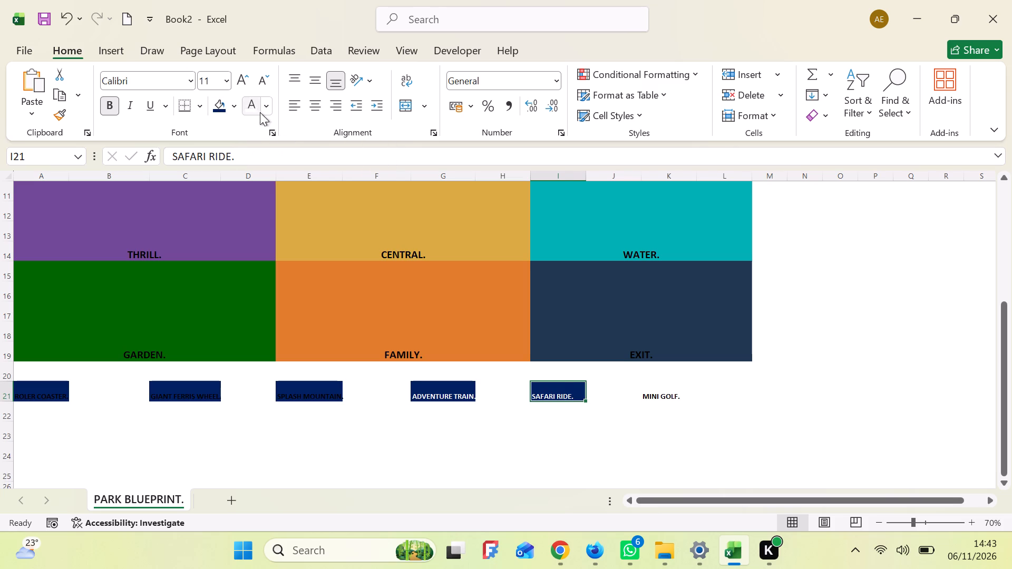
Fill the MINI GOLF. cell in row 21 with the same dark blue and make its text white.
click(656, 395)
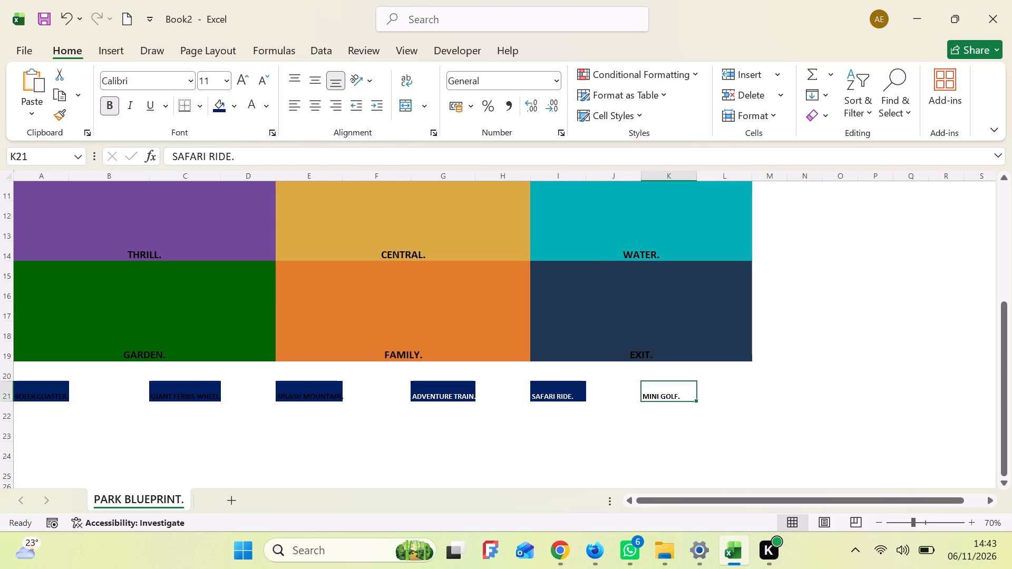
click(216, 110)
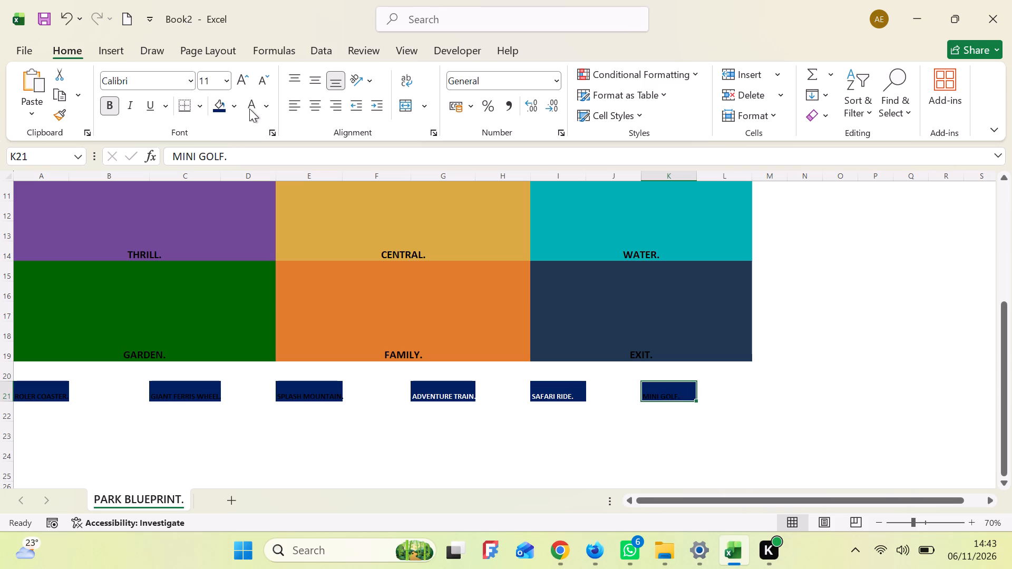
click(254, 110)
Make the text of the GIANT FERRIS WHEEL., SPLASH MOUNTAIN. and ROLER COASTER. cells in row 21 white.
click(160, 398)
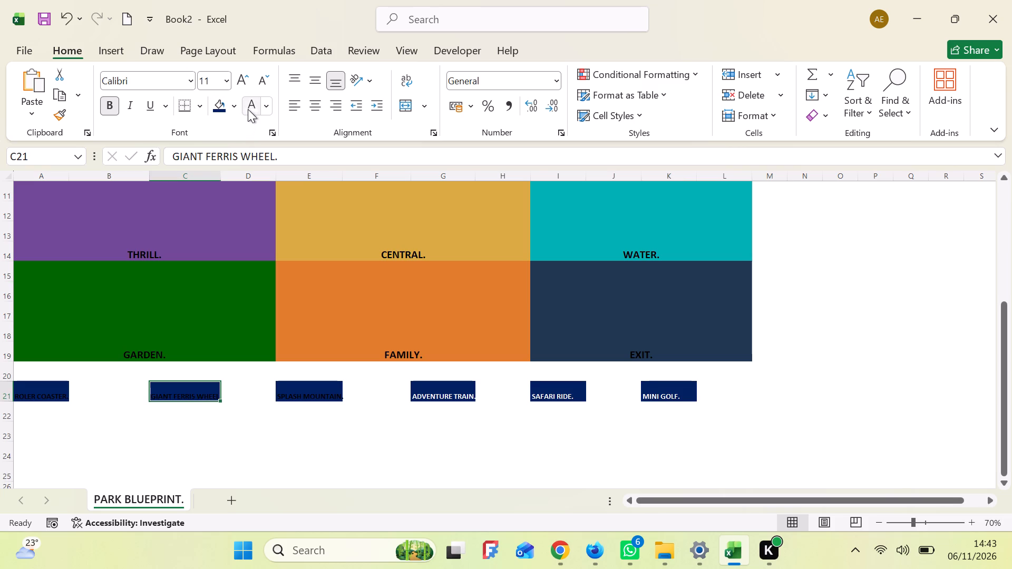
click(248, 109)
click(308, 393)
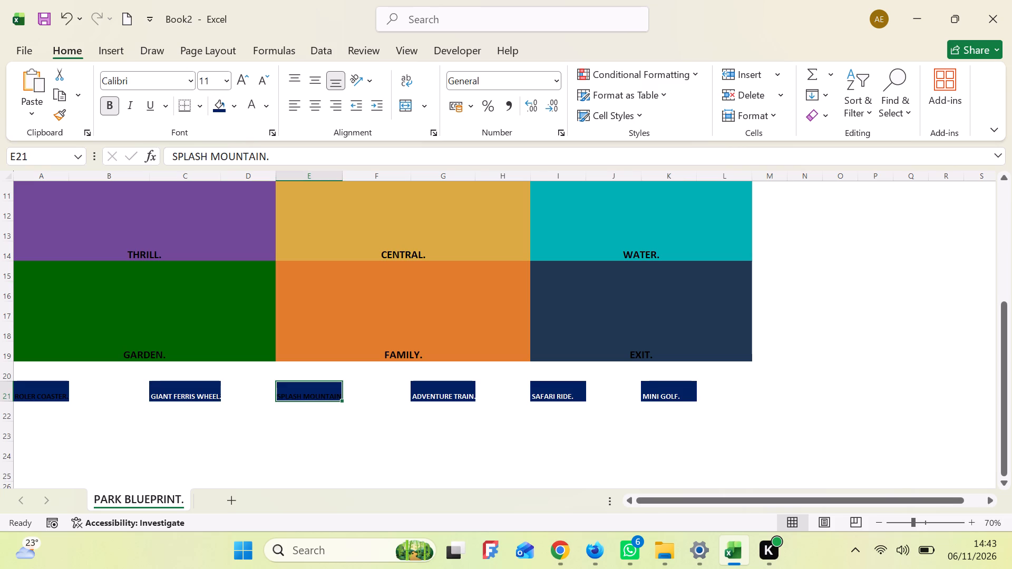
click(254, 110)
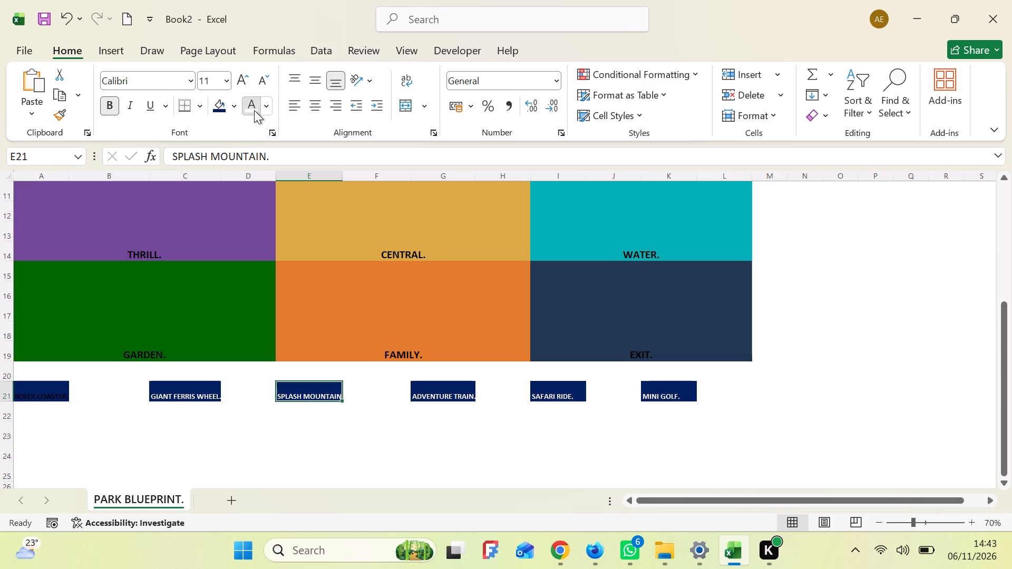
click(41, 396)
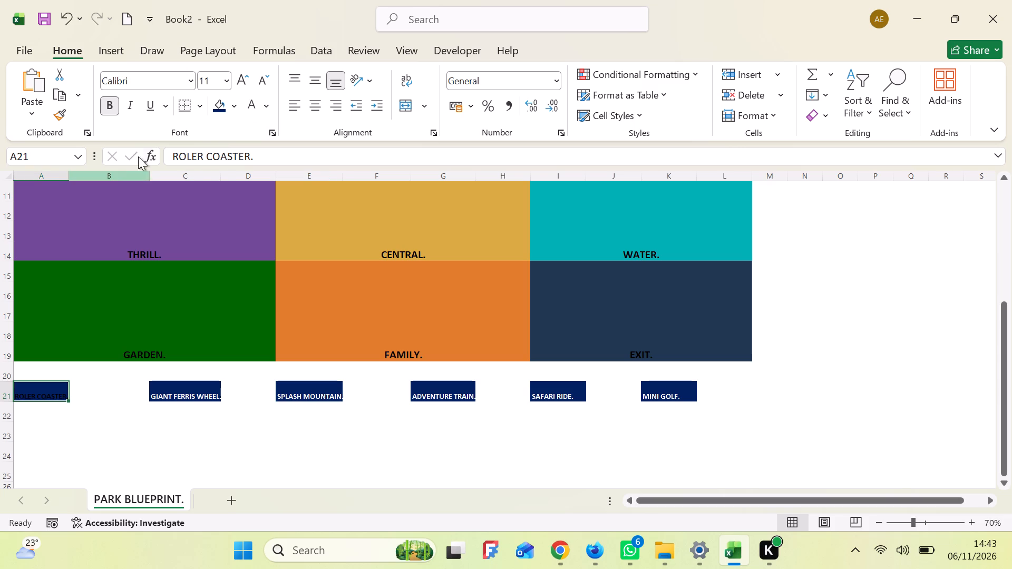
click(252, 108)
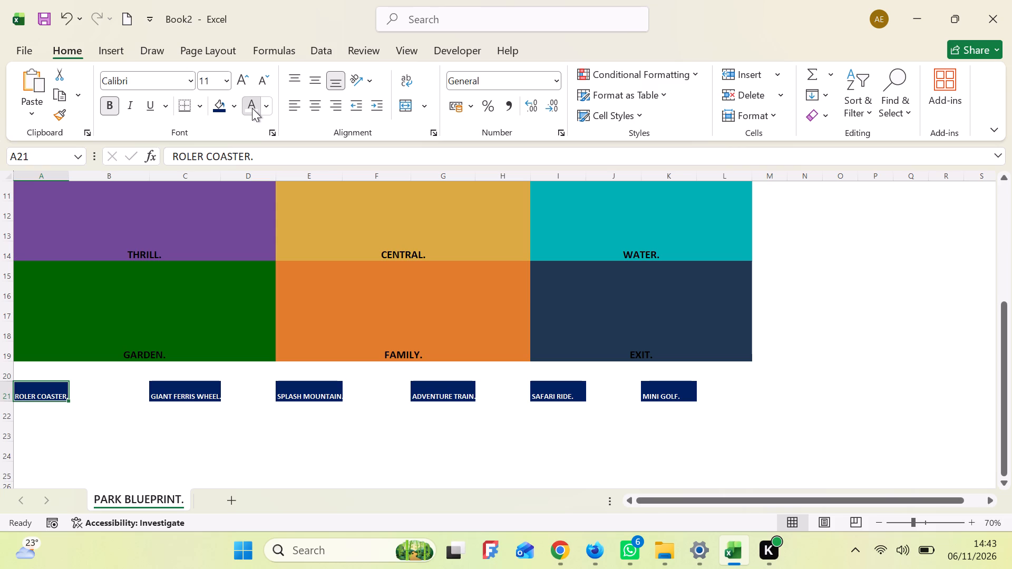
Start a table header row in row 24 with "FACILITY." in A24 and "ZONE." in B24.
click(45, 457)
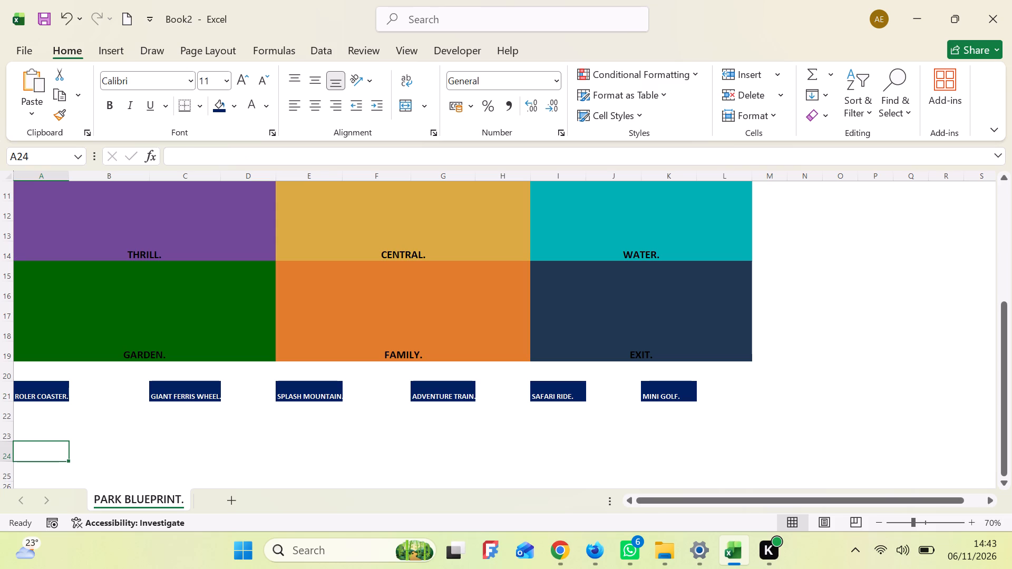
key(f)
text(ACILITY)
key(period)
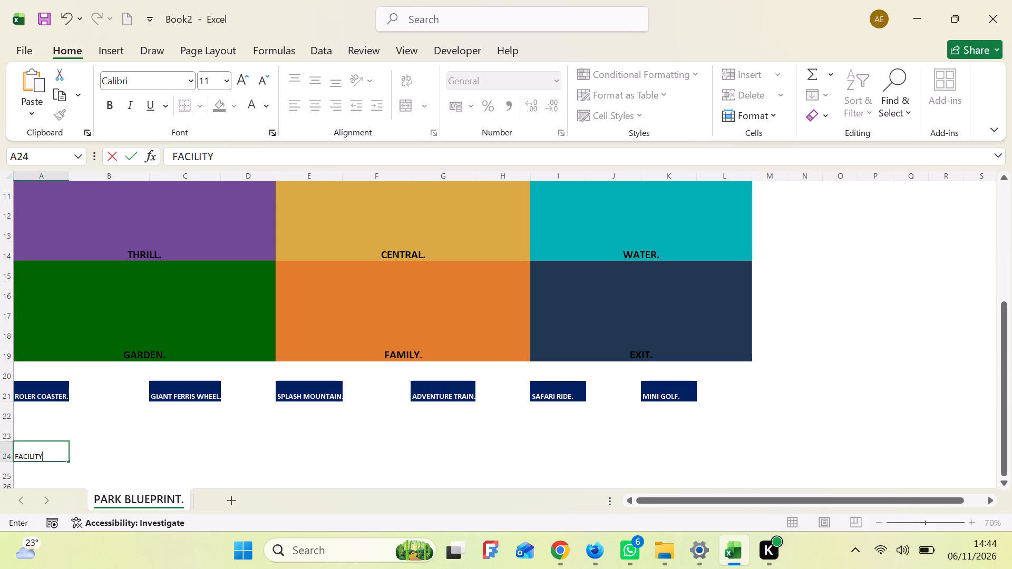
key(Tab)
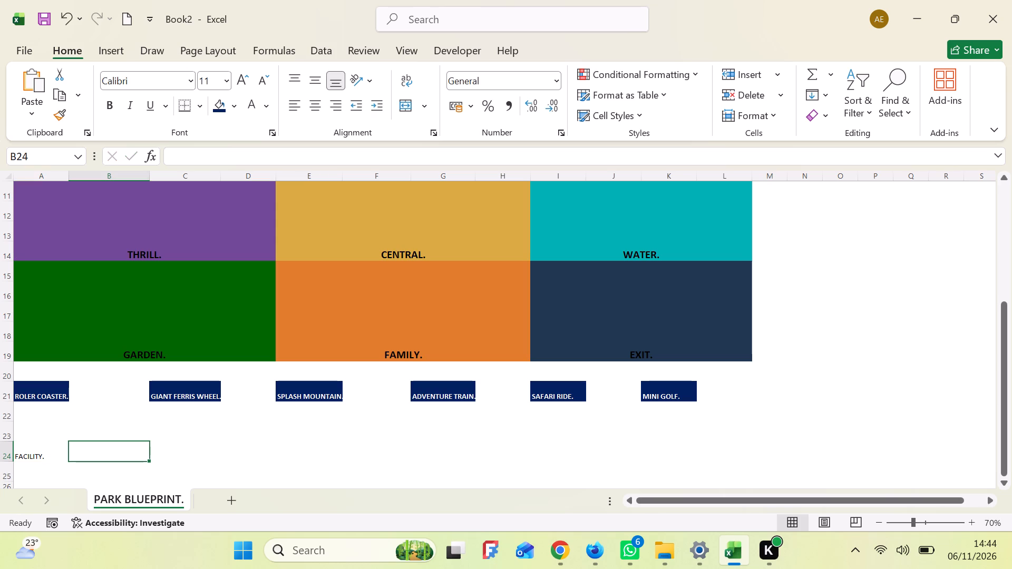
text(ZON)
key(e)
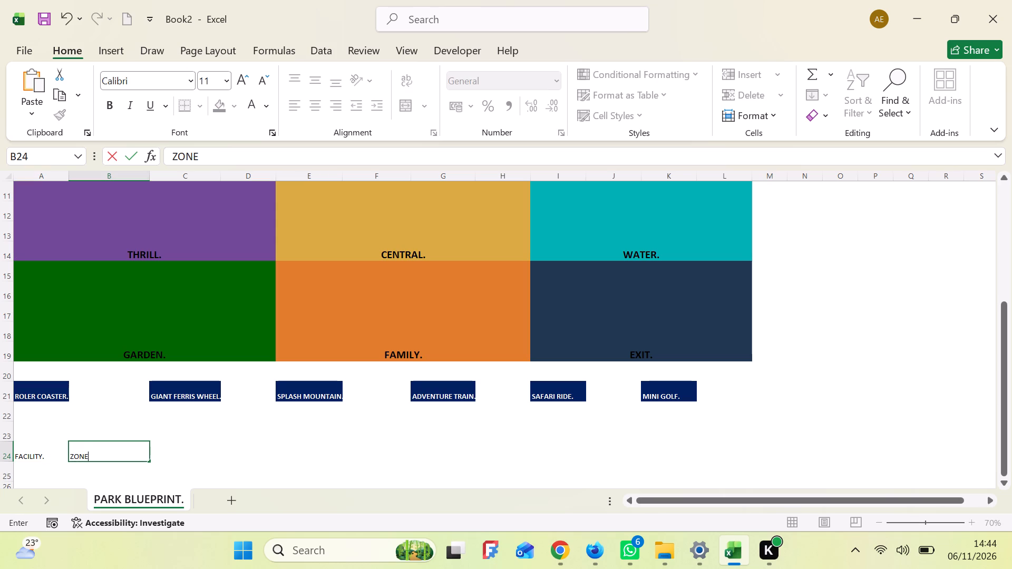
key(period)
key(Tab)
Add the headers "OPENING TIME." in C24 and "CLOSING TIME." in D24.
text(OP)
key(e)
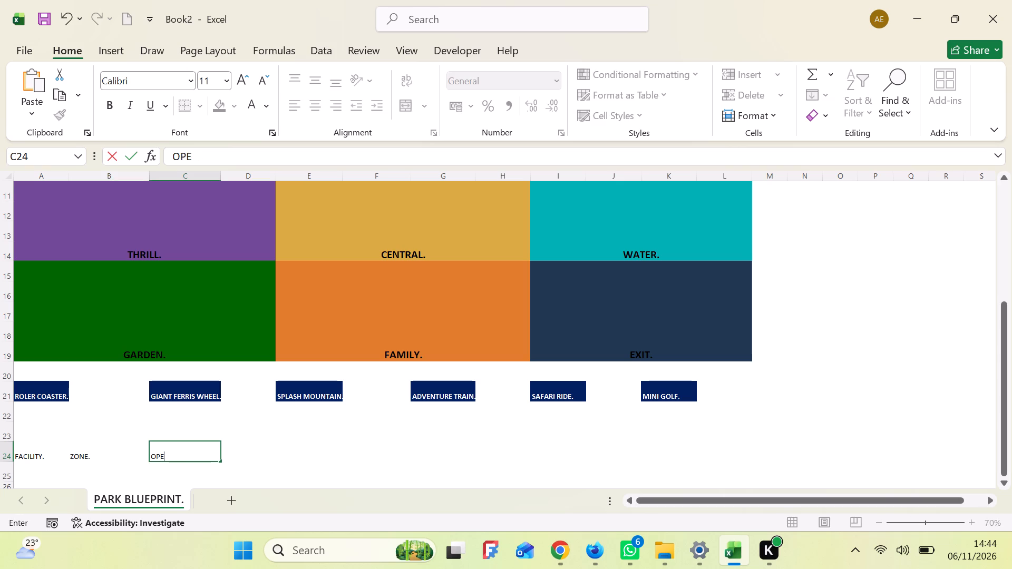
text(NING TIME)
key(period)
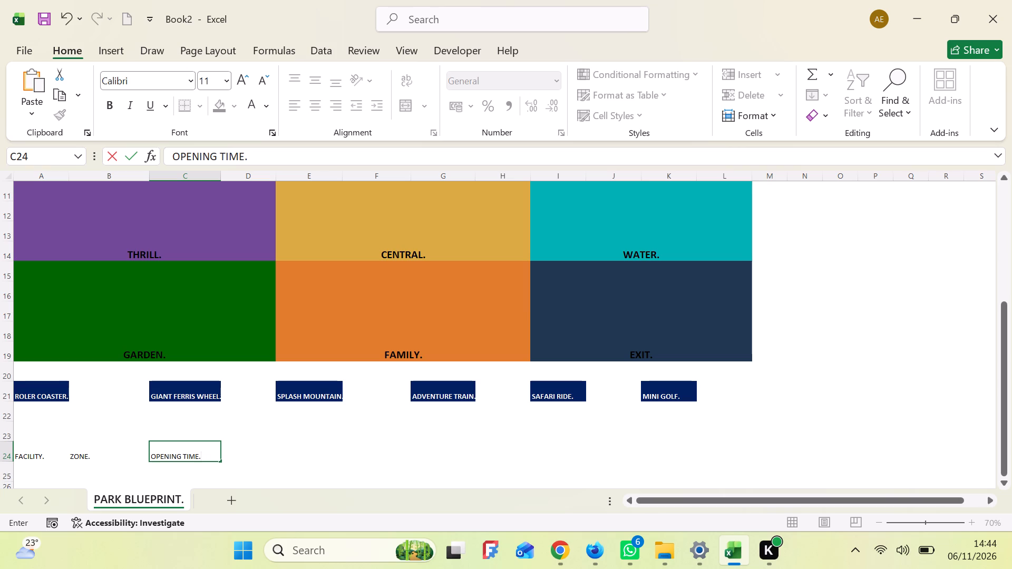
key(Tab)
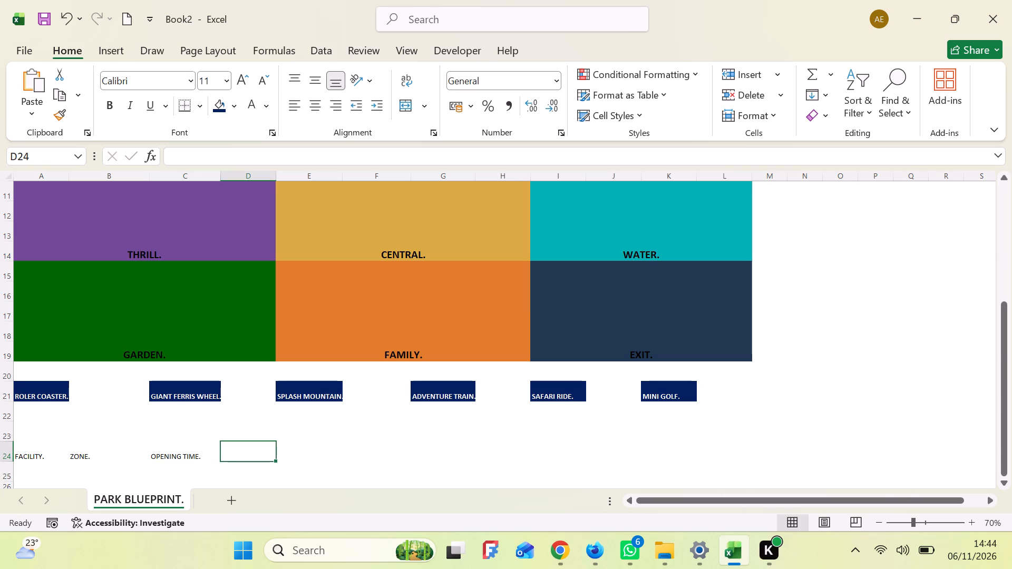
text(CLOSING TIME)
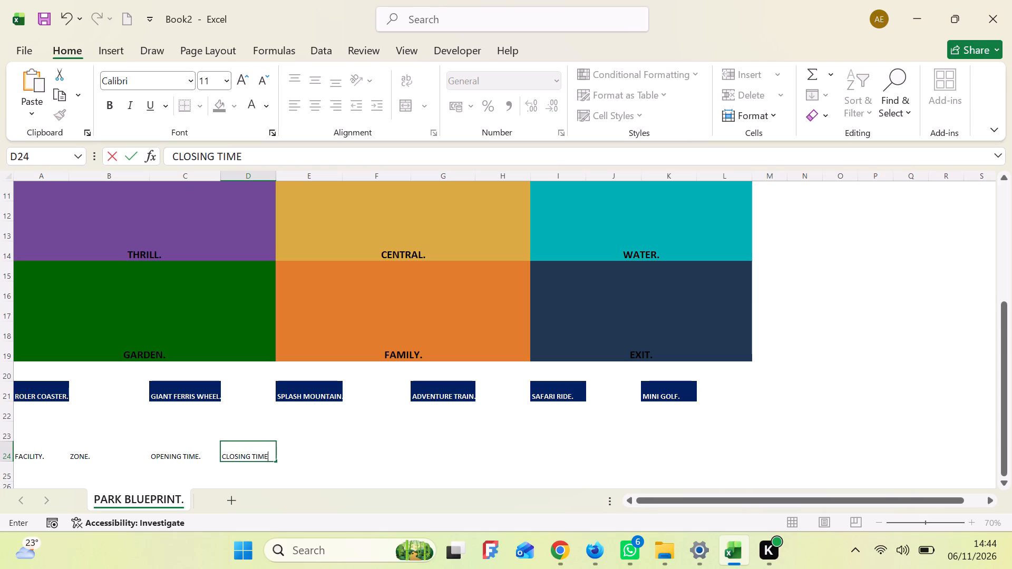
key(period)
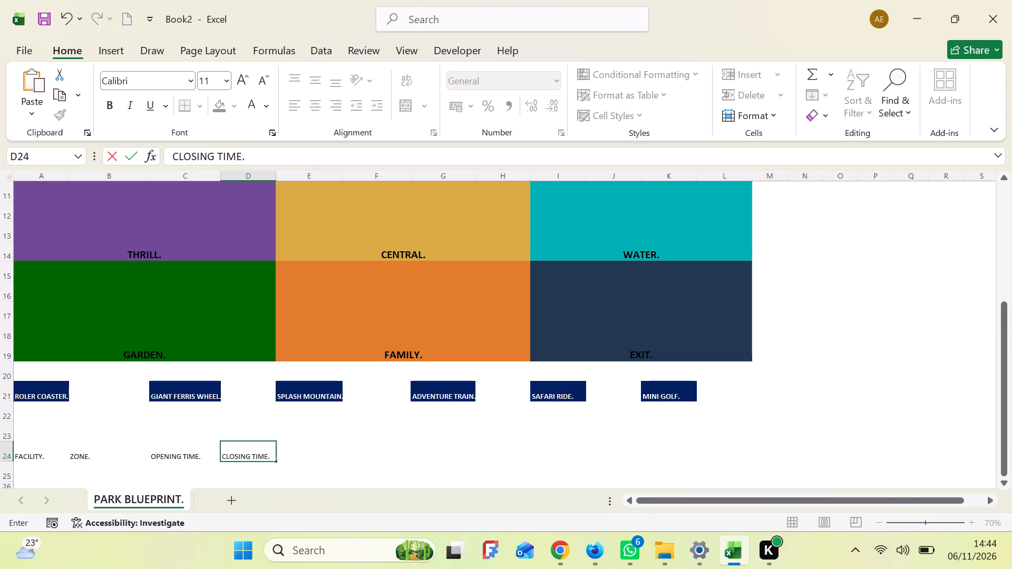
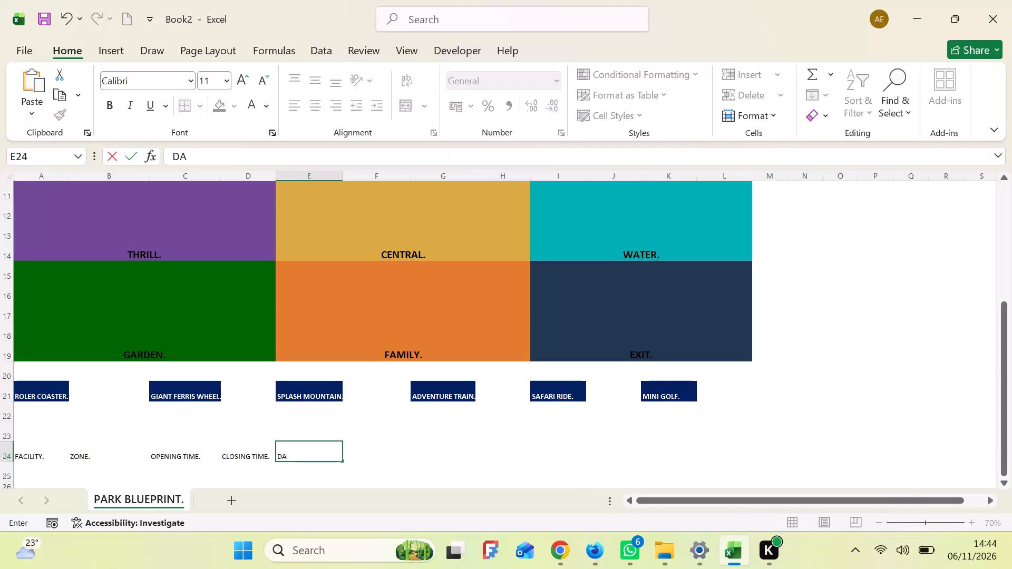
Complete the header "DAILY CAPACITY." in E24 of the facility schedule table.
text(ILY)
key(space)
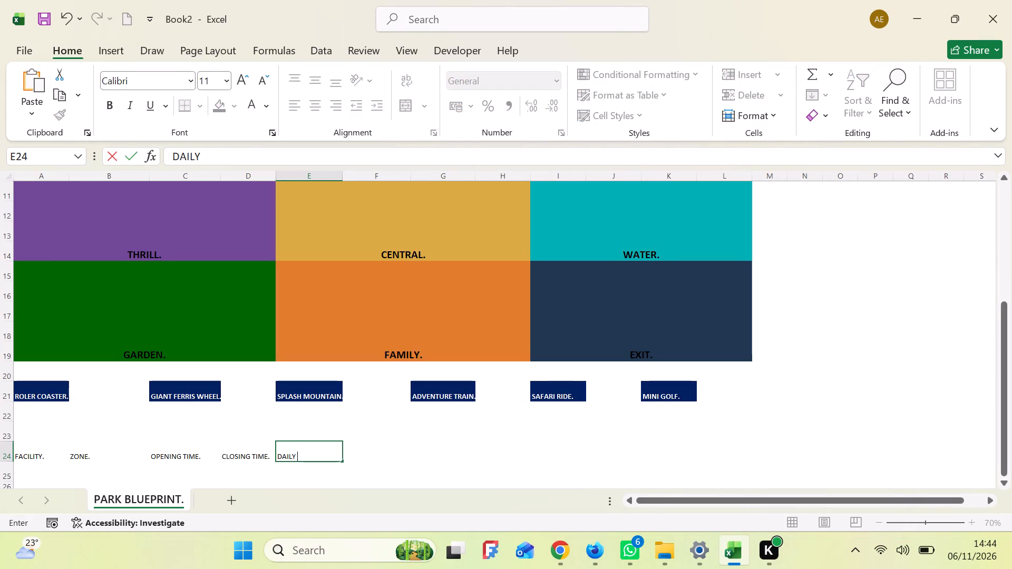
key(c)
key(a)
text(PACI)
text(TY)
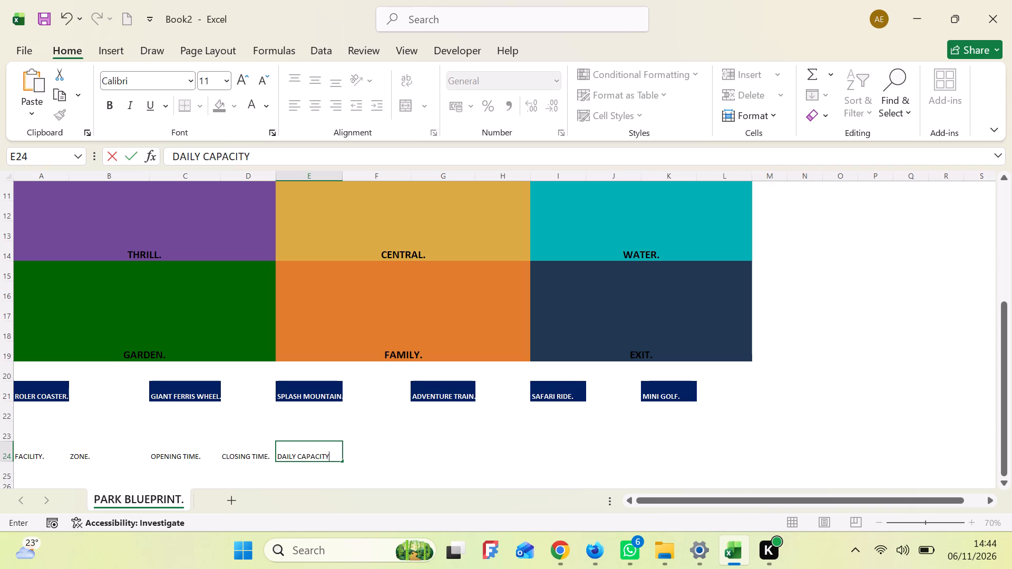
key(period)
key(Return)
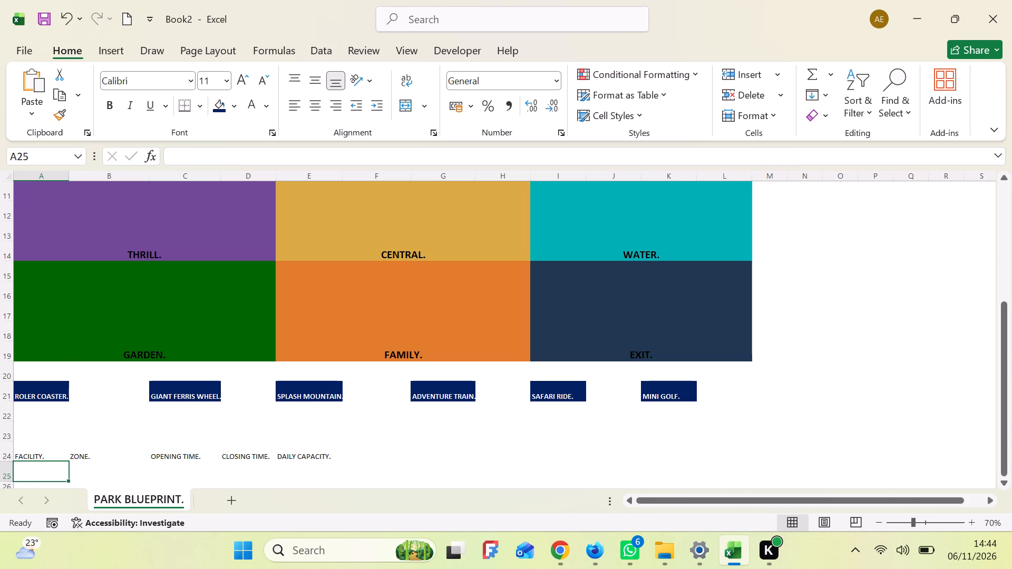
Enter "Roller Coaster" in A25 as the first entry under the FACILITY. header.
key(r)
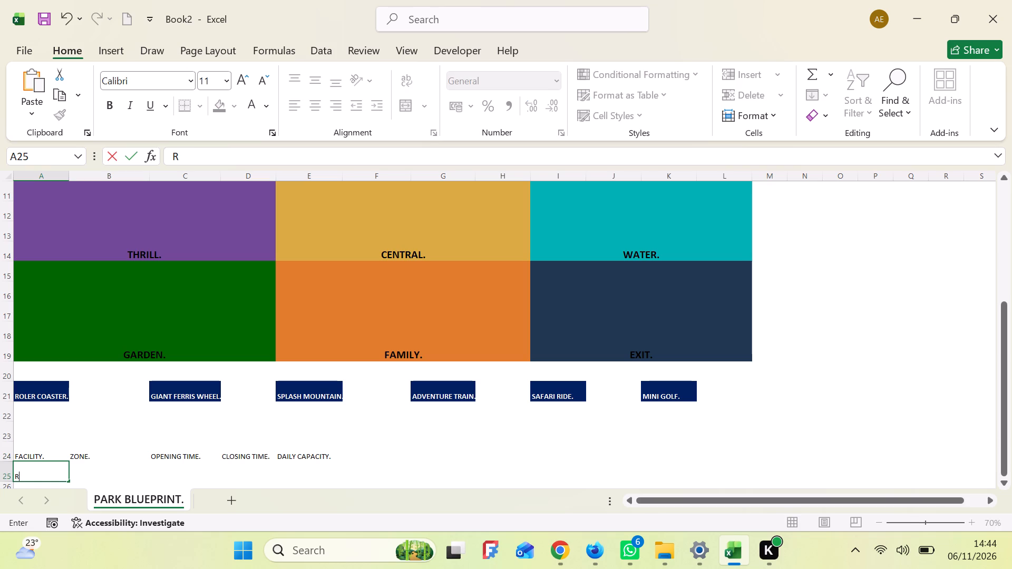
text(oller)
key(space)
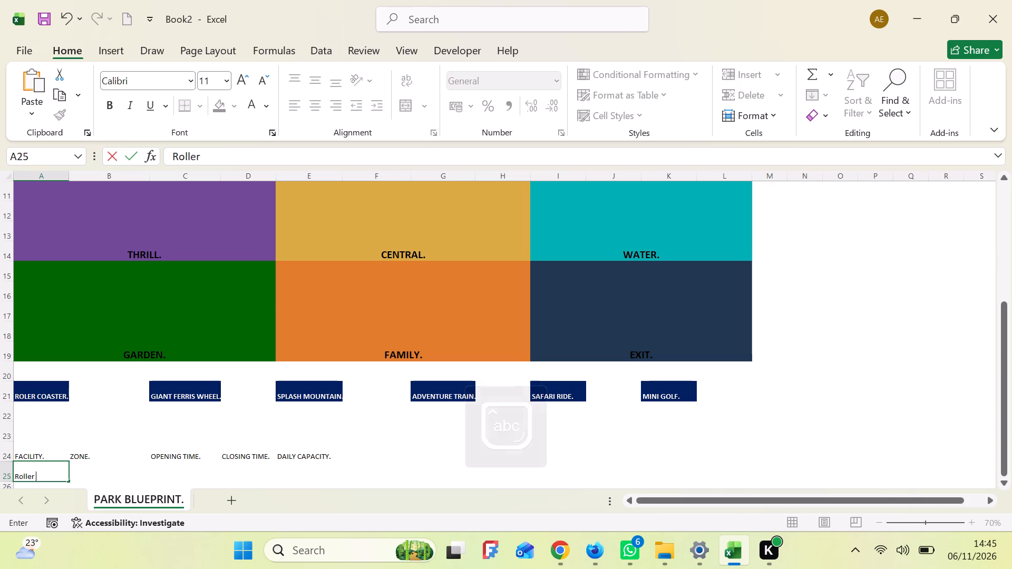
key(c)
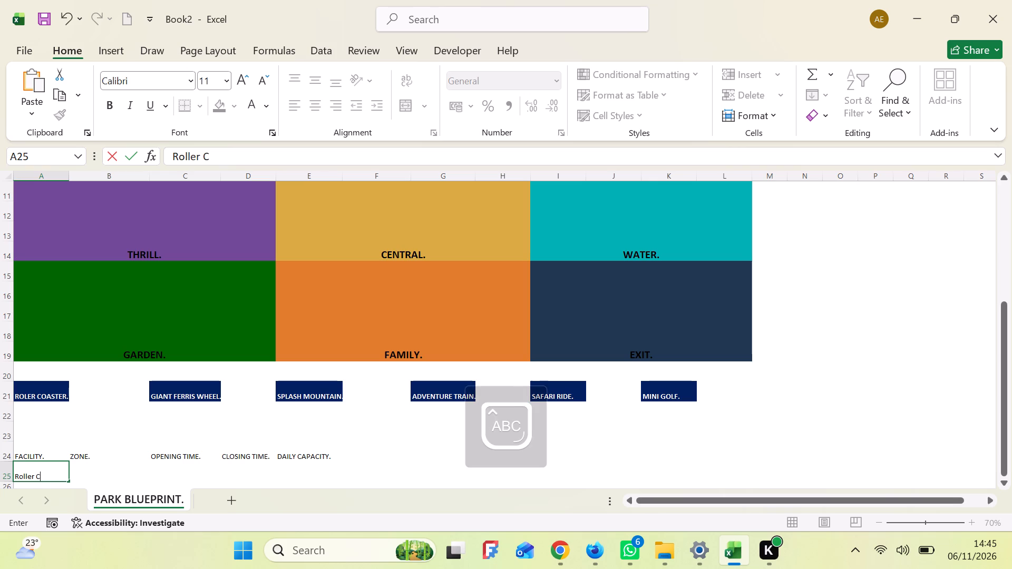
key(o)
text(aster)
key(Return)
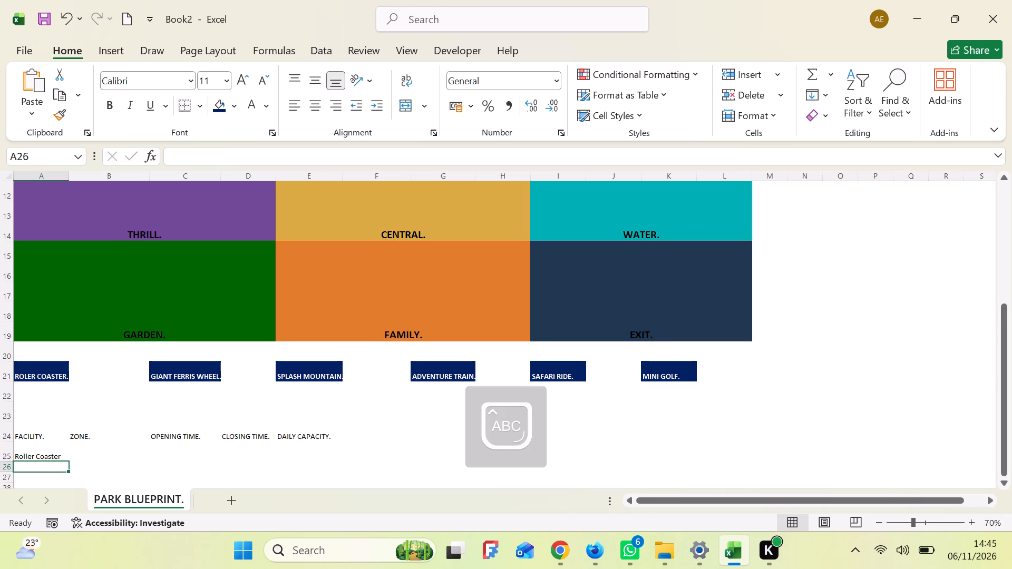
Enter "Ferris Wheel" in A26 as the second facility in the schedule table.
key(f)
text(erri)
text(s)
key(space)
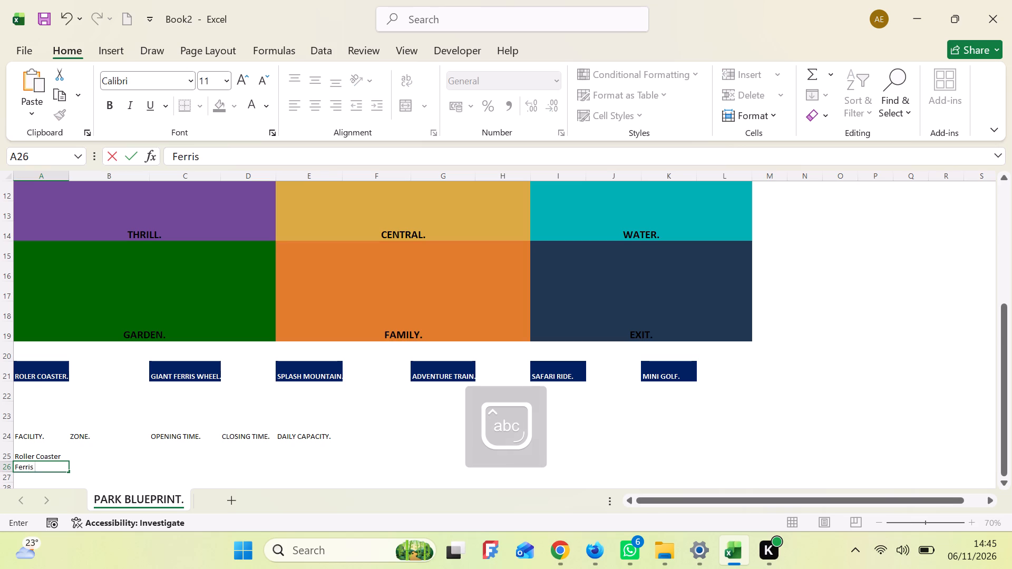
key(w)
text(hee)
key(l)
key(Return)
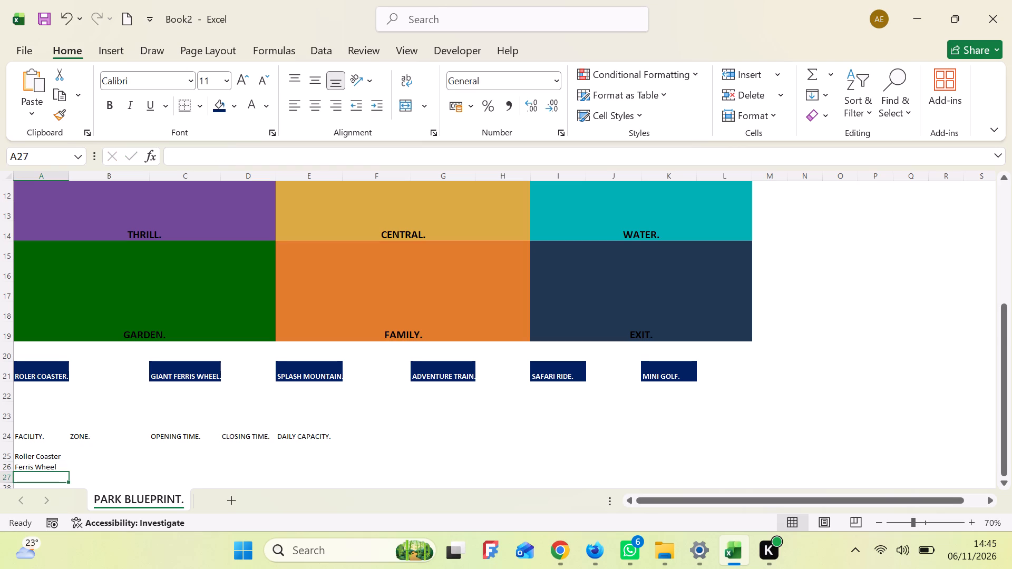
Enter "Splash Mountain" in A27 as the third facility in the schedule table.
key(s)
text(plas)
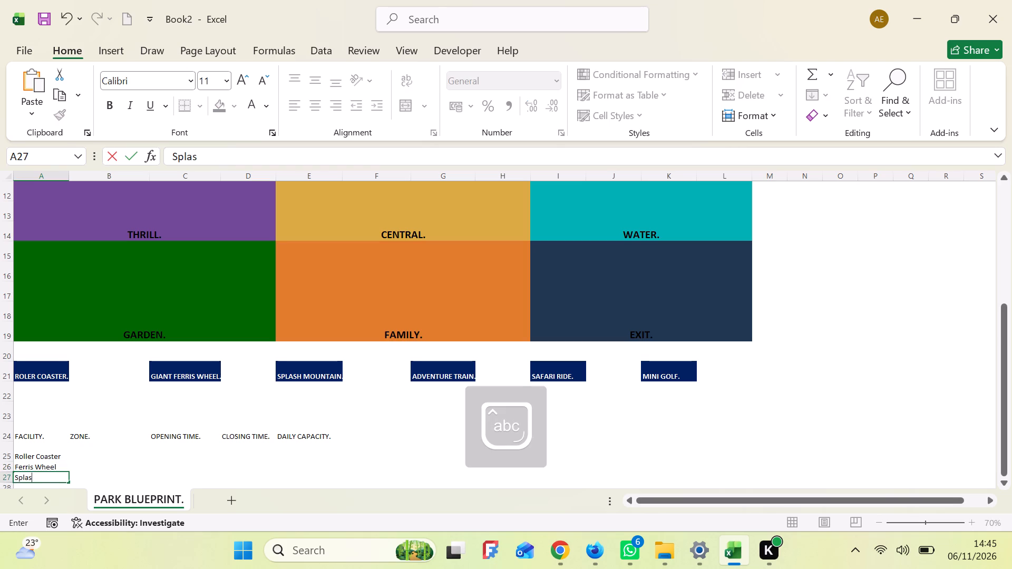
key(h)
key(space)
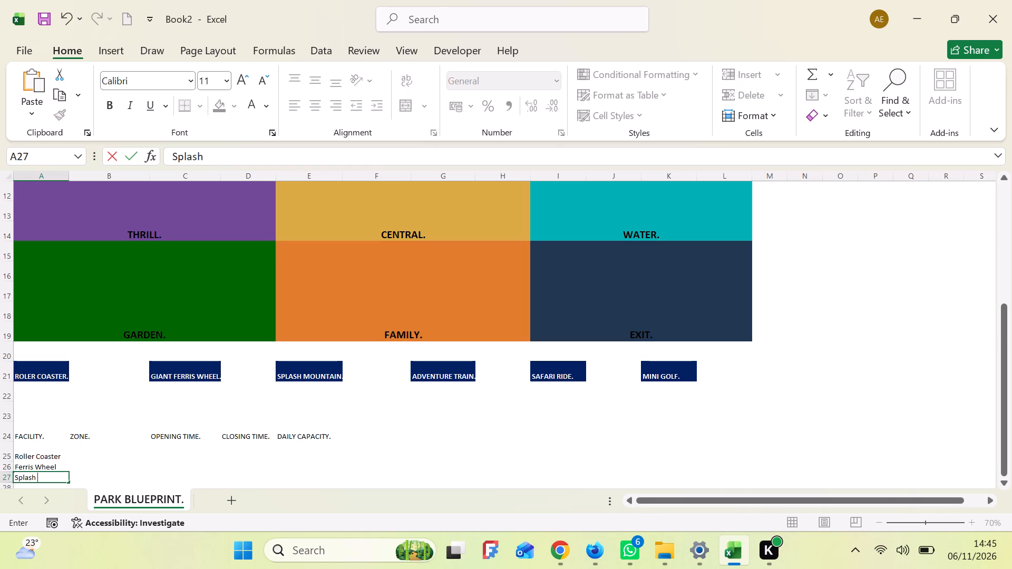
key(m)
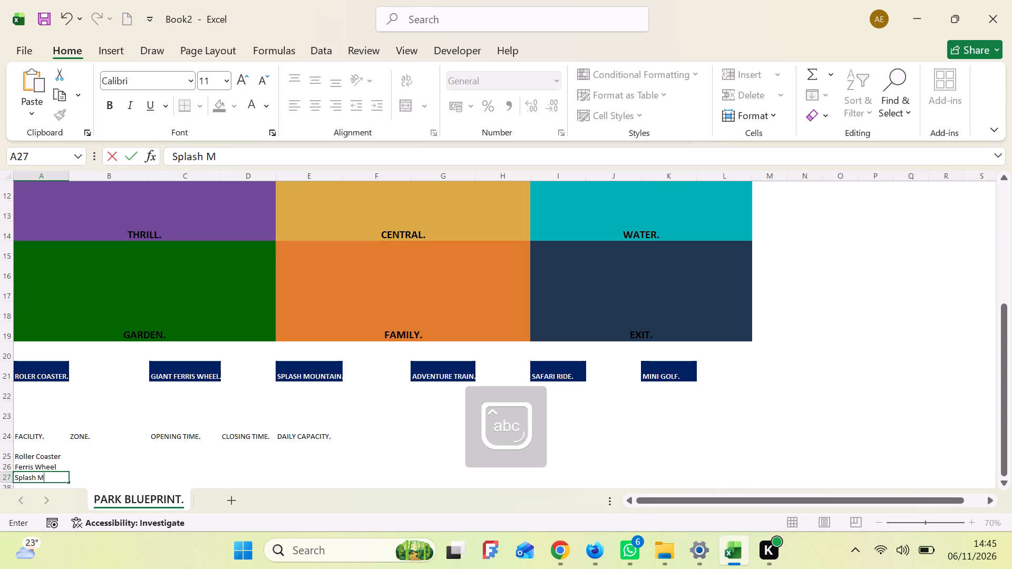
text(ounta)
key(i)
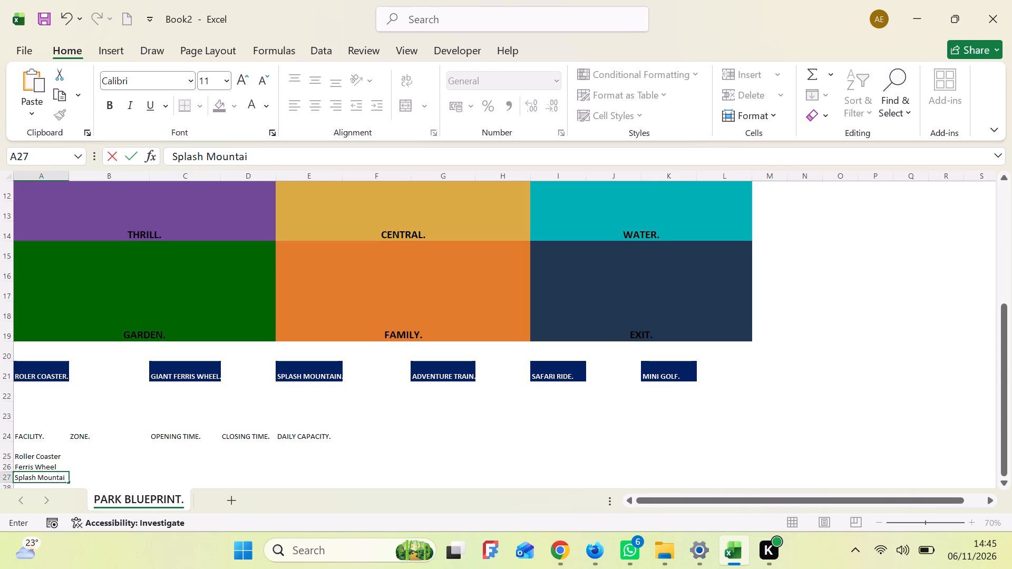
key(n)
key(Return)
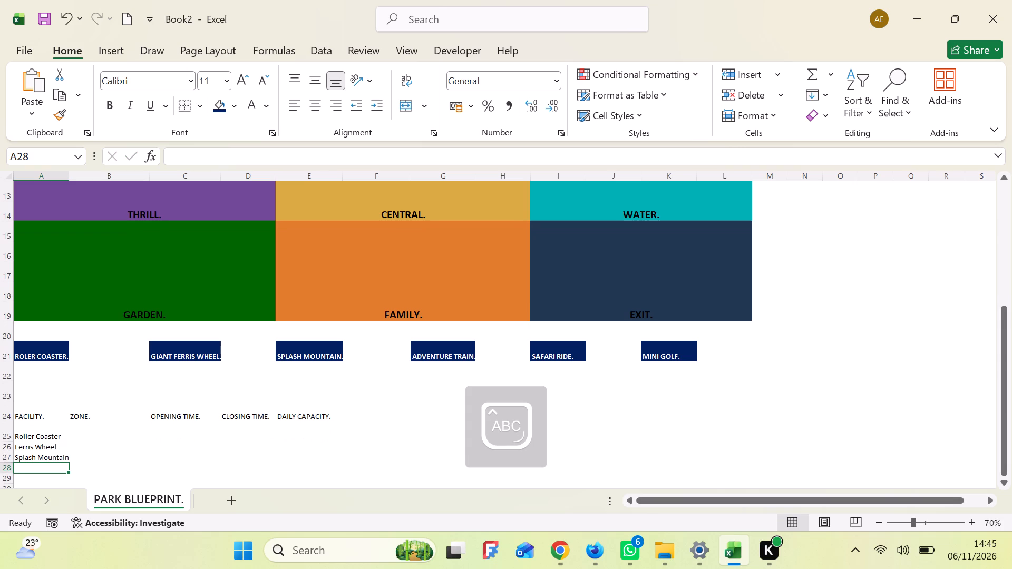
Enter "Adventure Train." in A28 as the fourth facility in the schedule table.
key(a)
text(dve)
text(nture)
key(space)
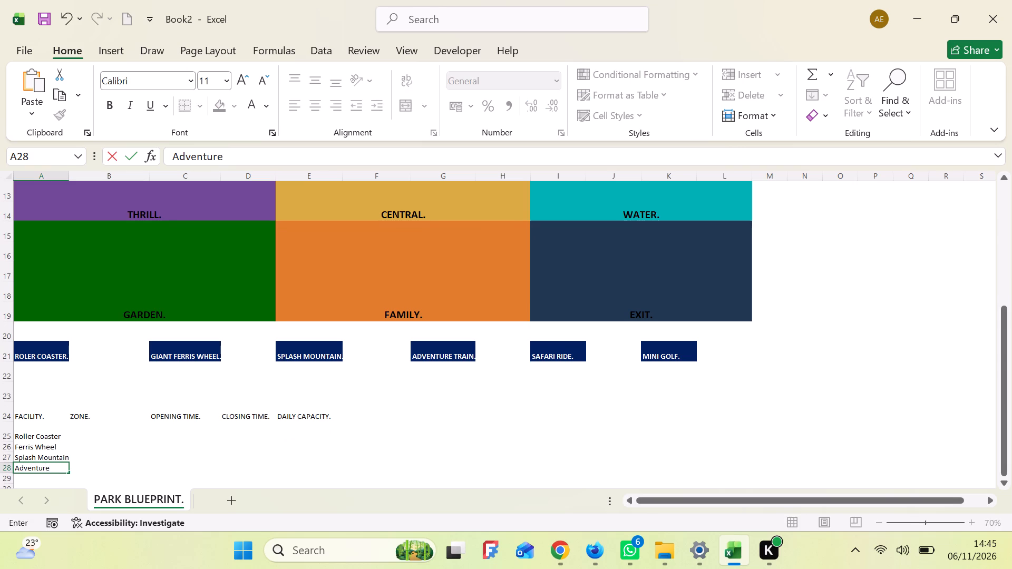
key(t)
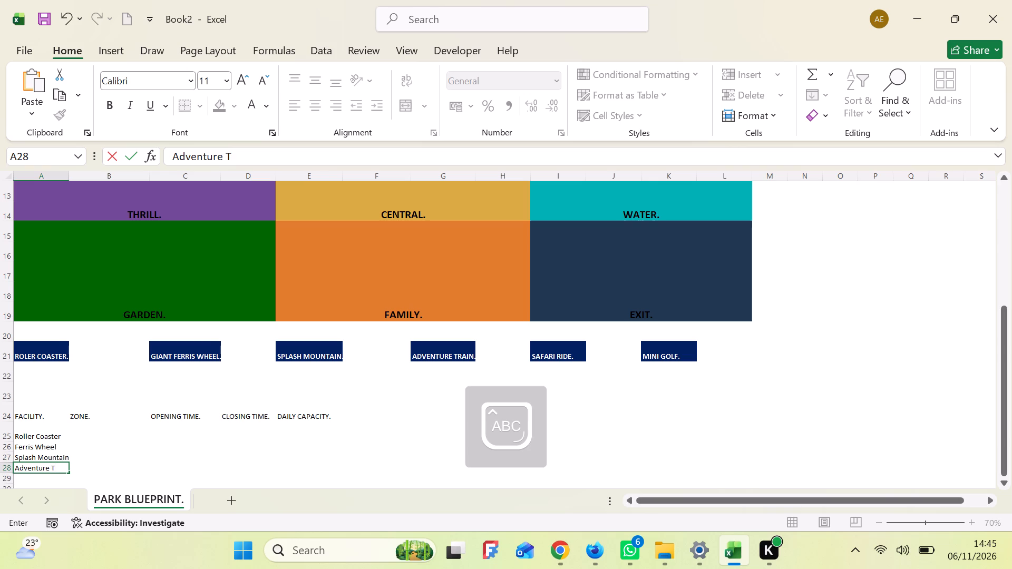
text(rai)
key(n)
key(period)
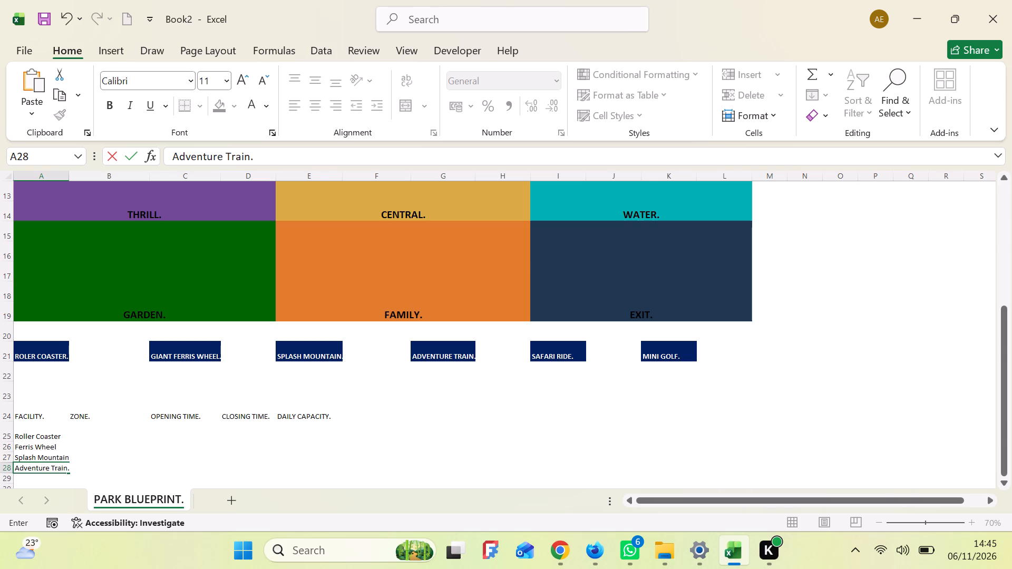
key(Return)
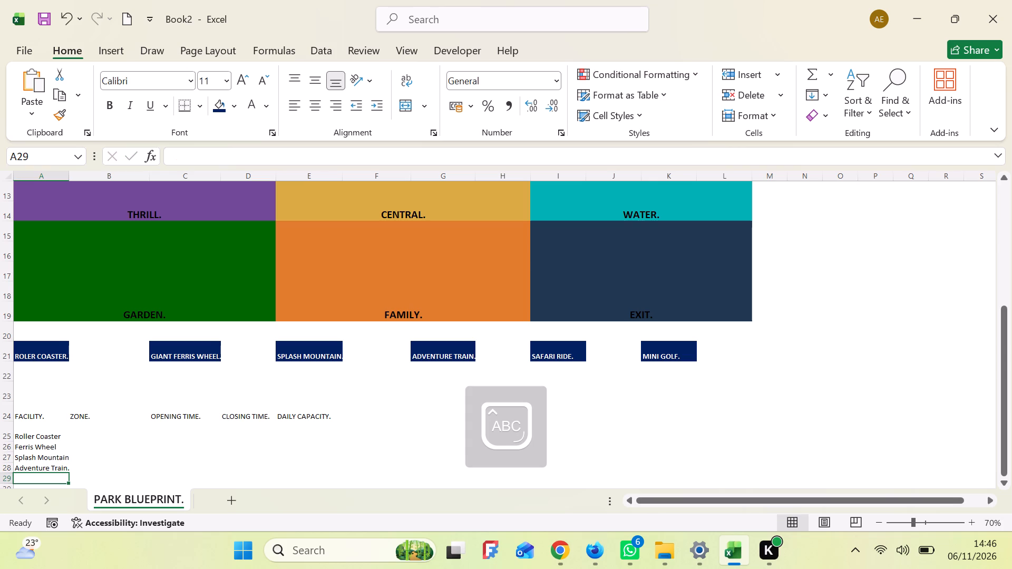
Enter "Safari Ride." in A29 as the fifth facility in the schedule table.
key(s)
text(afar)
text(i)
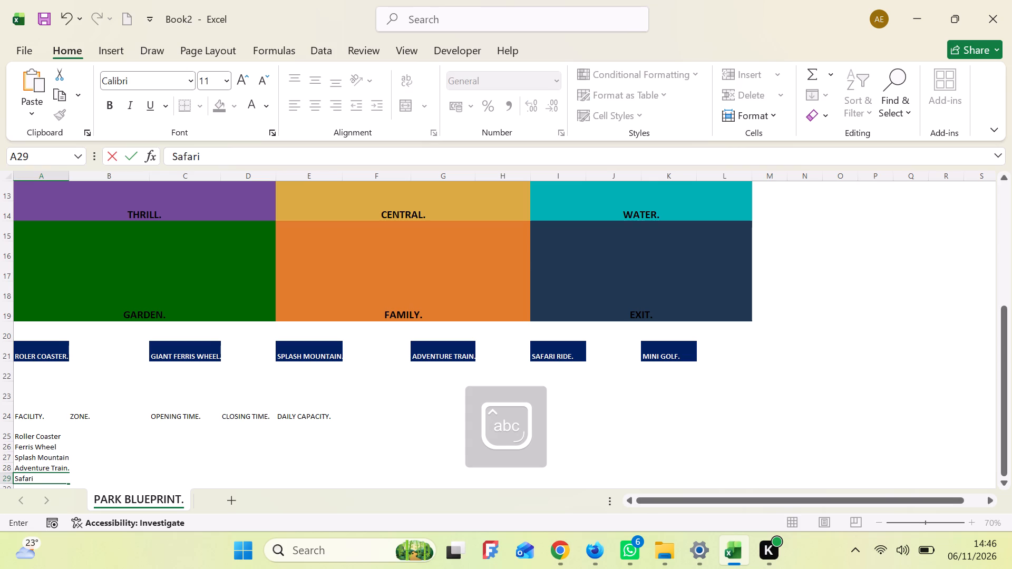
key(space)
key(r)
text(ide)
key(period)
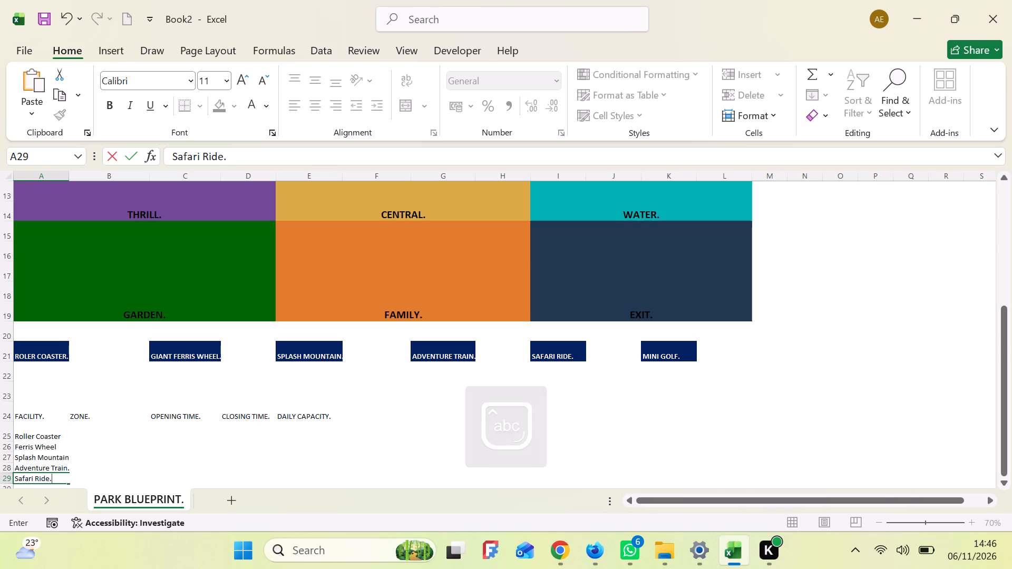
key(Return)
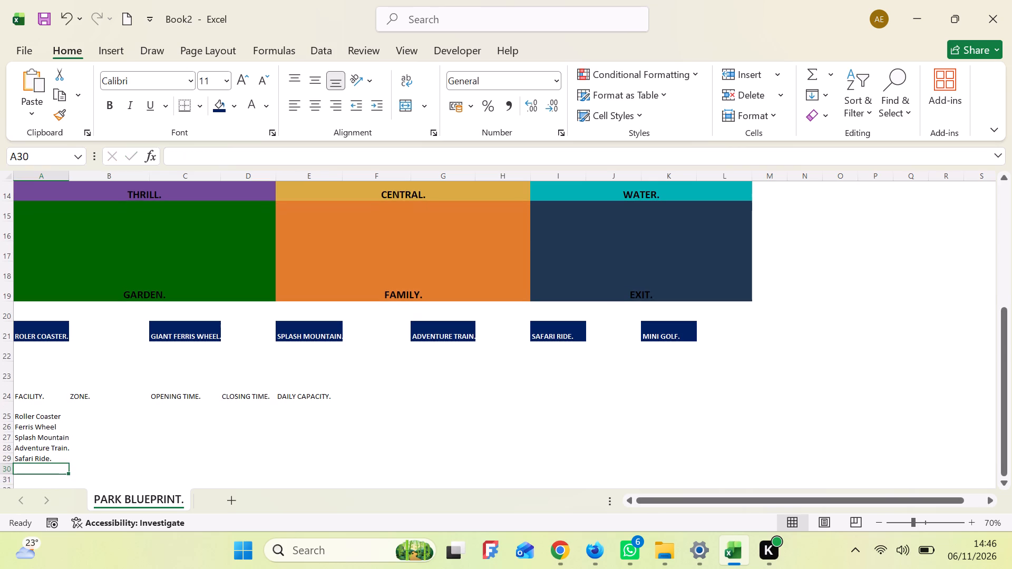
Enter "Mini Golf." in A30 as the sixth facility in the schedule table.
key(m)
text(in)
text(i)
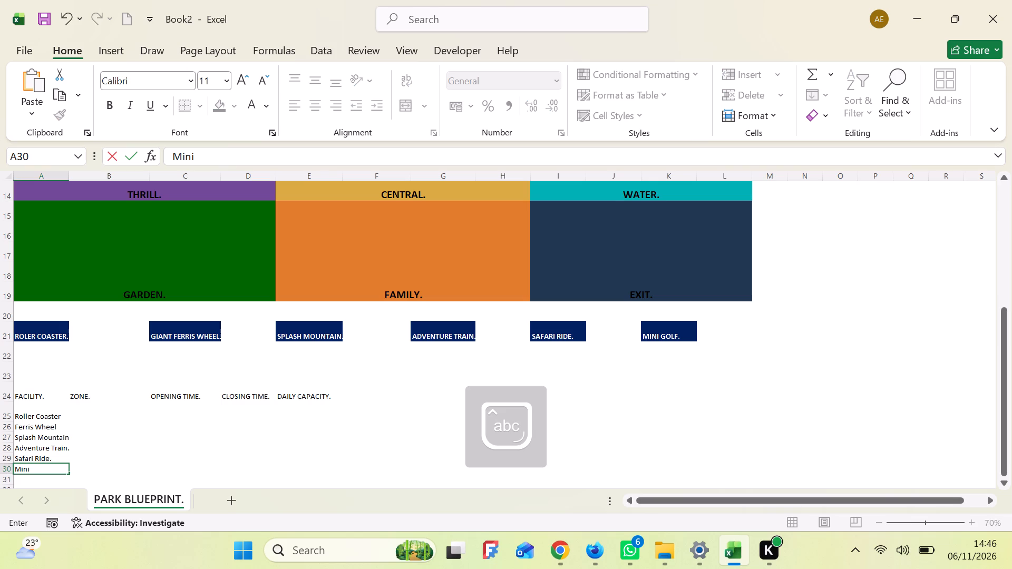
key(space)
key(g)
key(o)
text(lf.)
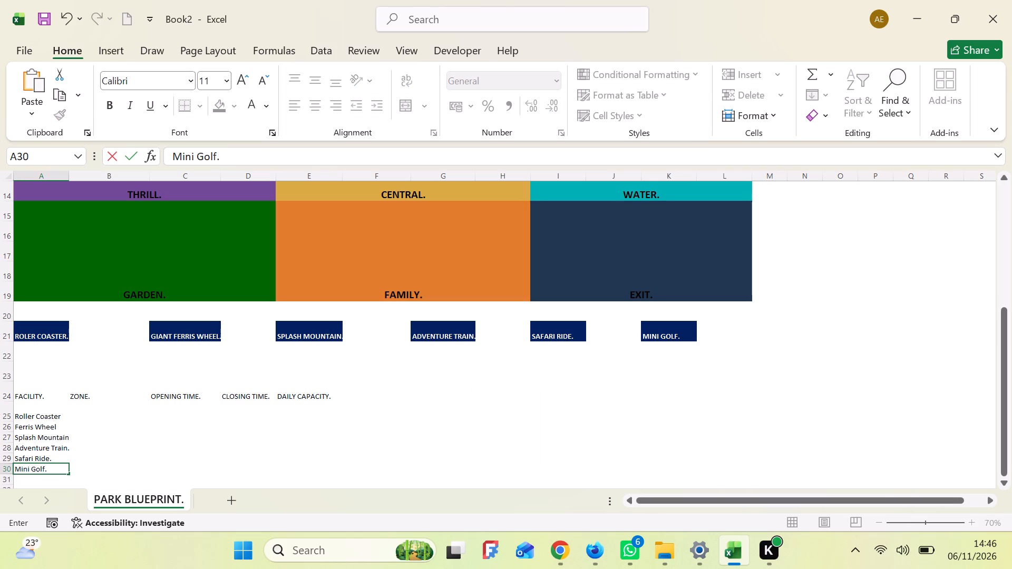
key(Return)
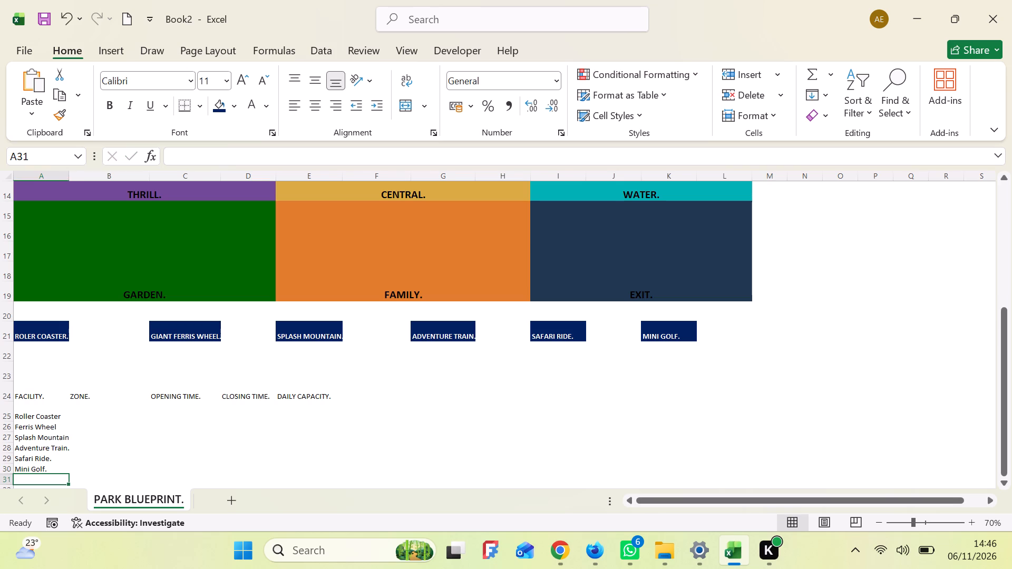
Widen column A slightly so the facility names have more room.
drag(67, 172, 74, 174)
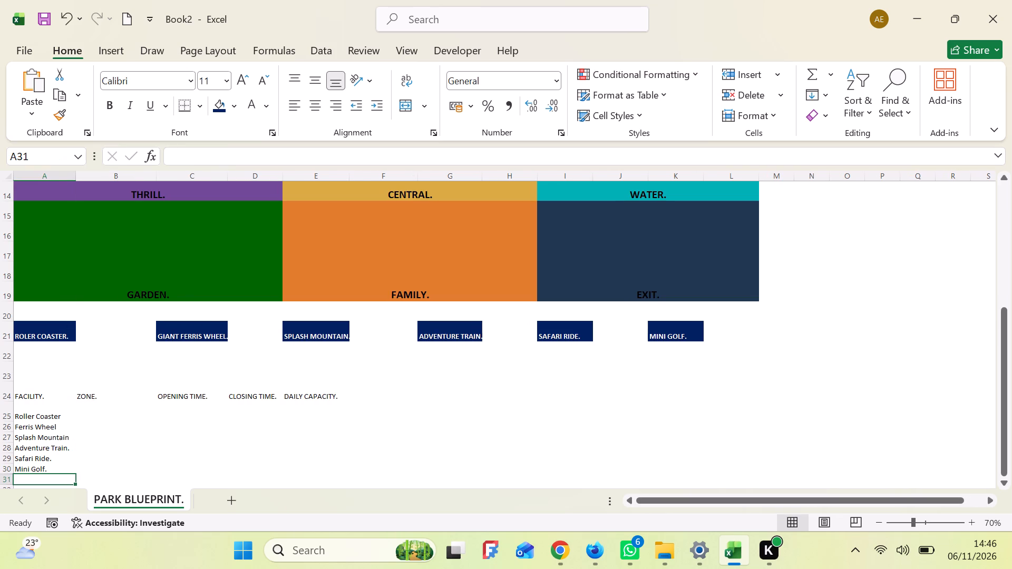
Enter the zones Thrill, Central and Water in B25 to B27 for Roller Coaster, Ferris Wheel and Splash Mountain.
click(87, 417)
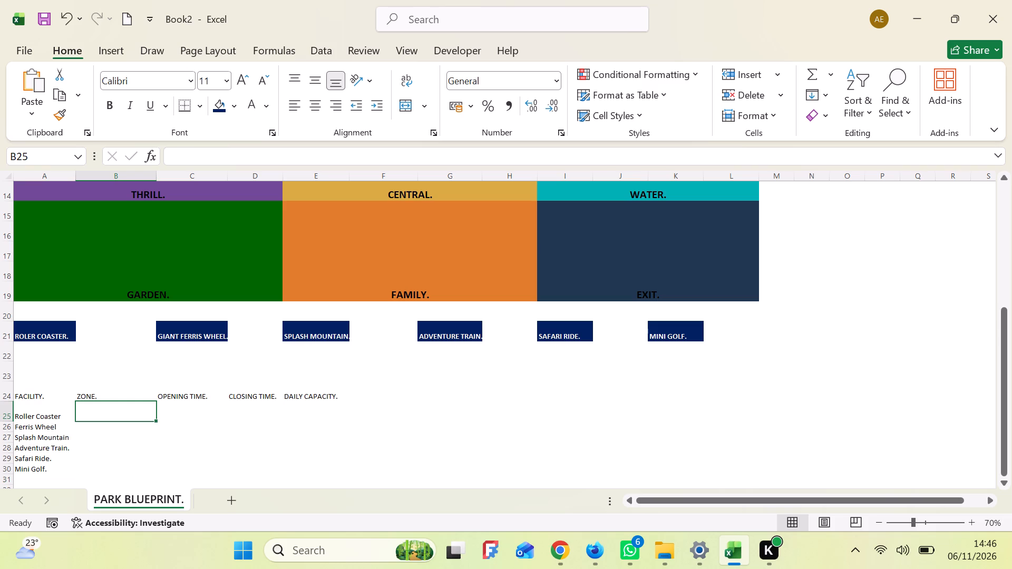
key(t)
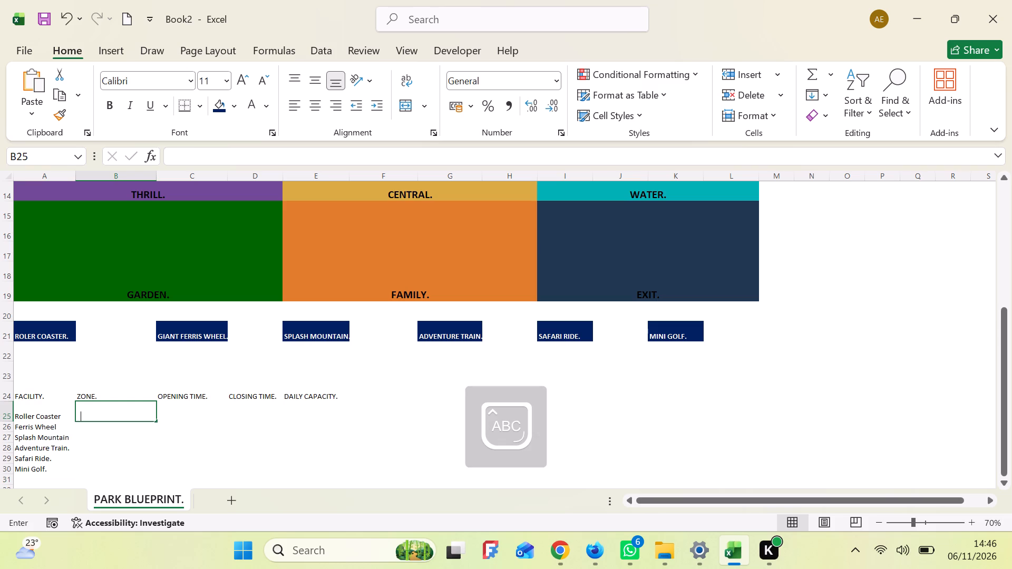
text(hr)
text(ill)
key(Return)
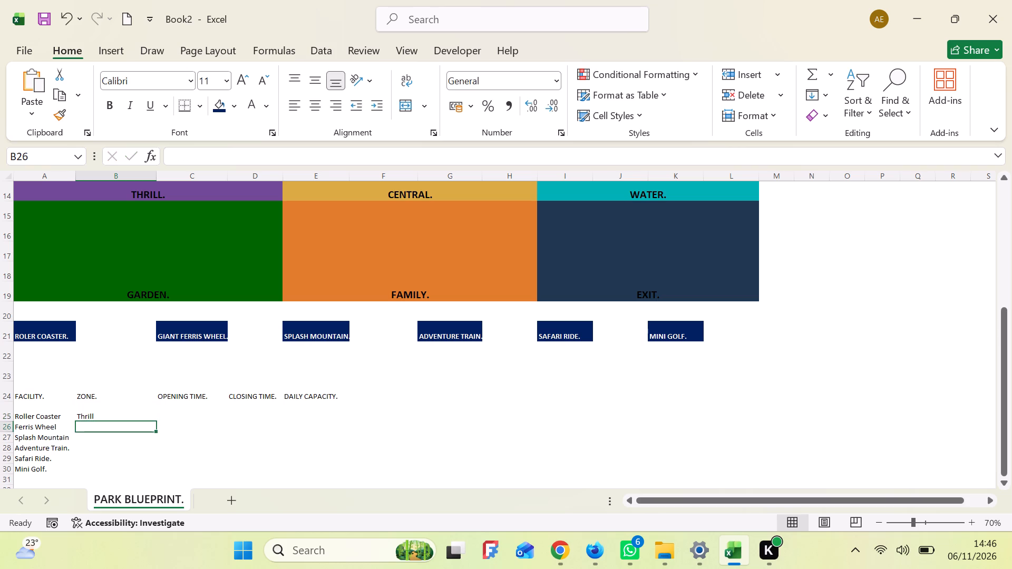
key(c)
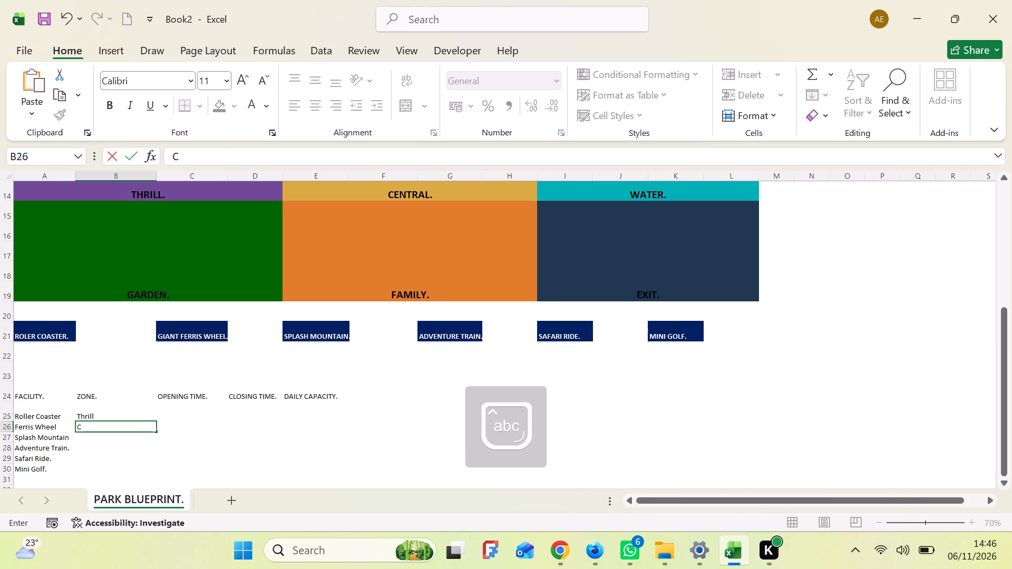
key(e)
text(ntr)
text(al)
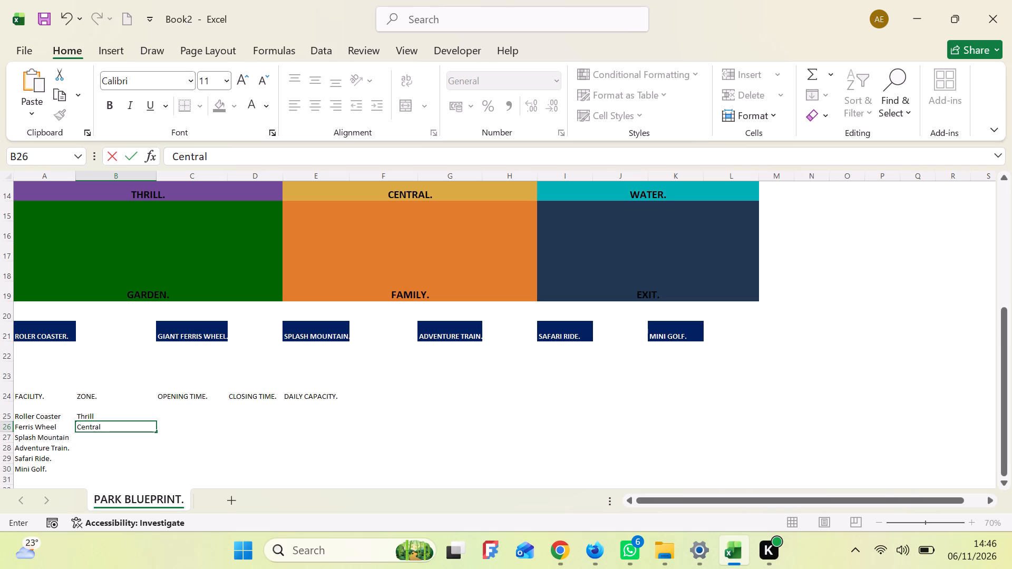
key(Return)
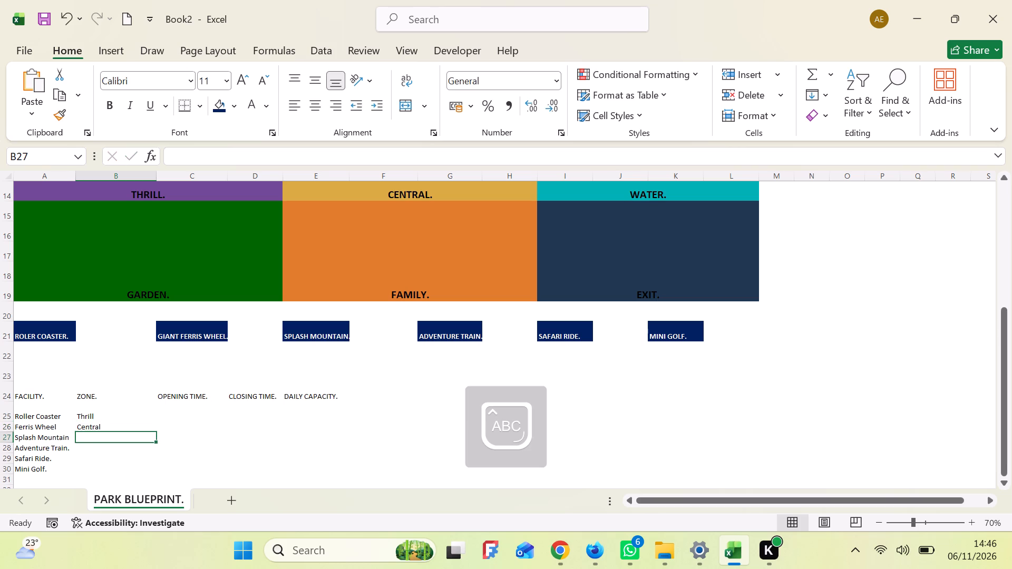
key(w)
text(ater)
key(Return)
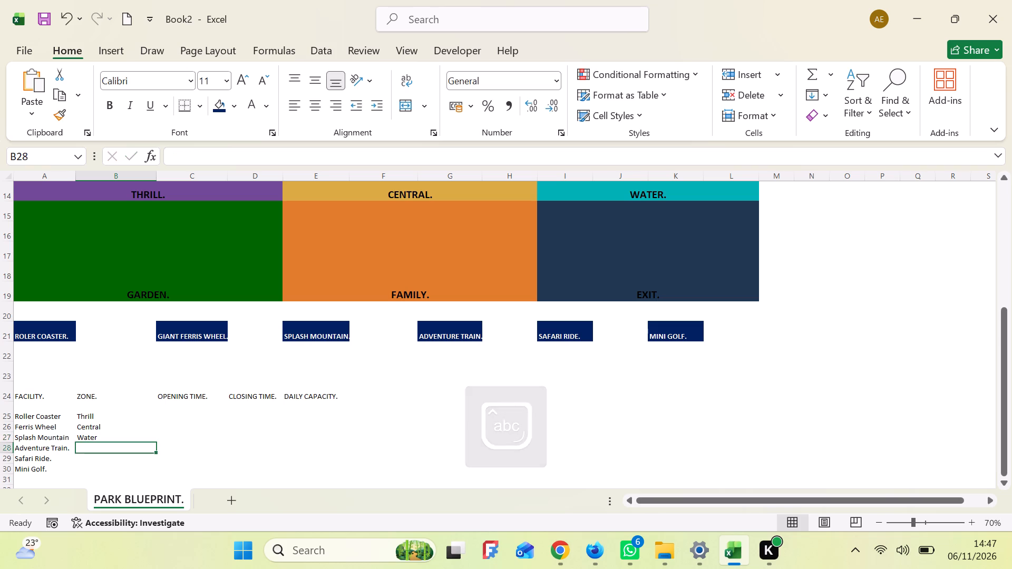
Enter the zones Family, Jungle and Family in B28 to B30 for Adventure Train, Safari Ride and Mini Golf.
key(f)
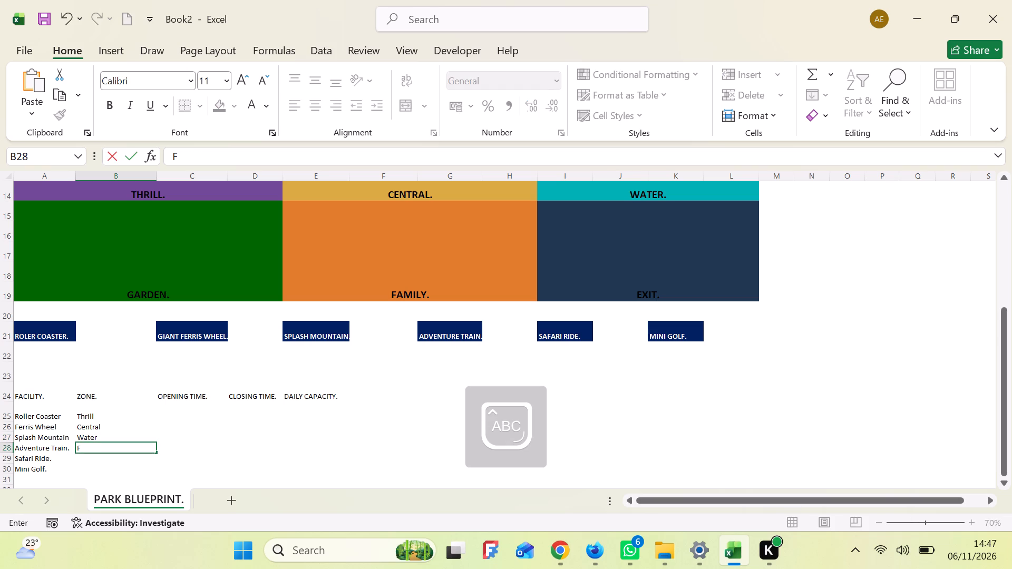
key(a)
text(mily)
key(Return)
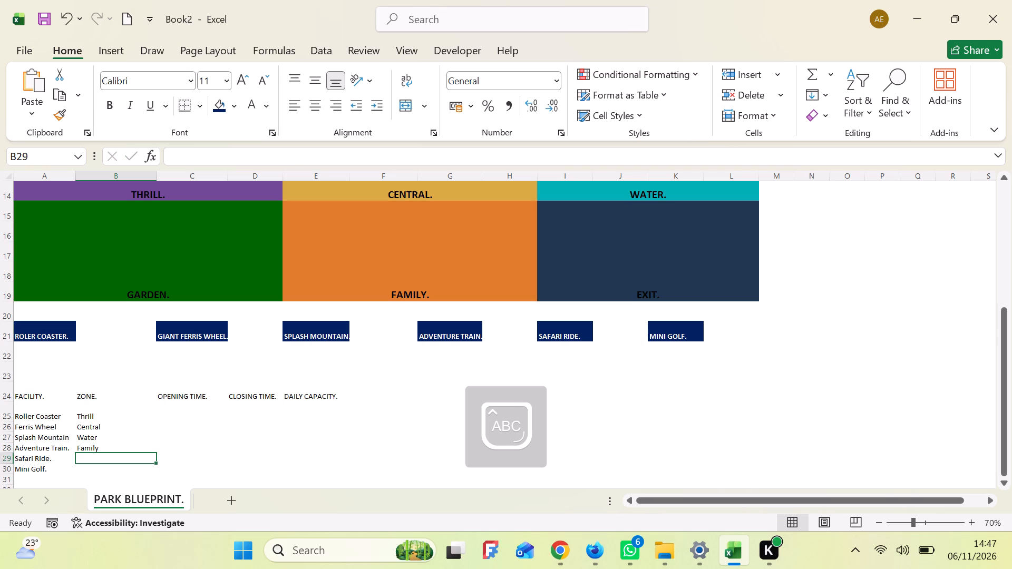
key(j)
text(ungle)
key(Return)
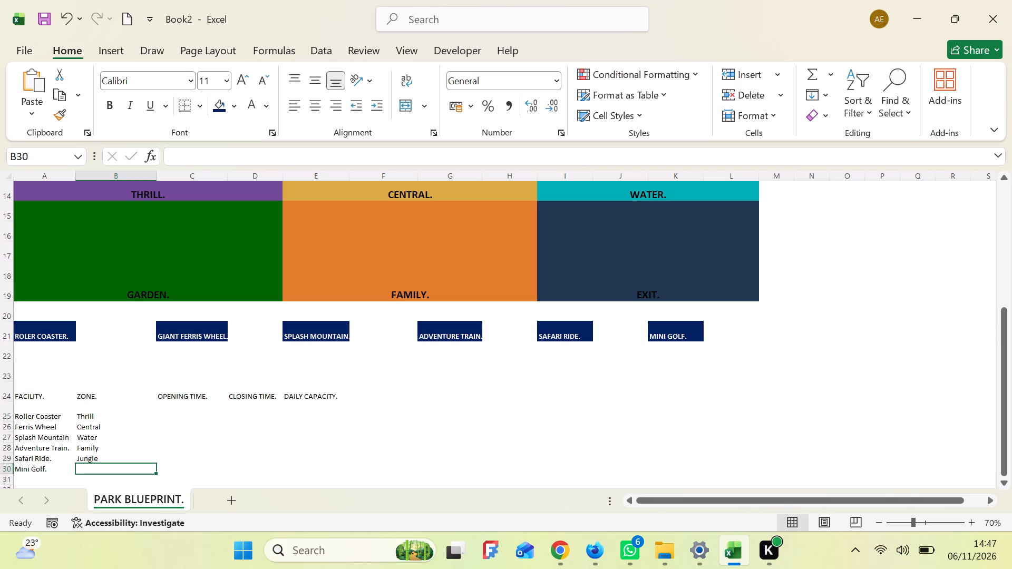
key(f)
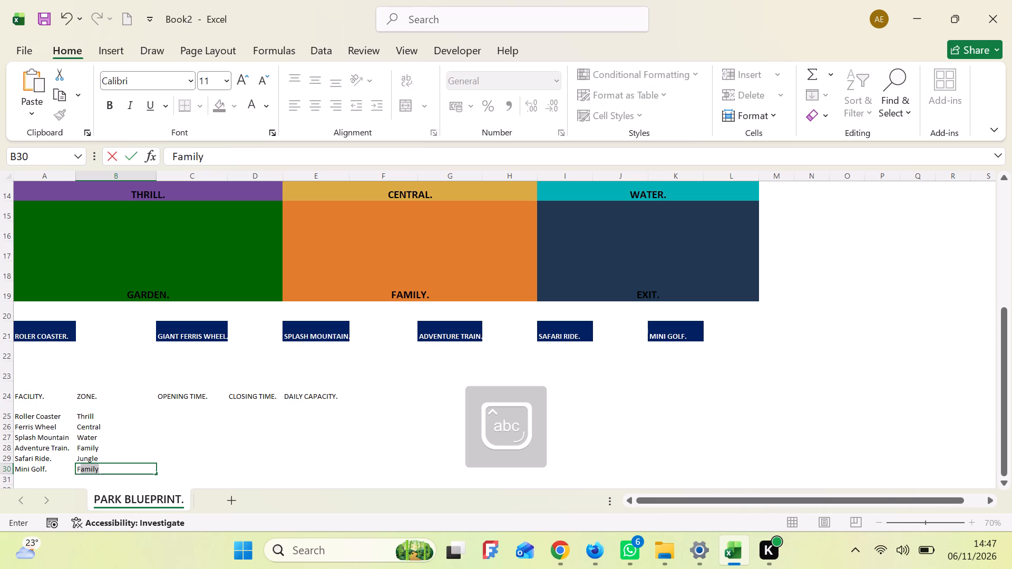
key(Return)
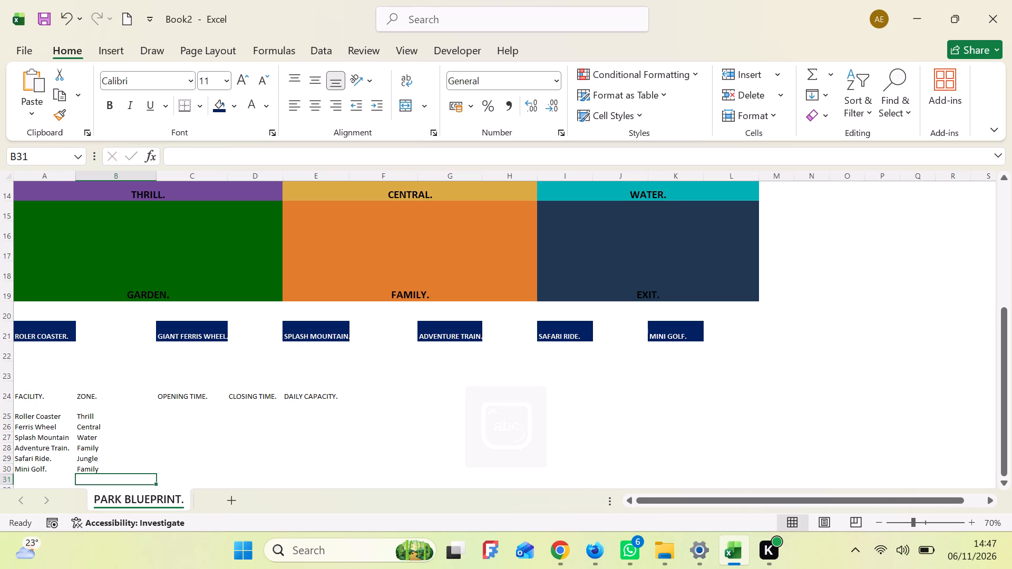
Enter 9:00 AM as the opening time for Roller Coaster and Ferris Wheel in C25 and C26.
click(180, 416)
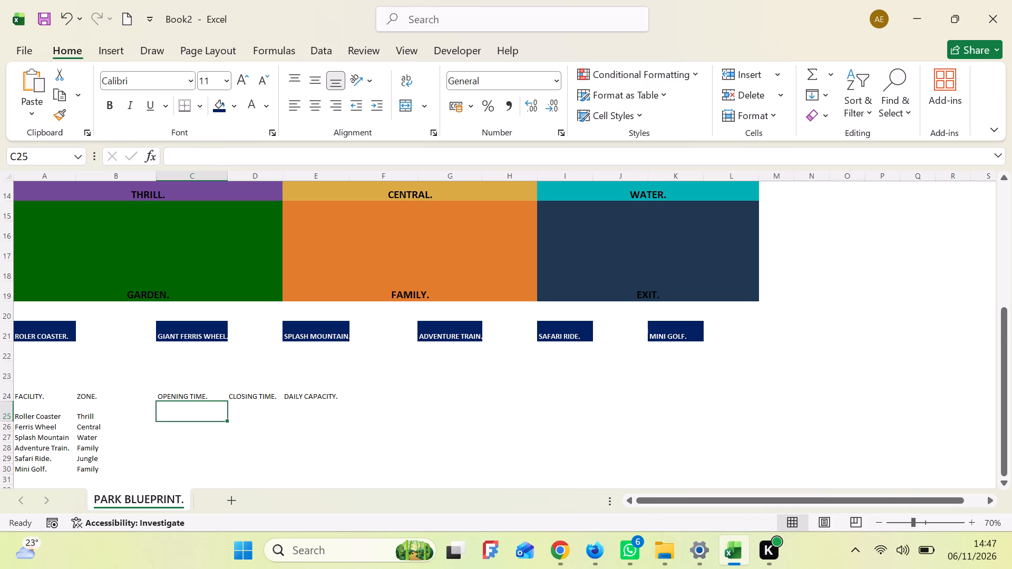
key(9)
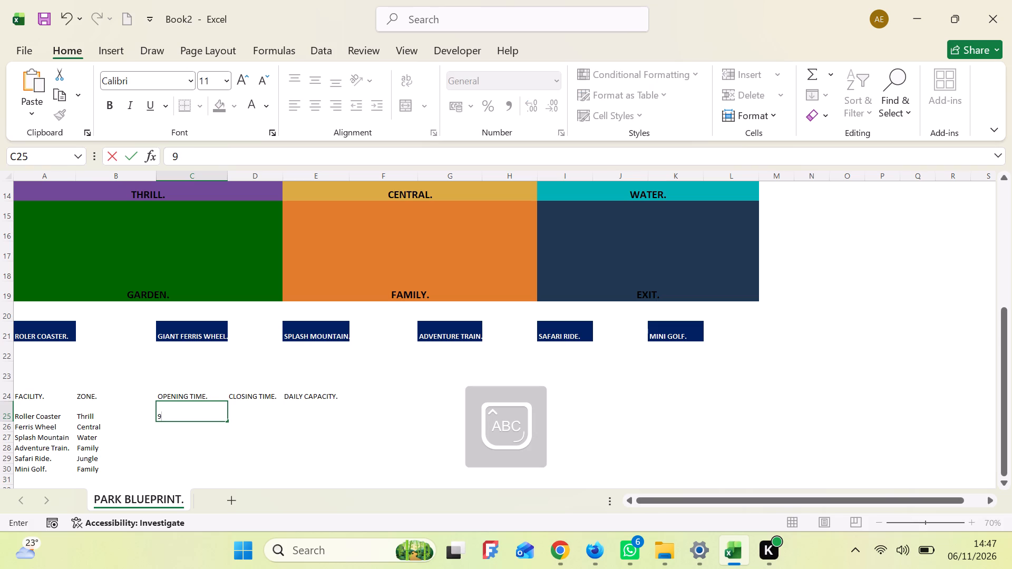
key(shift+colon)
text(00 AM)
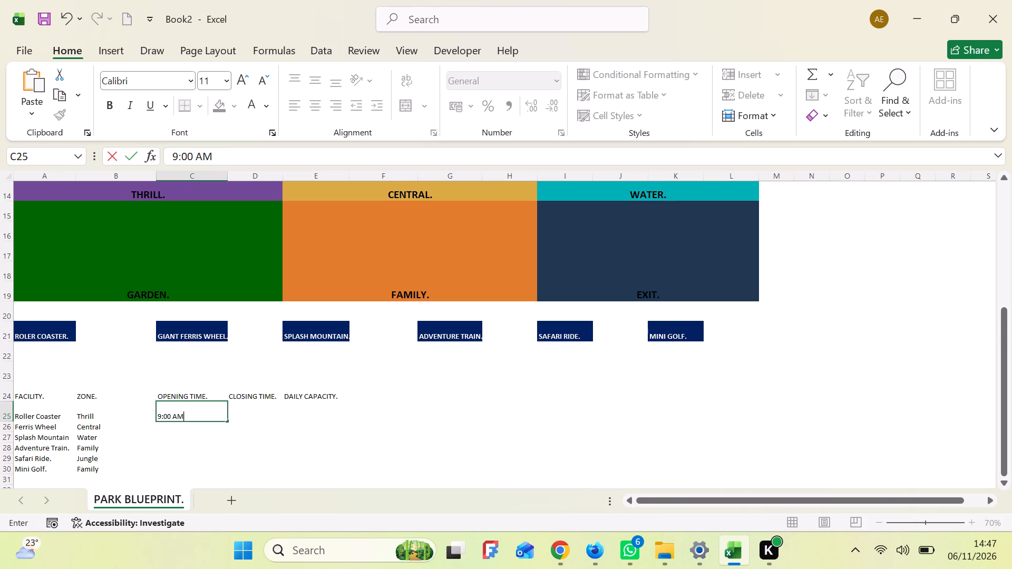
key(Return)
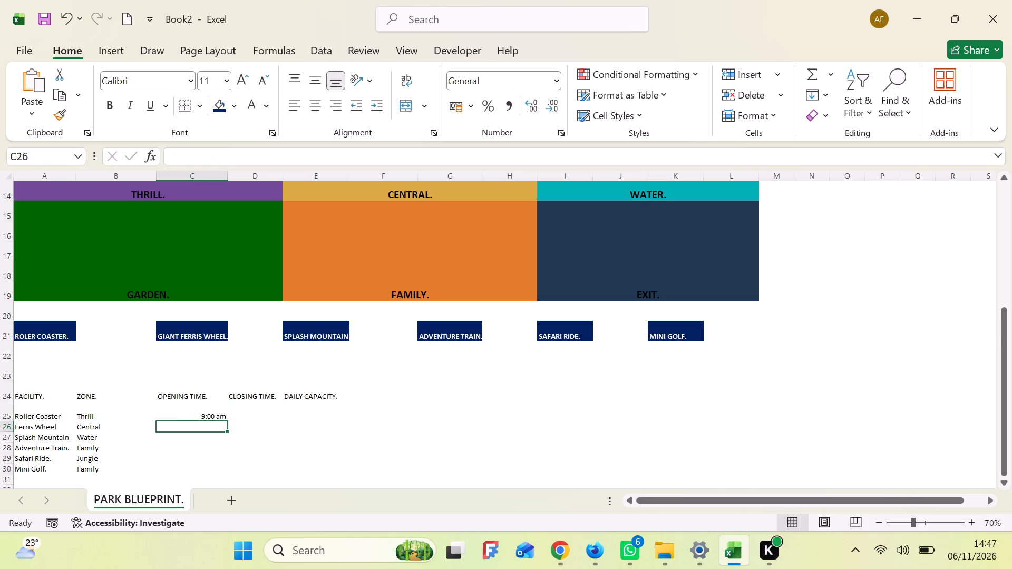
key(9)
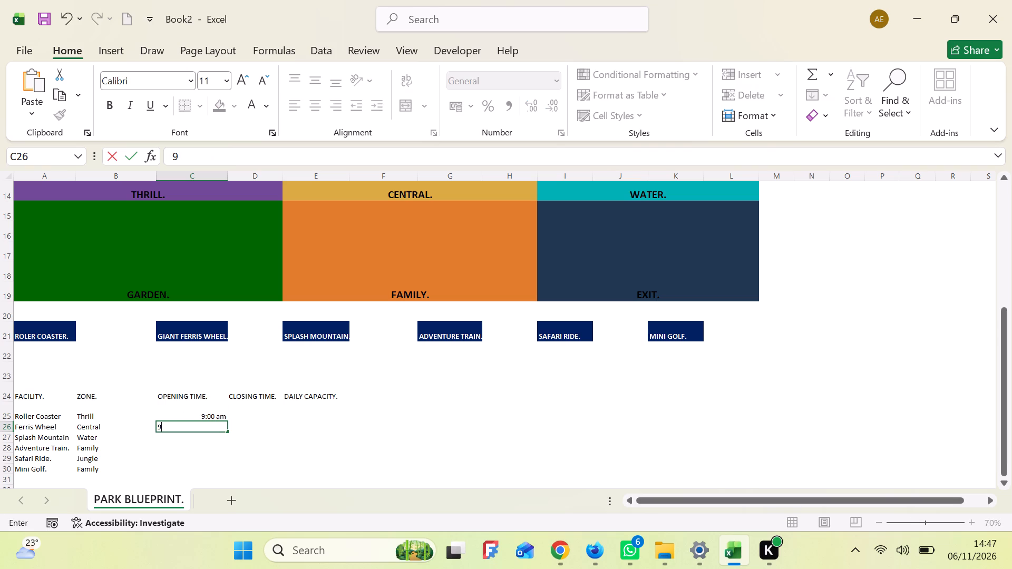
key(shift+colon)
text(00)
key(space)
text(AM)
key(Return)
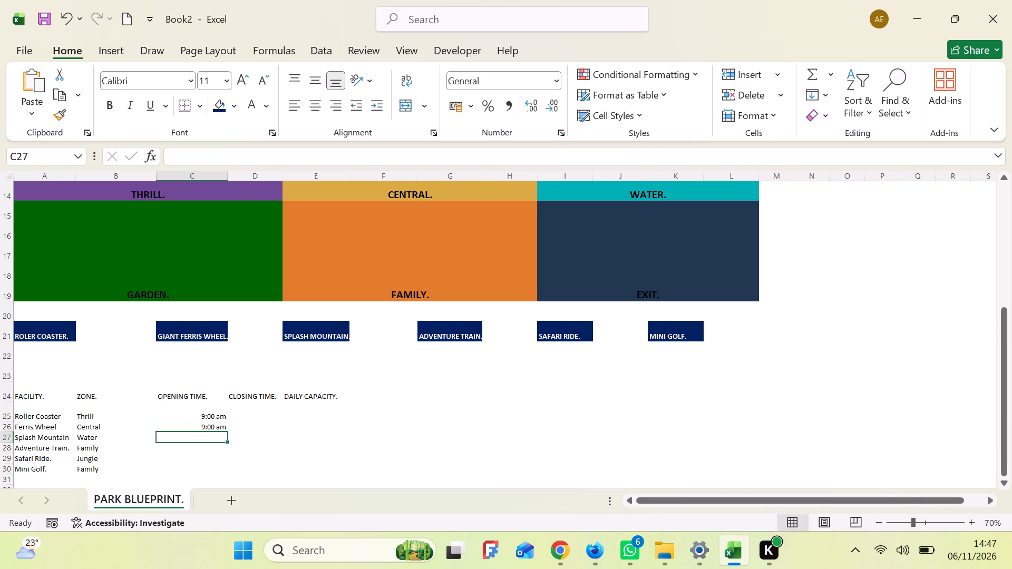
Enter opening times of 10:00 AM for Splash Mountain in C27 and 9:00 AM for Adventure Train in C28.
key(1)
key(0)
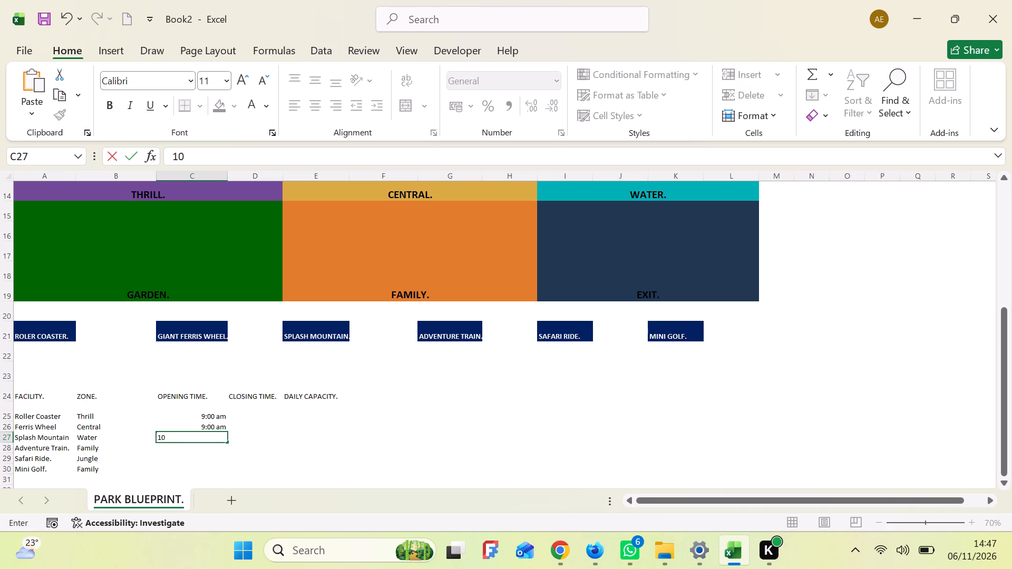
key(shift+colon)
text(00 AM)
key(Return)
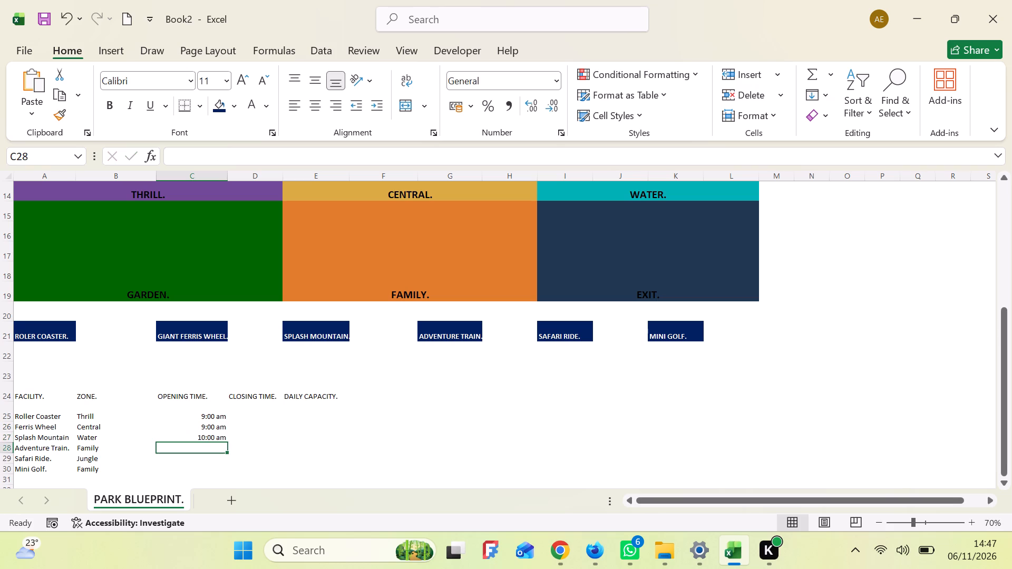
key(9)
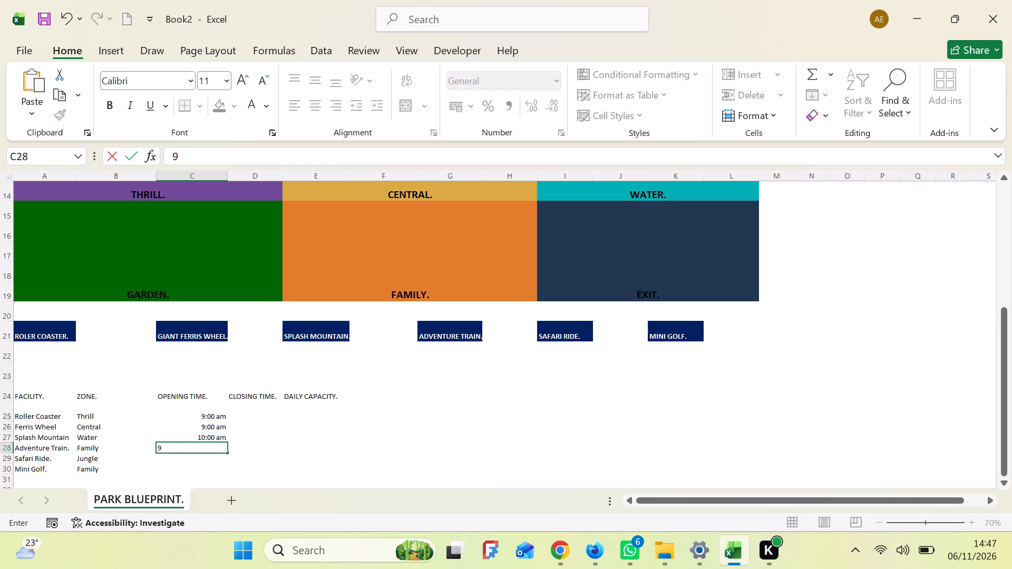
key(shift+colon)
text(00 AM)
key(Return)
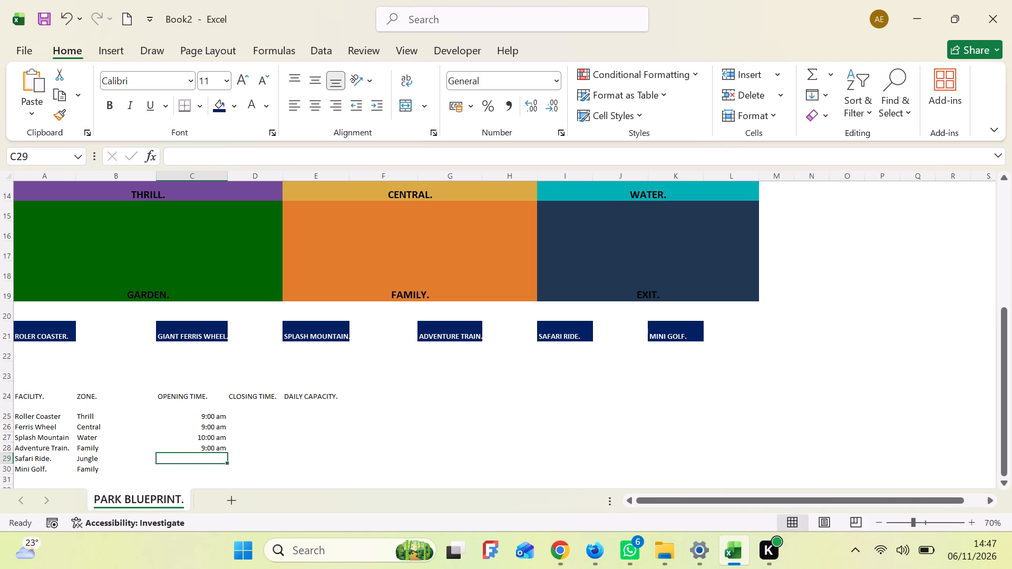
Enter opening times of 9:00 AM for Safari Ride in C29 and 10:00 AM for Mini Golf in C30.
key(9)
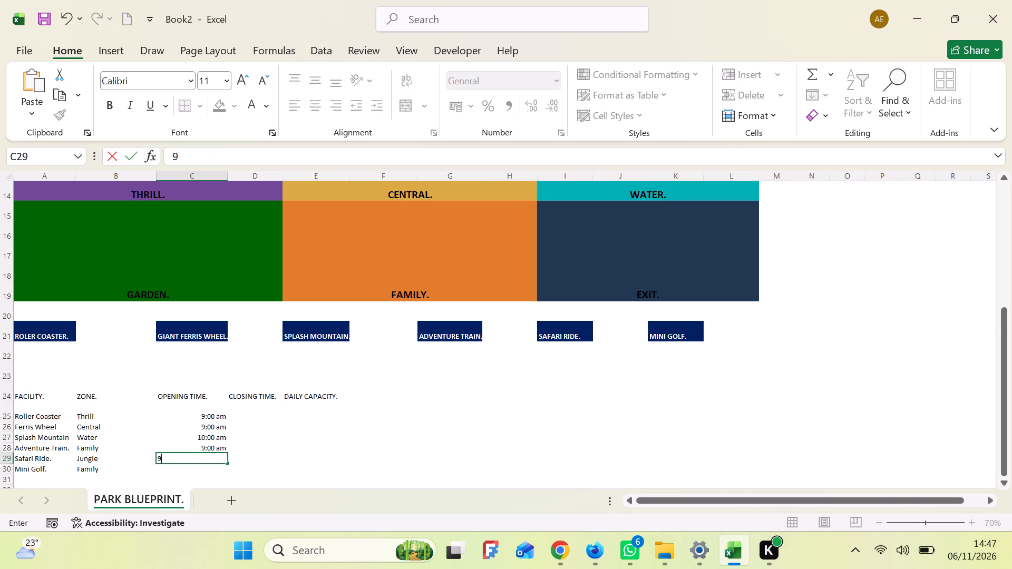
key(shift+colon)
text(00 AM)
key(Return)
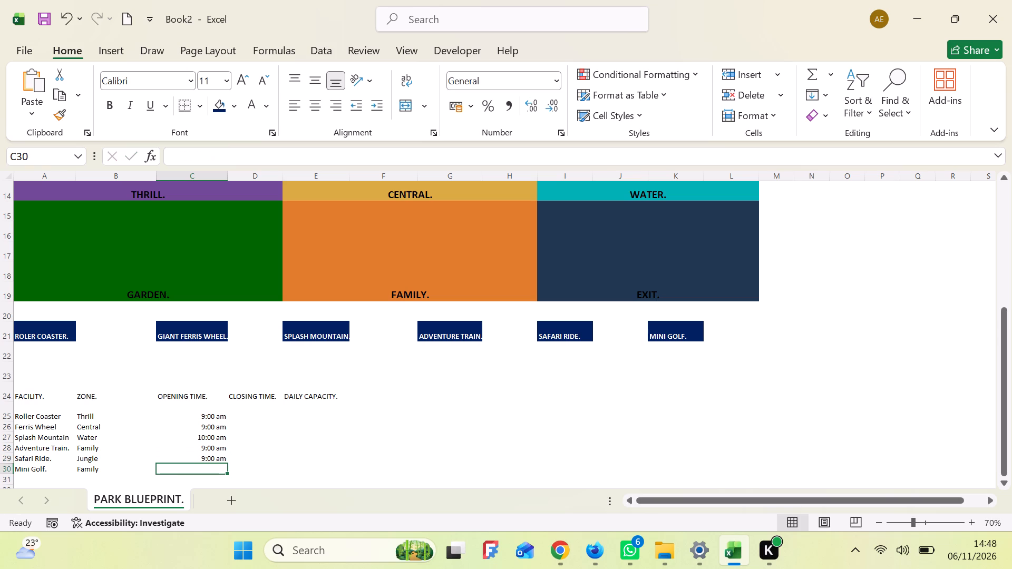
text(10)
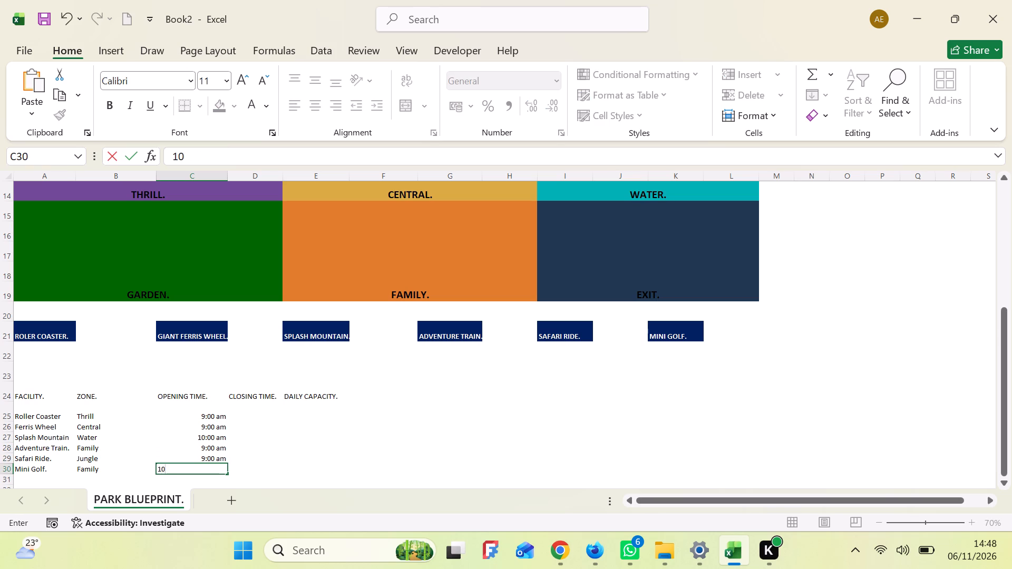
key(shift+colon)
text(00)
key(space)
text(AM)
key(Return)
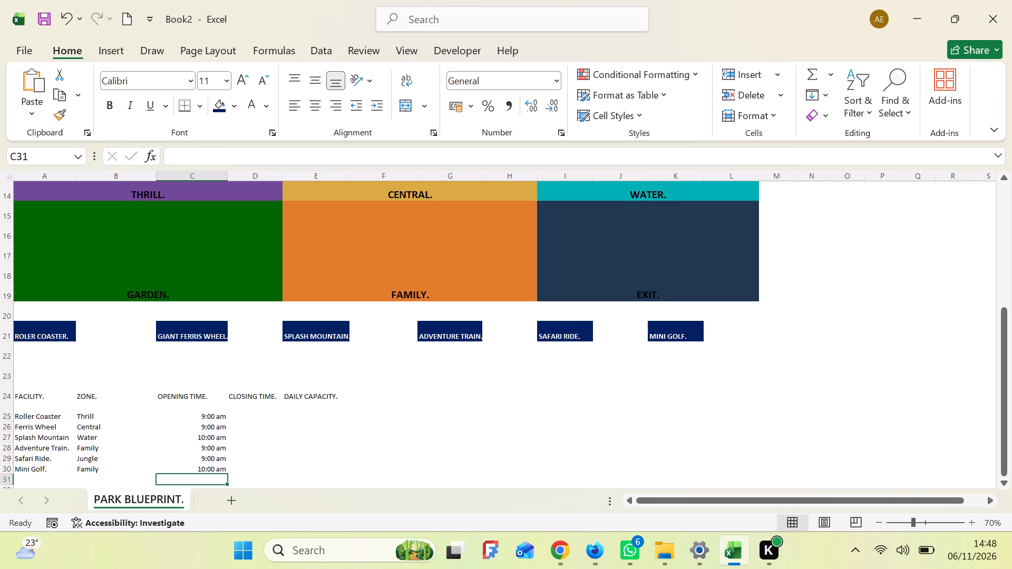
Enter 6:00 AM in D25 as the closing time for Roller Coaster.
click(269, 409)
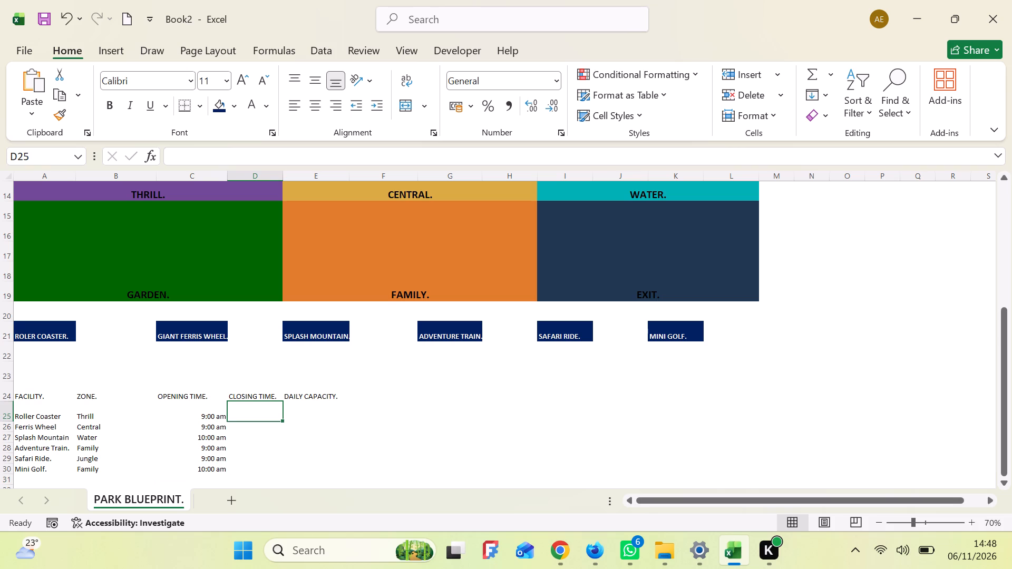
key(6)
key(shift+colon)
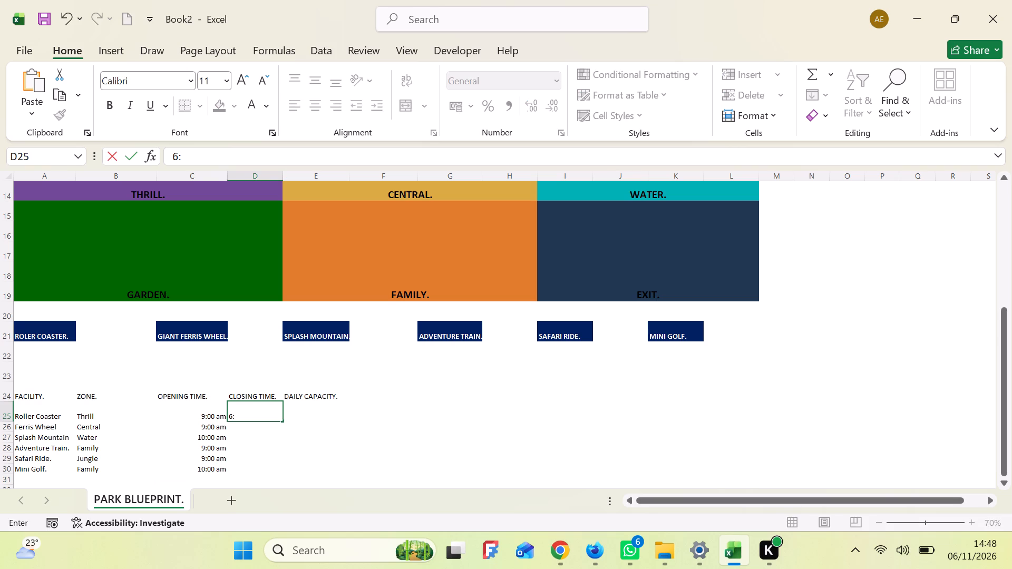
text(00)
key(space)
text(AM)
key(Return)
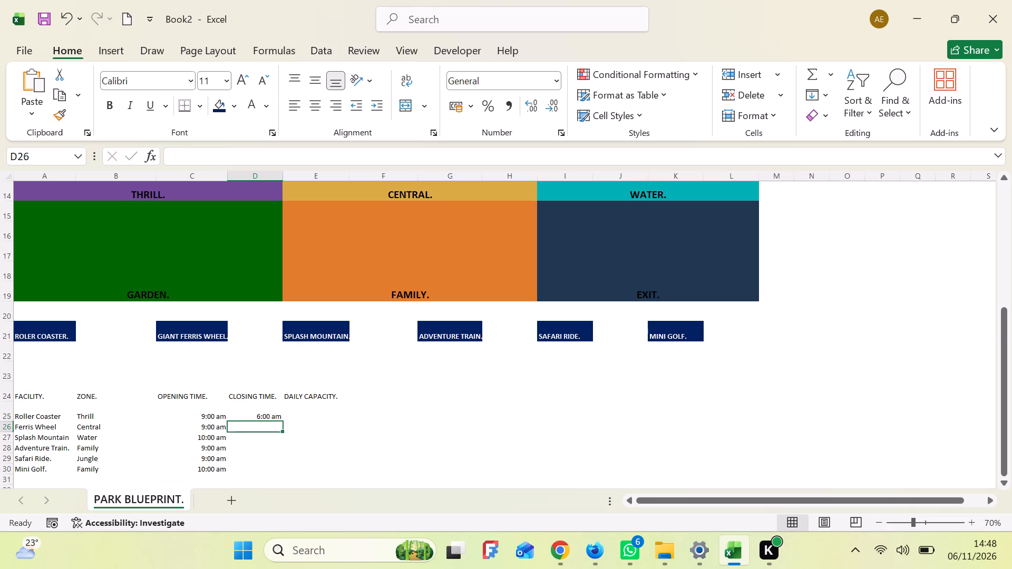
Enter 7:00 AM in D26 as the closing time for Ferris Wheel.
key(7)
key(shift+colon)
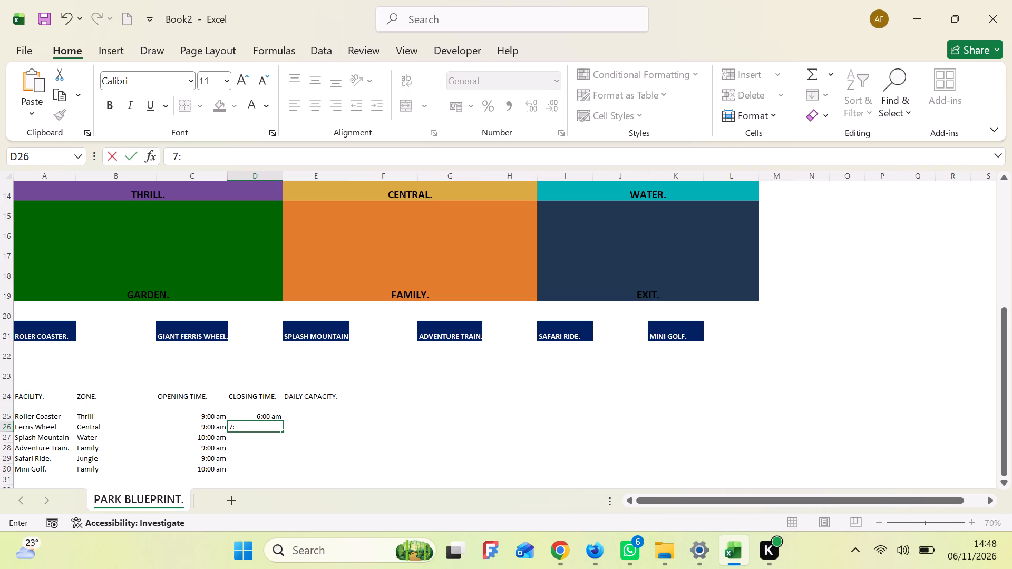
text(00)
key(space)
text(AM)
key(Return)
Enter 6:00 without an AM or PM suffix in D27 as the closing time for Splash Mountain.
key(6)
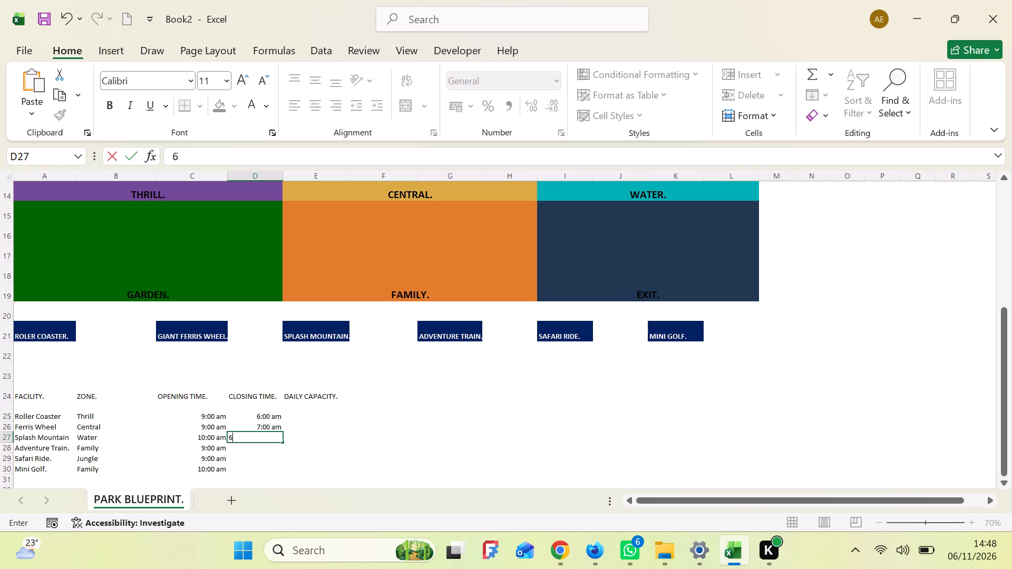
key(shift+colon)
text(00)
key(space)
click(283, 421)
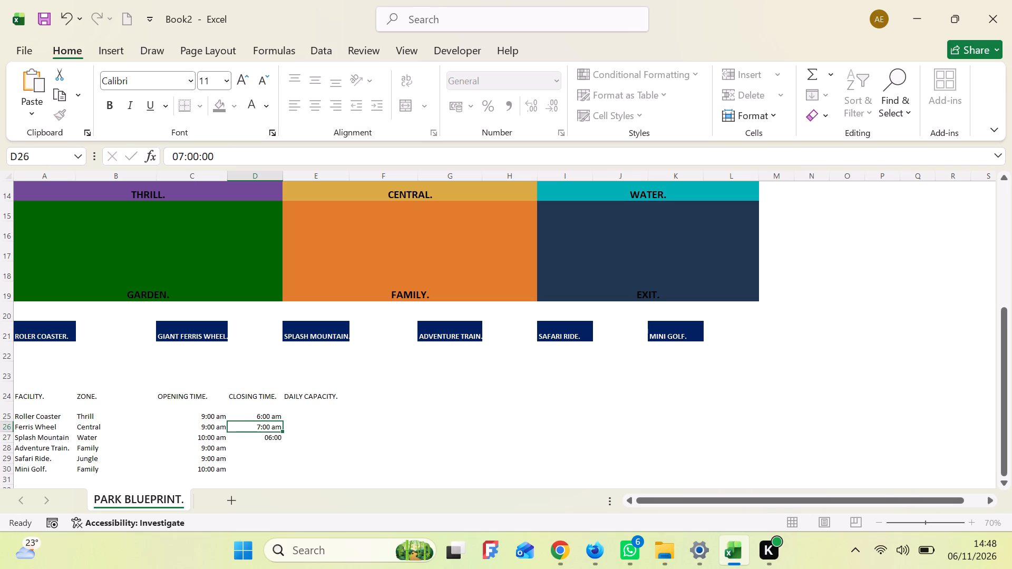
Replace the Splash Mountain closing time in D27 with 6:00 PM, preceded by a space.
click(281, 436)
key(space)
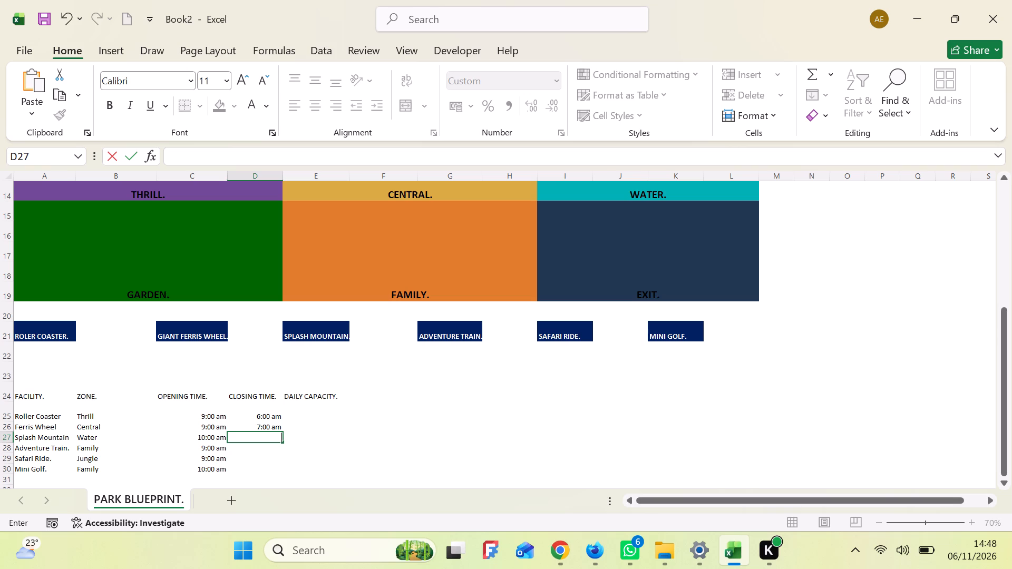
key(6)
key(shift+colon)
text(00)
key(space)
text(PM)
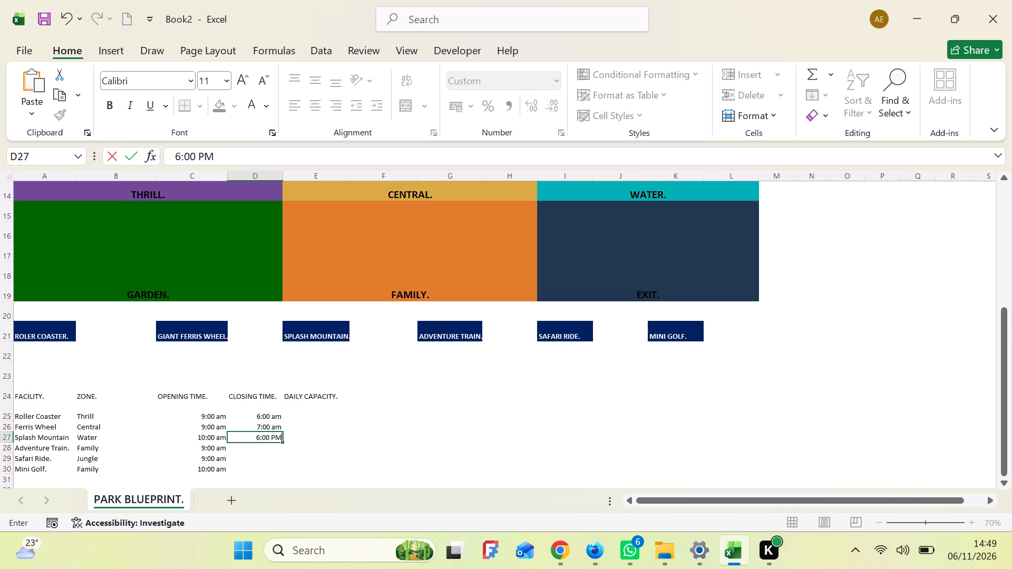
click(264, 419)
Change the Roller Coaster closing time in D25 to 6:00 PM.
double_click(283, 416)
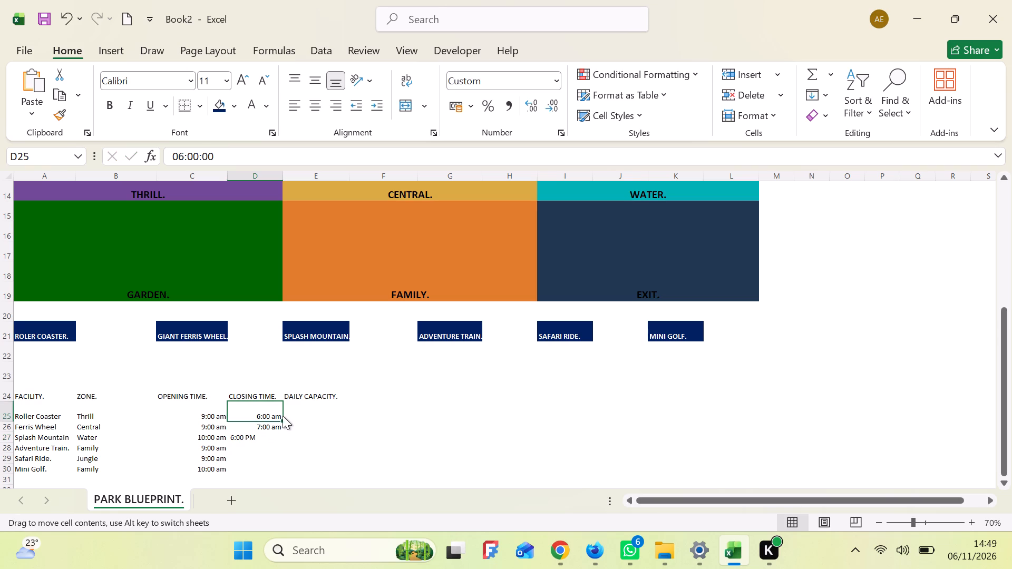
double_click(279, 411)
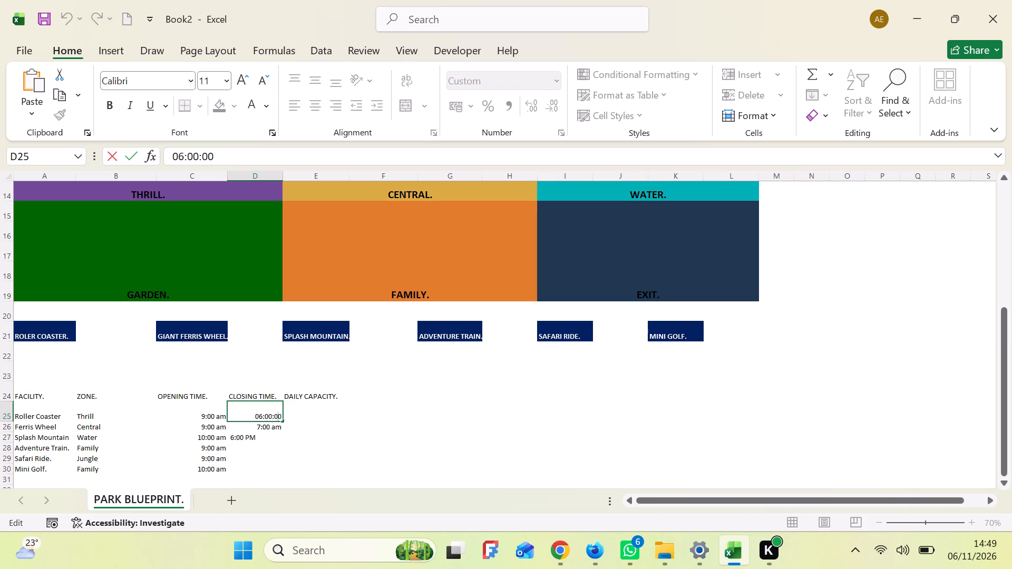
click(281, 414)
key(BackSpace)
key(BackSpace)
key(BackSpace)
key(space)
text(P)
key(m)
key(Return)
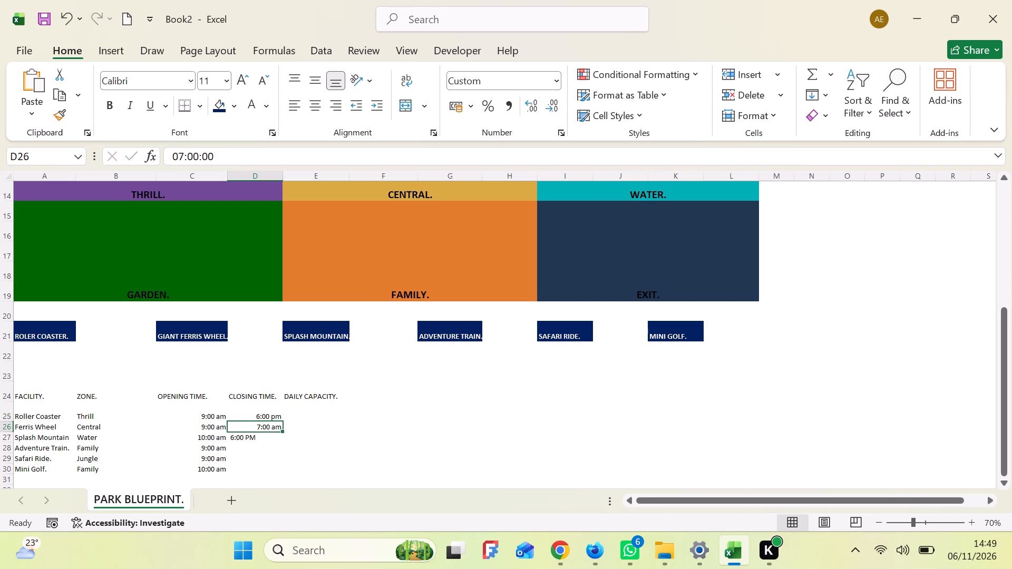
Replace the Ferris Wheel closing time in D26 with 7:00 PM.
key(BackSpace)
key(7)
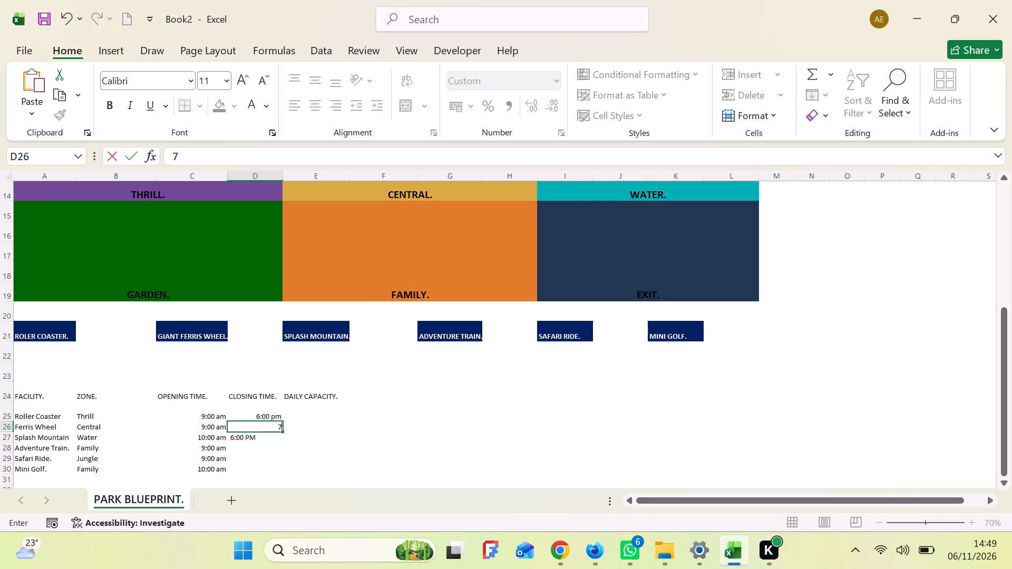
key(shift+colon)
text(00)
key(space)
text(PM)
key(Return)
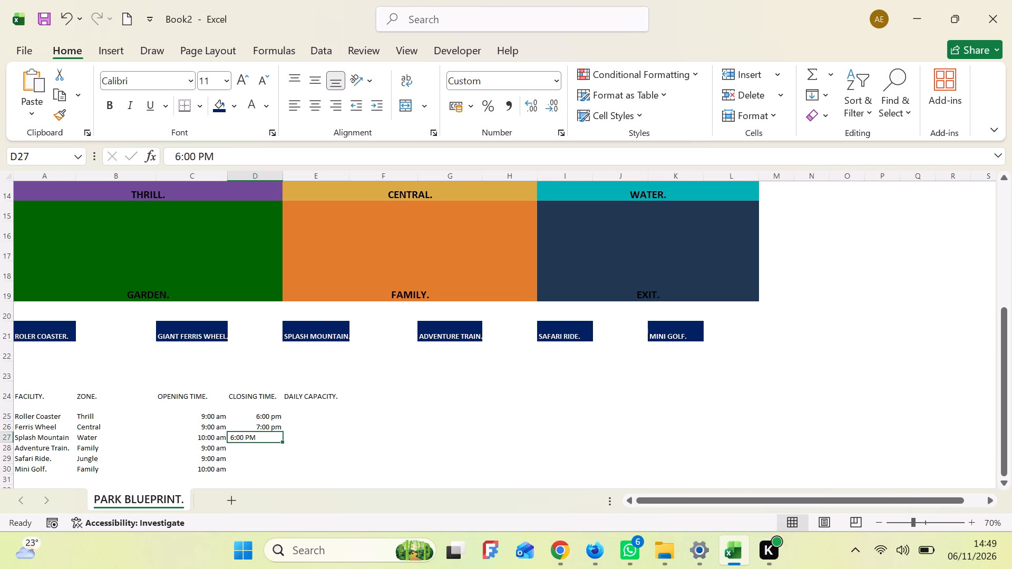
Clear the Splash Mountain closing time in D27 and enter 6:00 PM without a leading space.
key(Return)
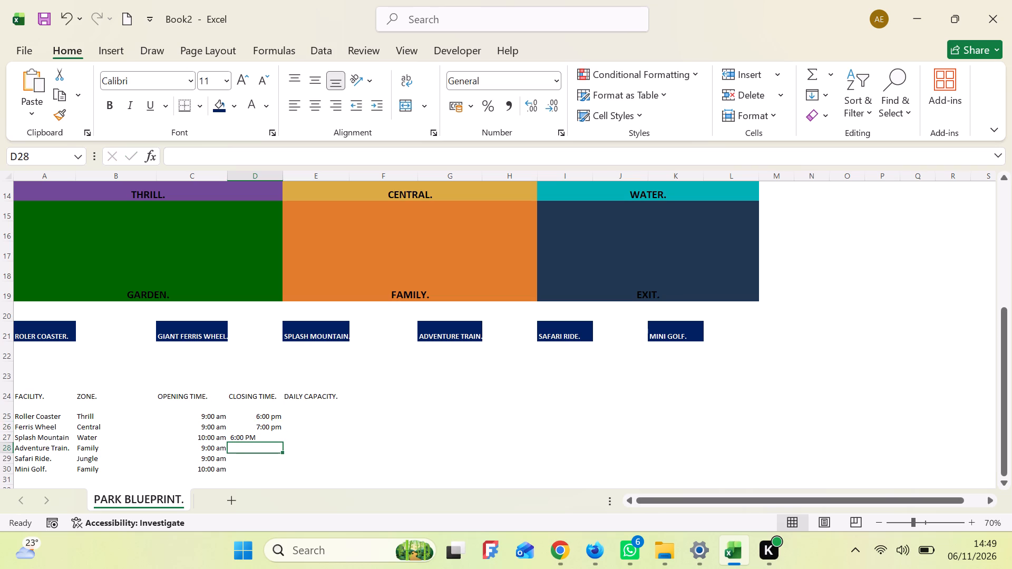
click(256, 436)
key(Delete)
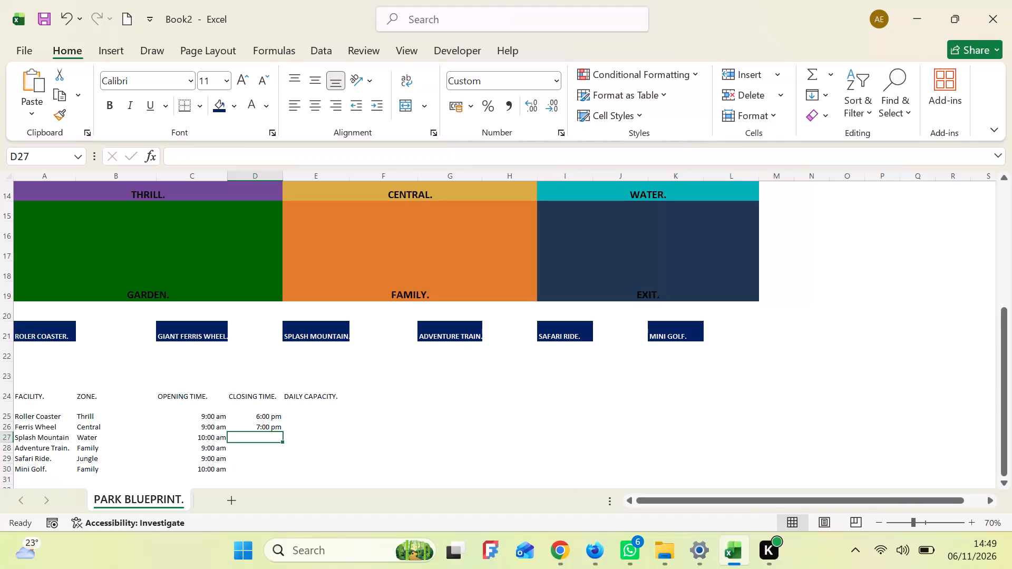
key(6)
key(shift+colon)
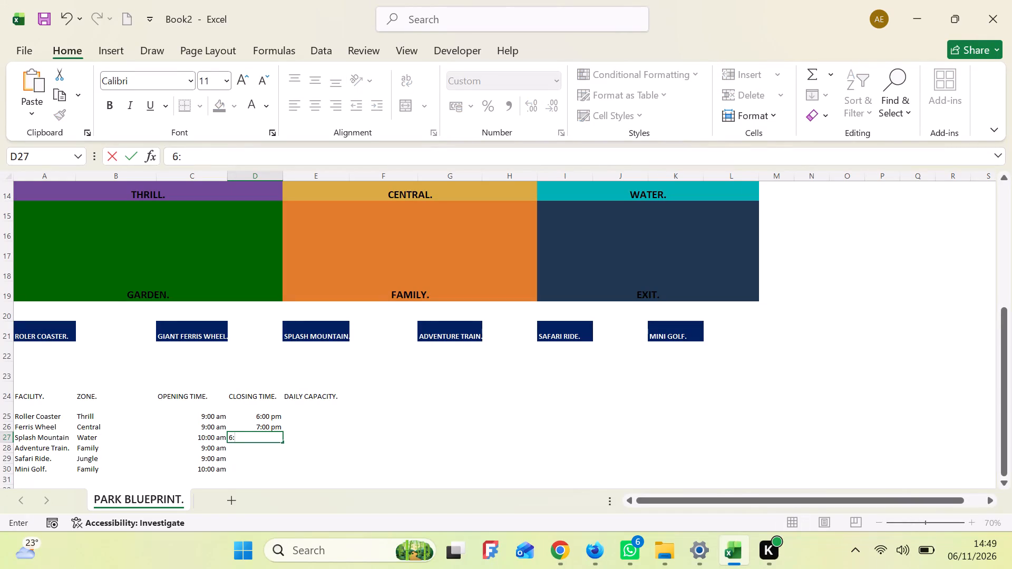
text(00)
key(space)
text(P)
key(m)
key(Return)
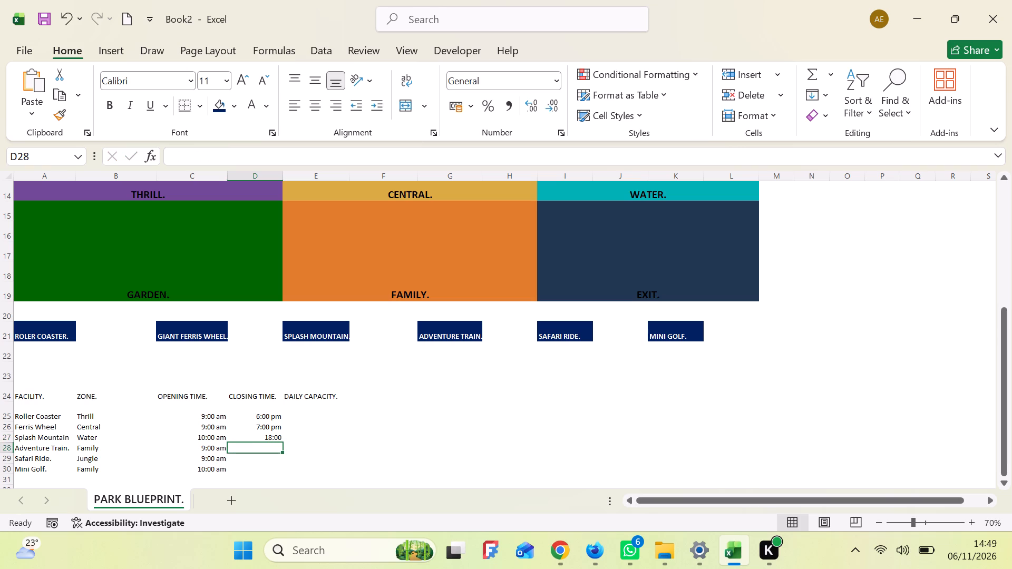
Clear D27 again and re-enter 6:00 PM as the Splash Mountain closing time.
click(279, 437)
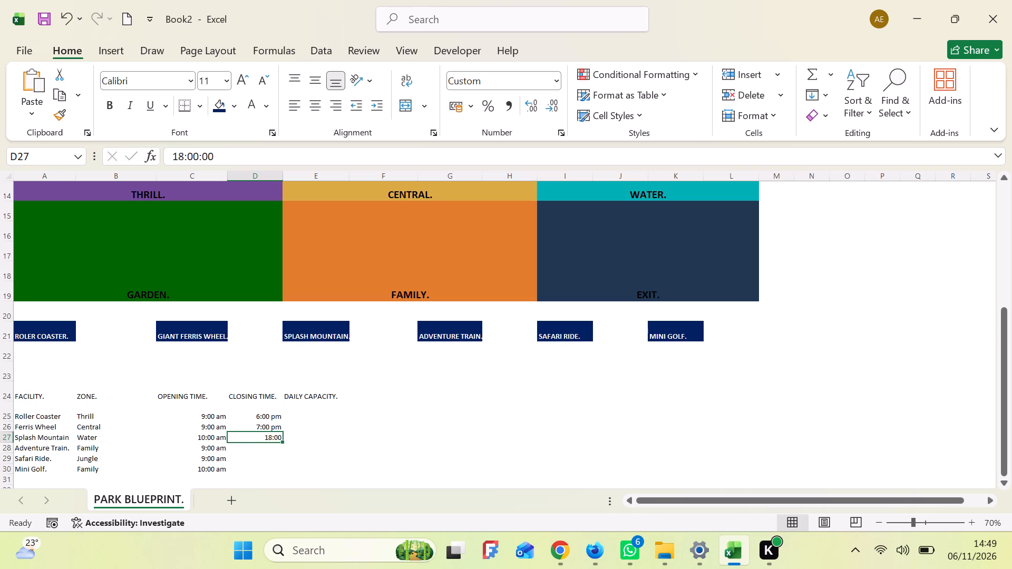
key(BackSpace)
key(6)
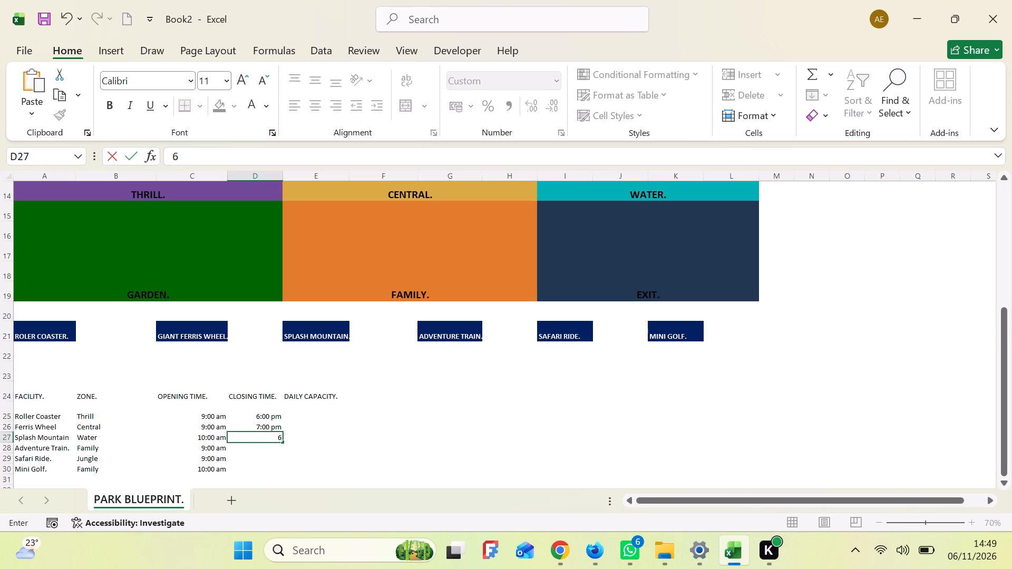
key(shift+colon)
text(00)
key(space)
text(P)
key(m)
key(Return)
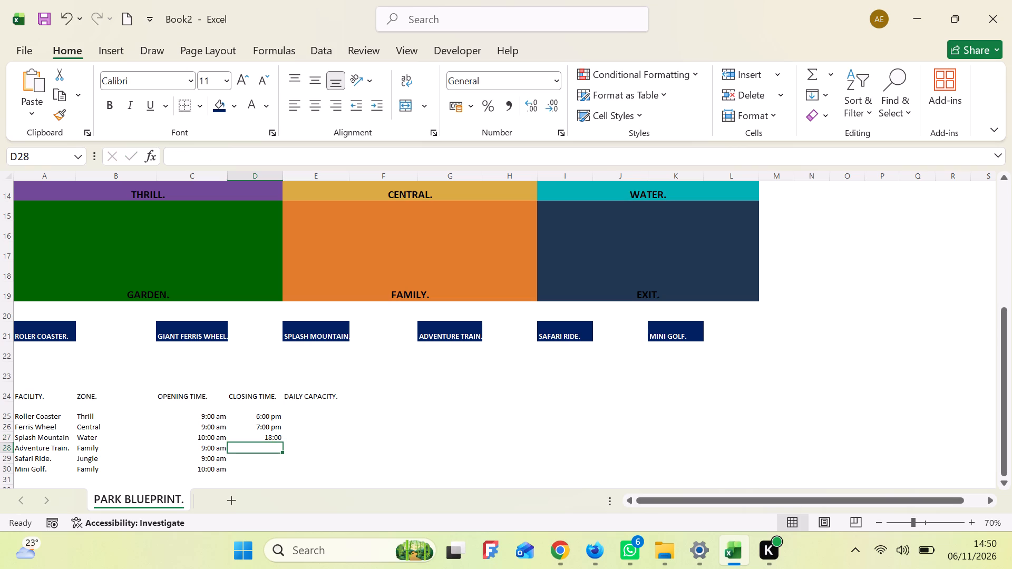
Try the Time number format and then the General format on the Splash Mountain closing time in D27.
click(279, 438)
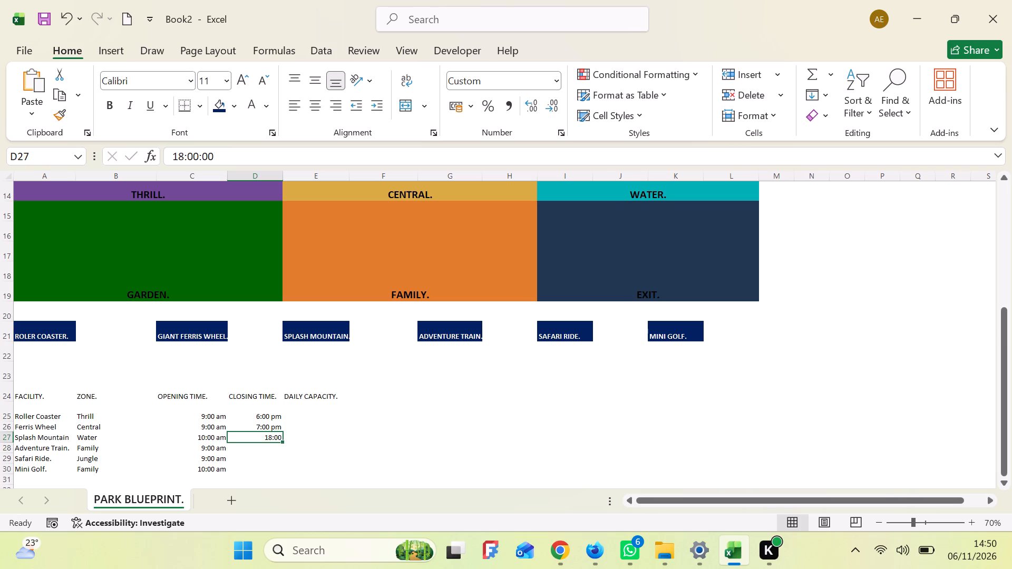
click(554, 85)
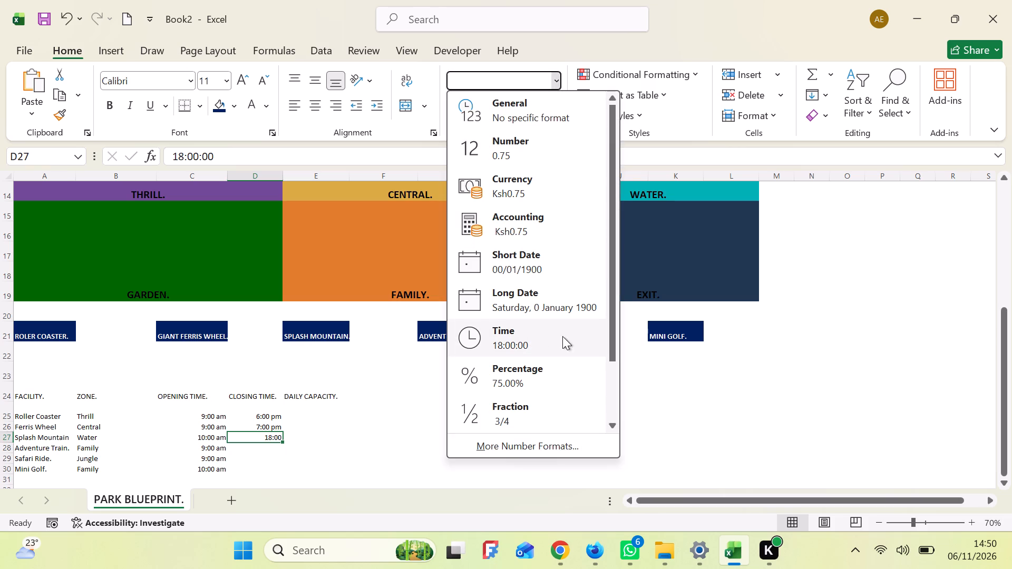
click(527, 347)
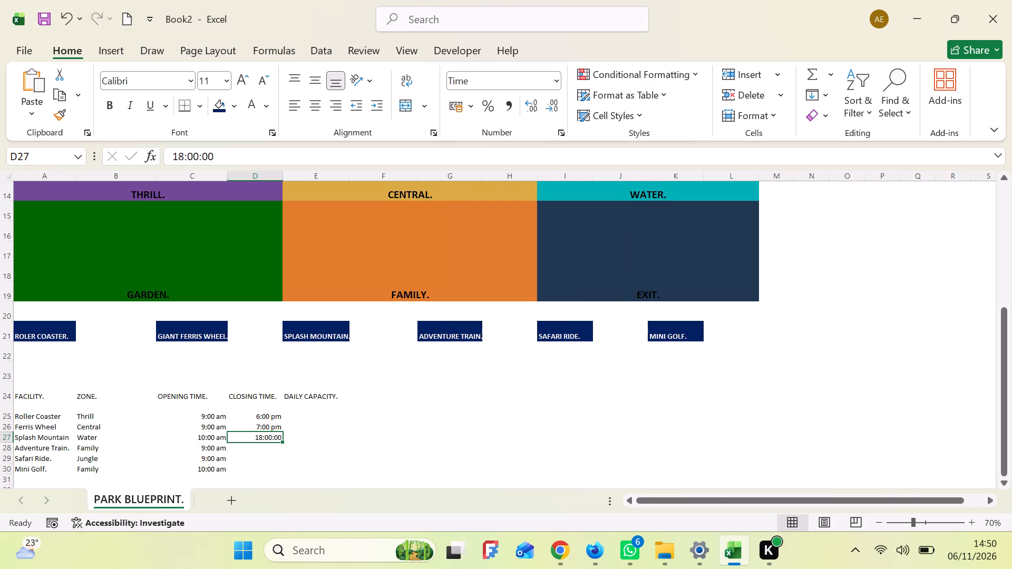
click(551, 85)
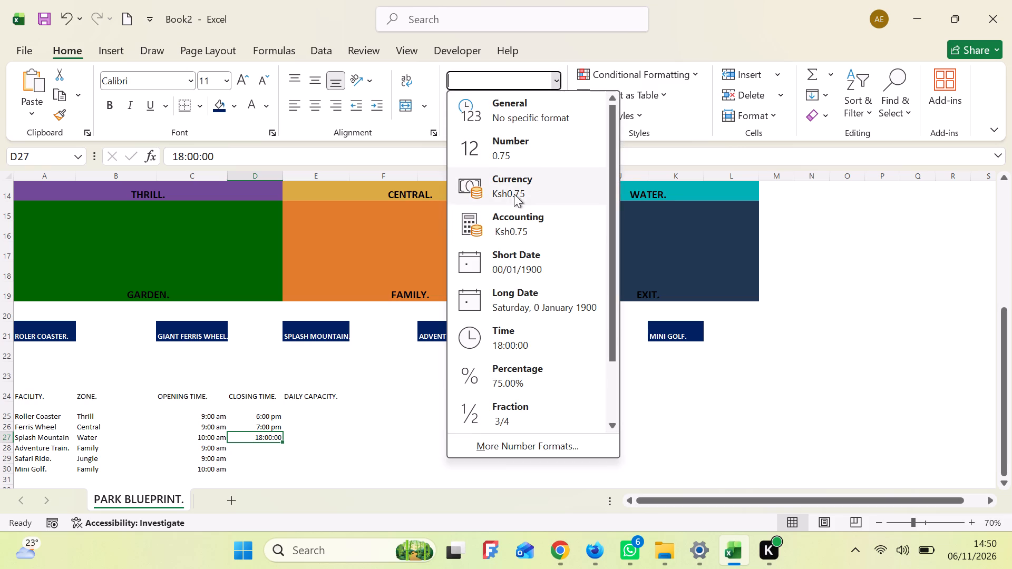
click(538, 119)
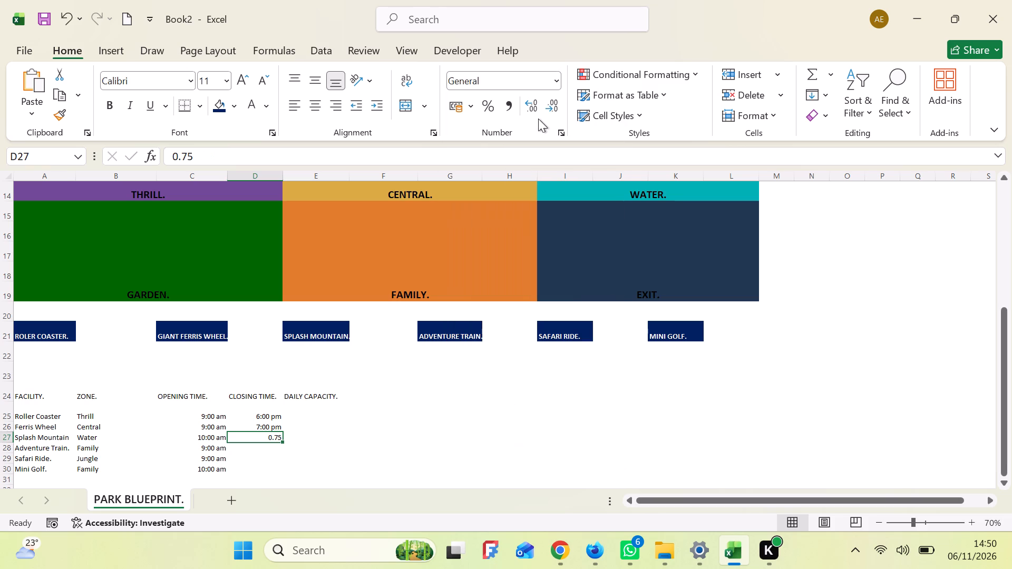
Apply the custom number format 0.00 to the Splash Mountain closing time in D27.
click(552, 83)
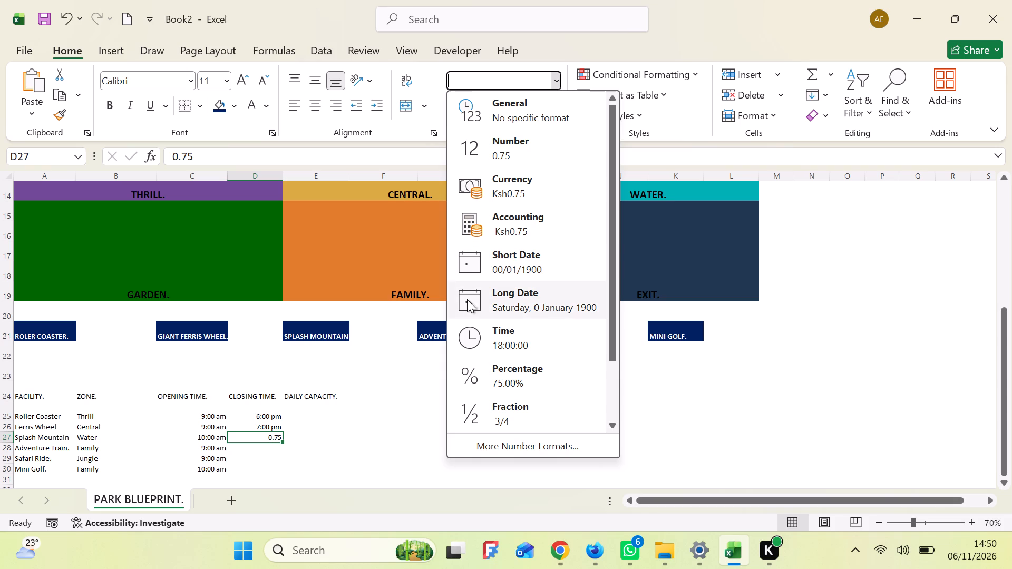
click(536, 450)
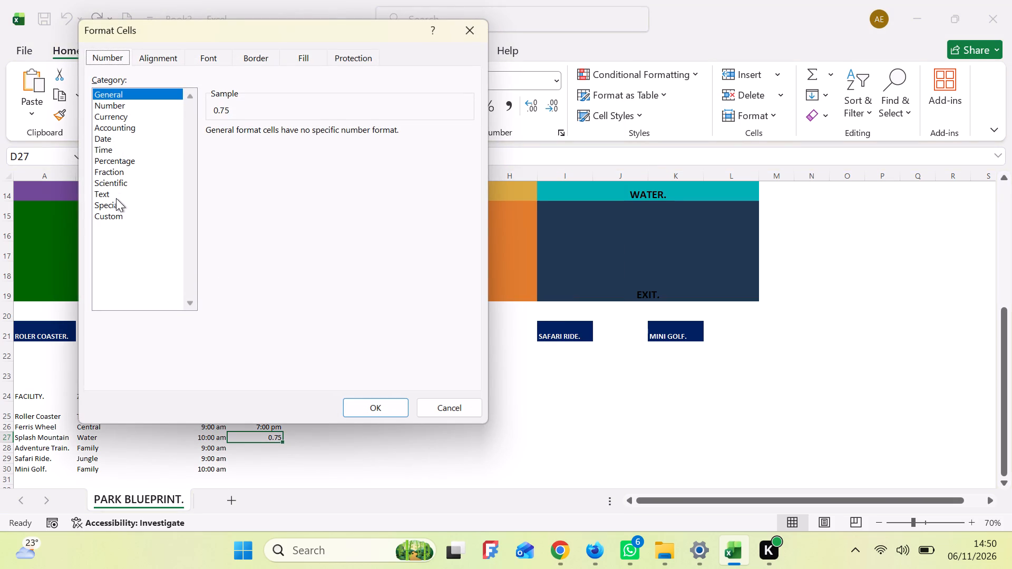
click(120, 215)
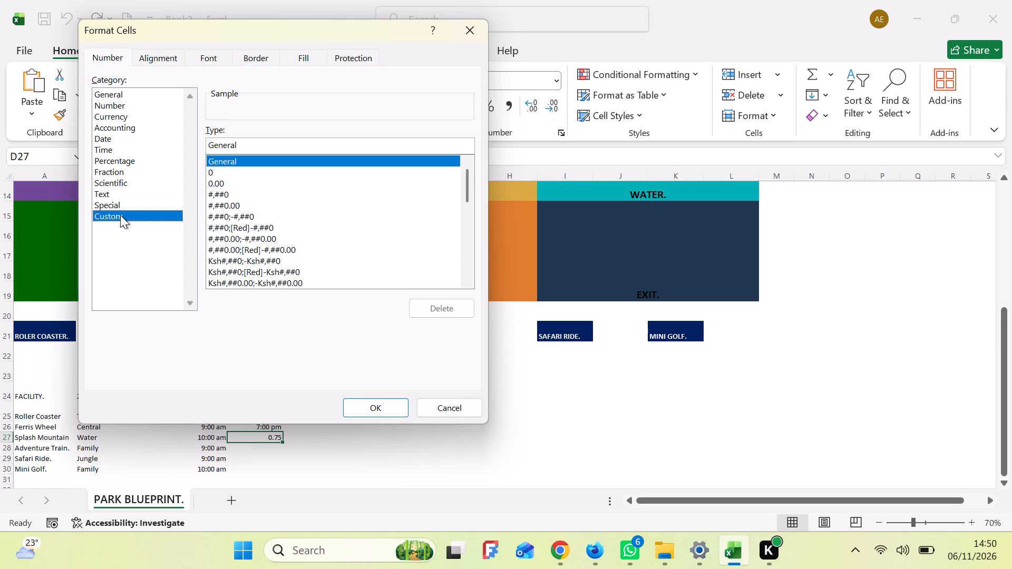
click(211, 184)
click(373, 407)
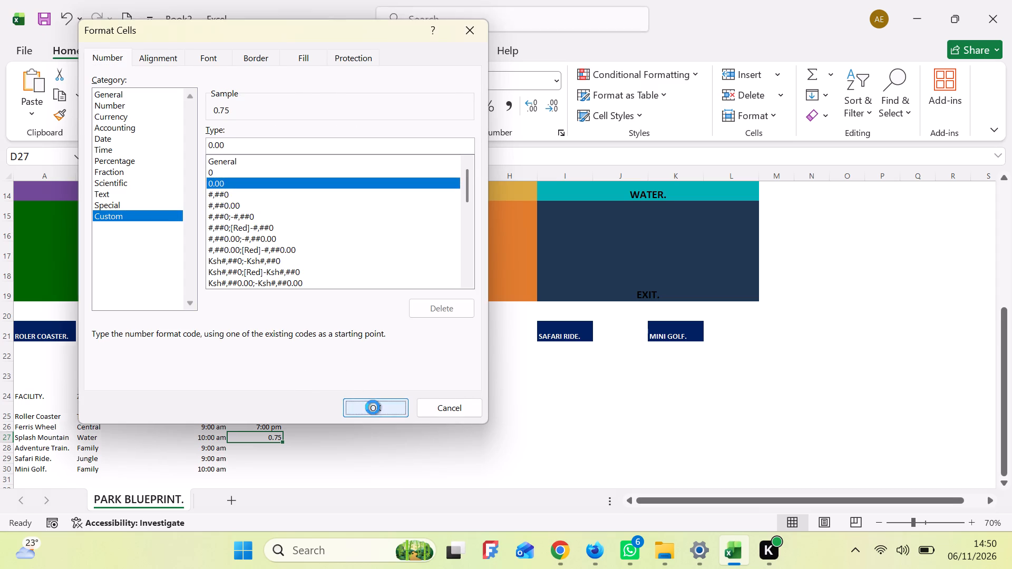
Clear D27 and re-enter 6:00 PM as the Splash Mountain closing time.
click(274, 437)
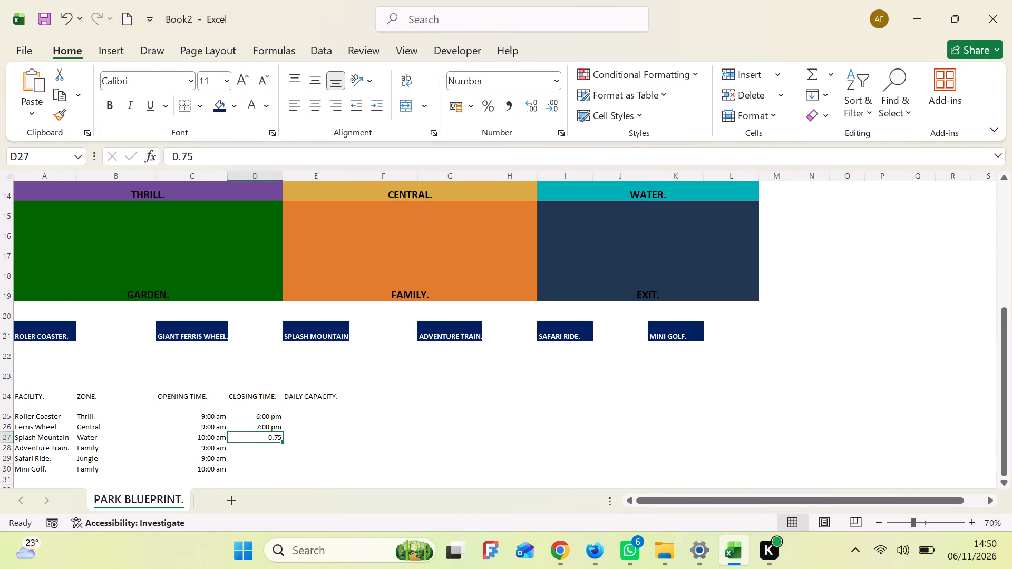
click(274, 437)
key(BackSpace)
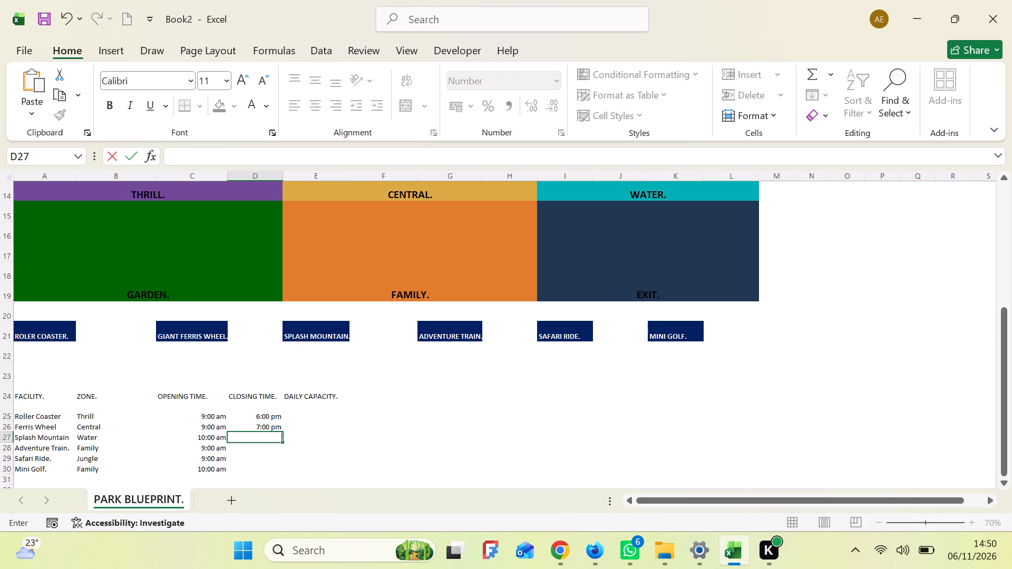
key(6)
key(shift+colon)
text(00)
key(space)
text(P)
key(m)
click(266, 456)
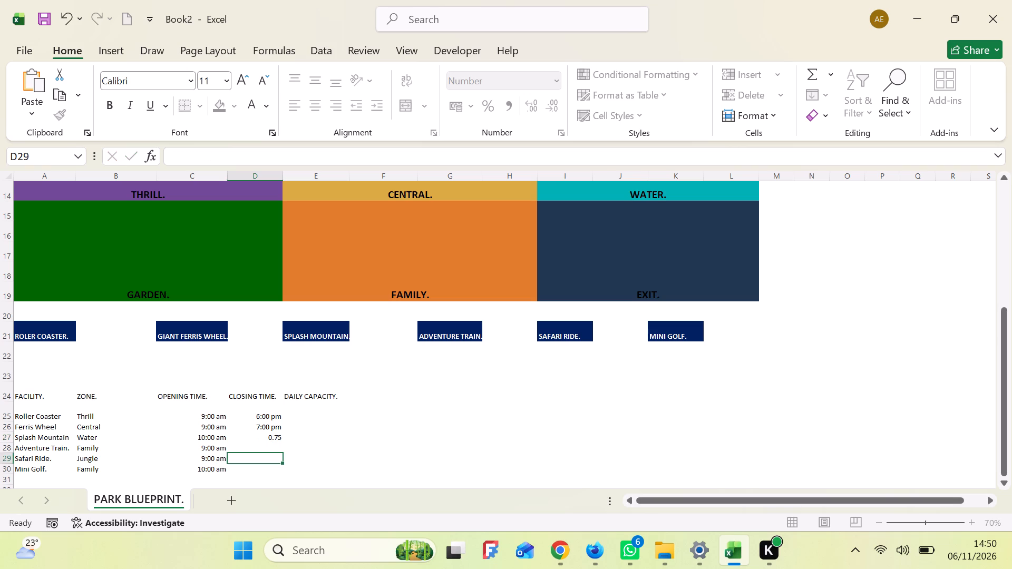
Enter 5:00 PM as the Adventure Train closing time in D28.
click(263, 446)
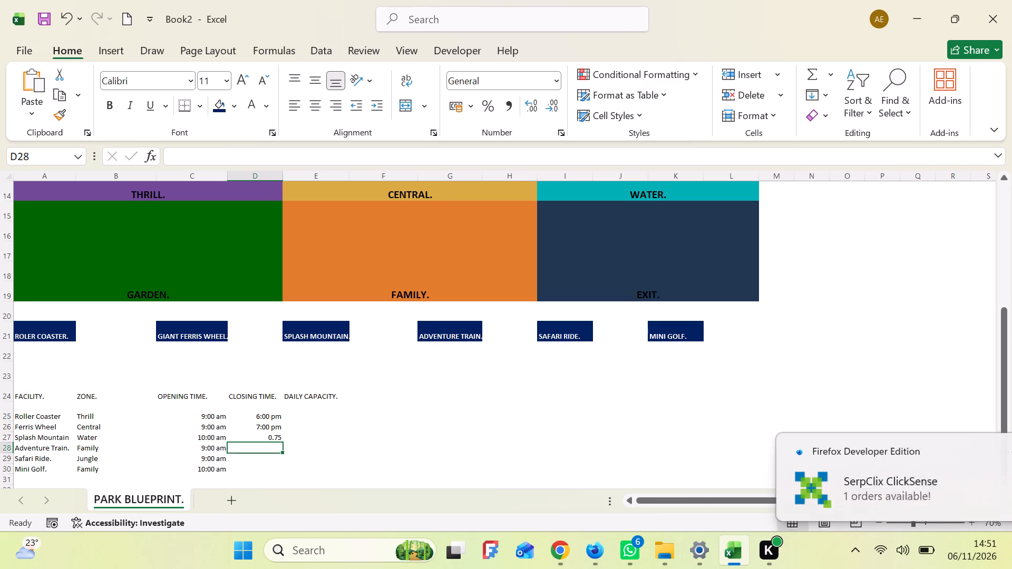
key(5)
key(shift+colon)
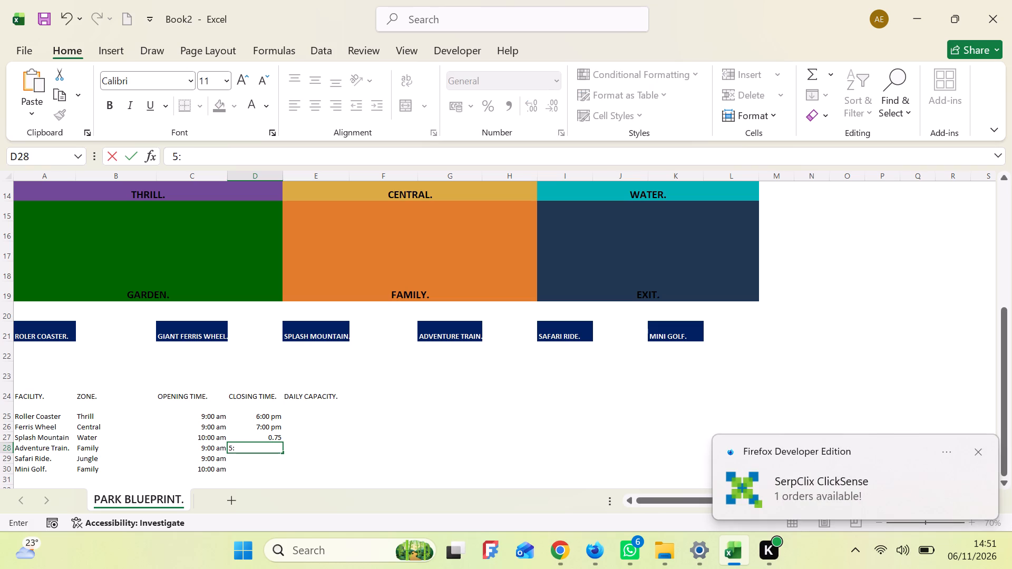
text(00)
key(space)
text(PM)
key(Return)
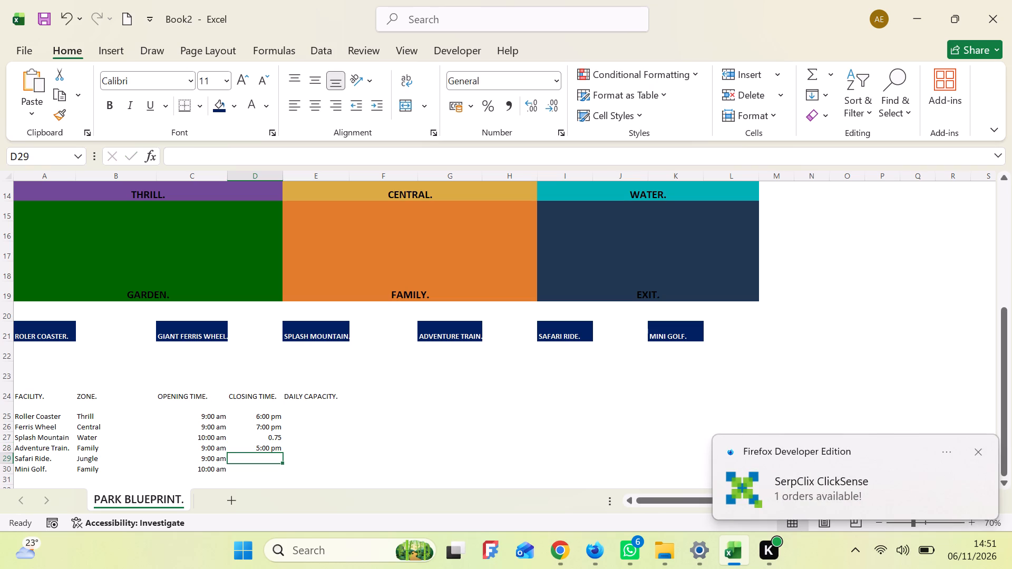
Enter 6:00 PM as the Safari Ride closing time in D29.
key(6)
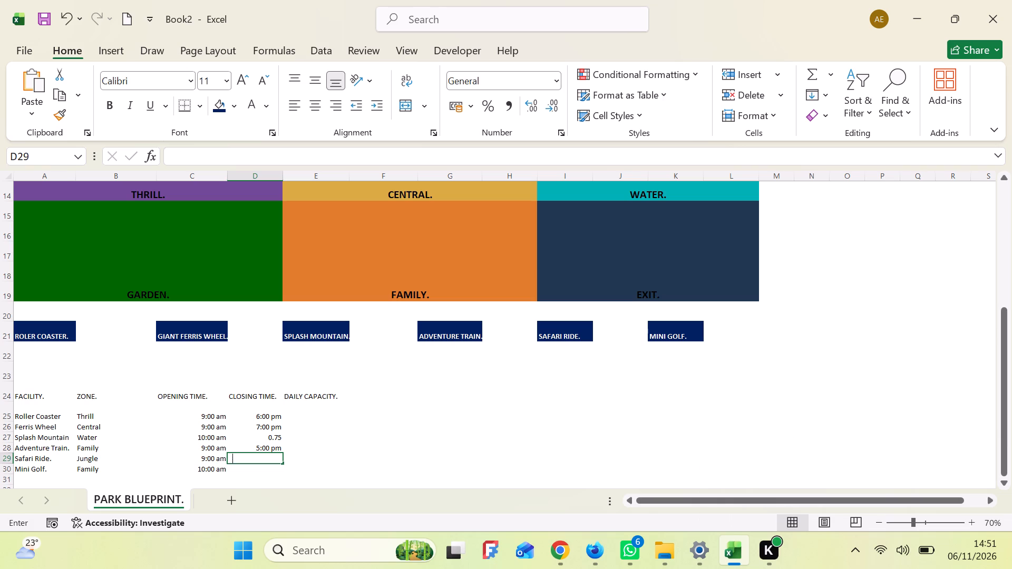
key(shift+colon)
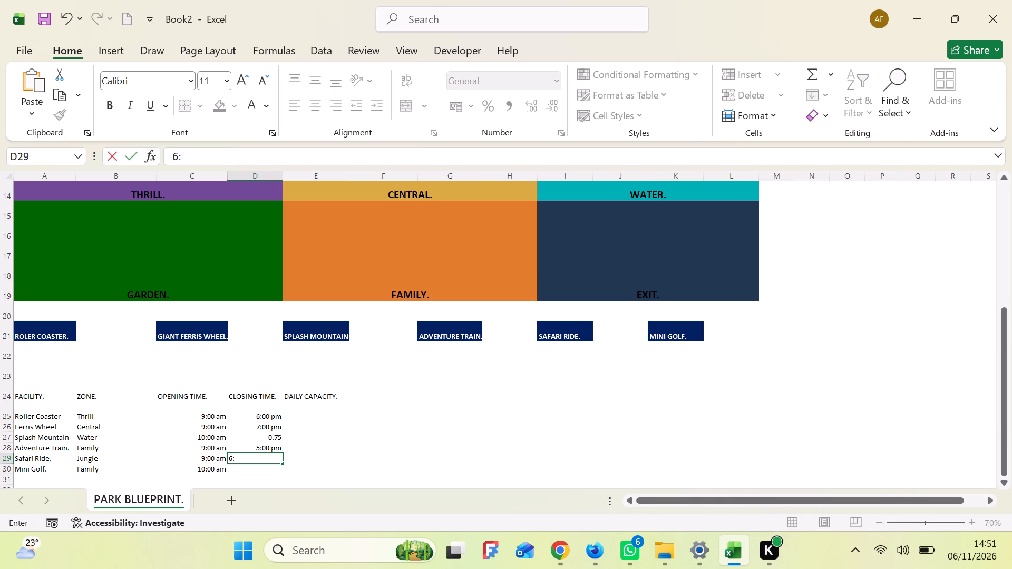
text(00 PM)
key(Return)
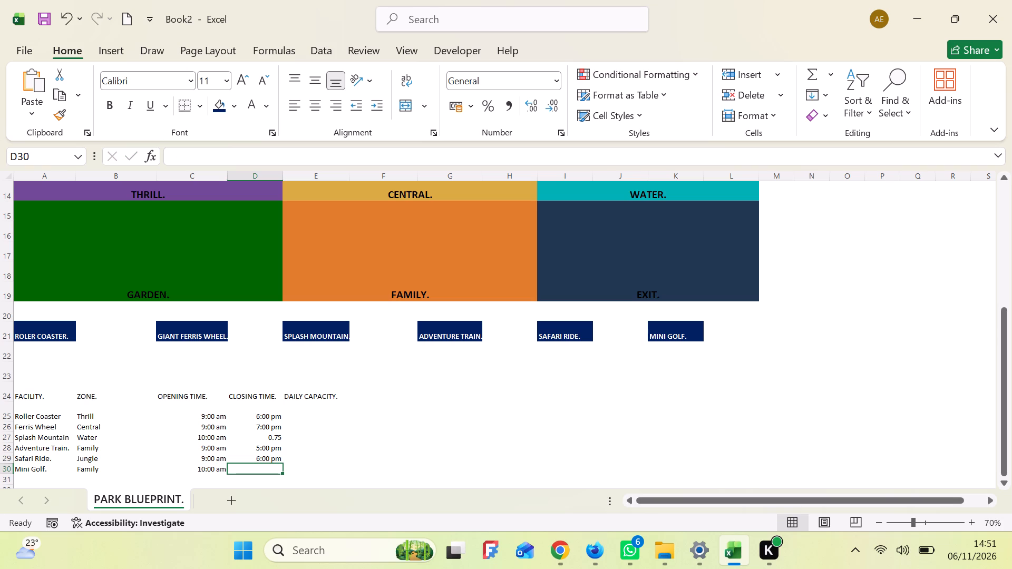
Enter 5:00 PM as the Mini Golf closing time in D30.
key(5)
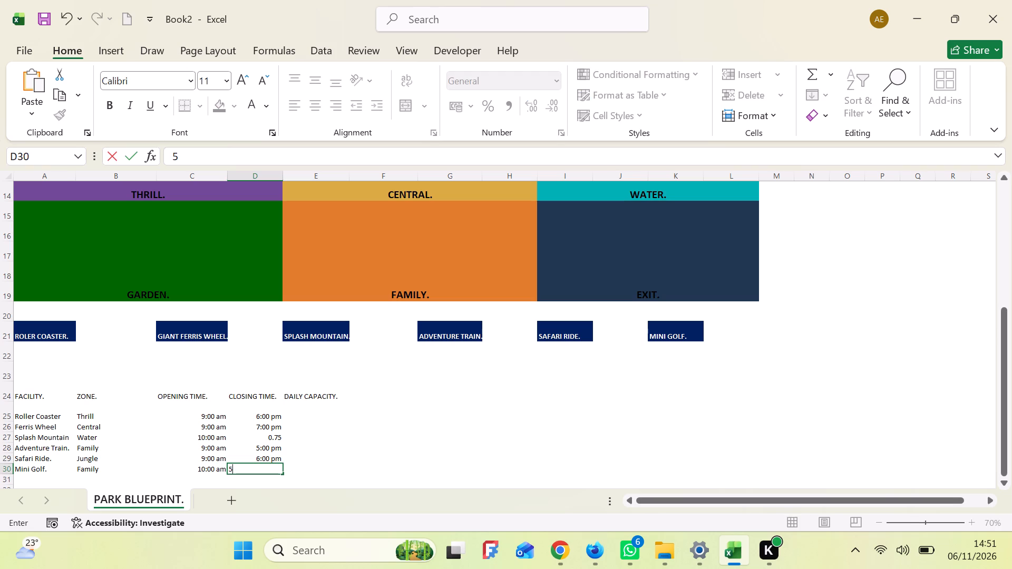
key(shift+colon)
text(00)
key(space)
text(PM)
key(Return)
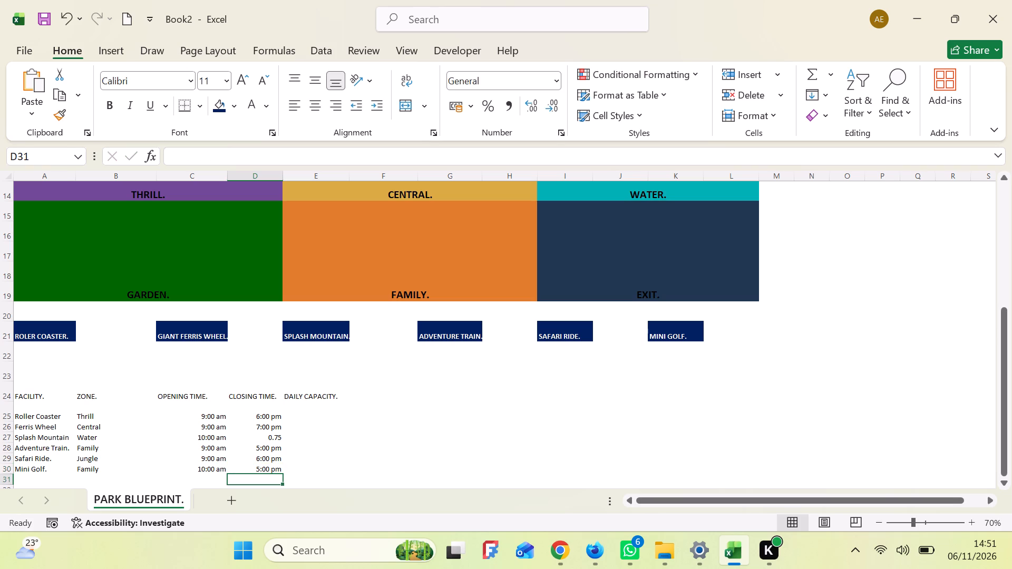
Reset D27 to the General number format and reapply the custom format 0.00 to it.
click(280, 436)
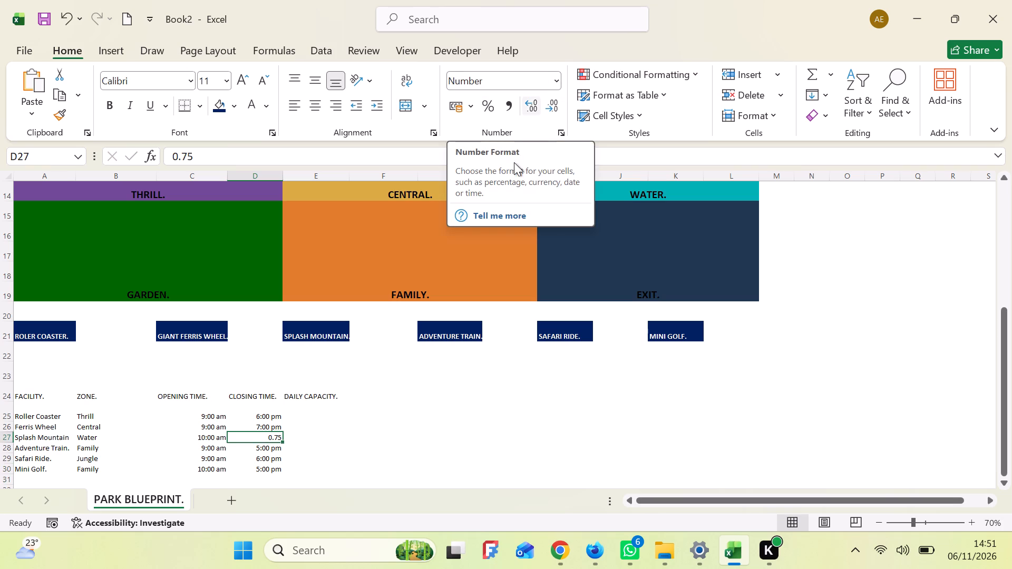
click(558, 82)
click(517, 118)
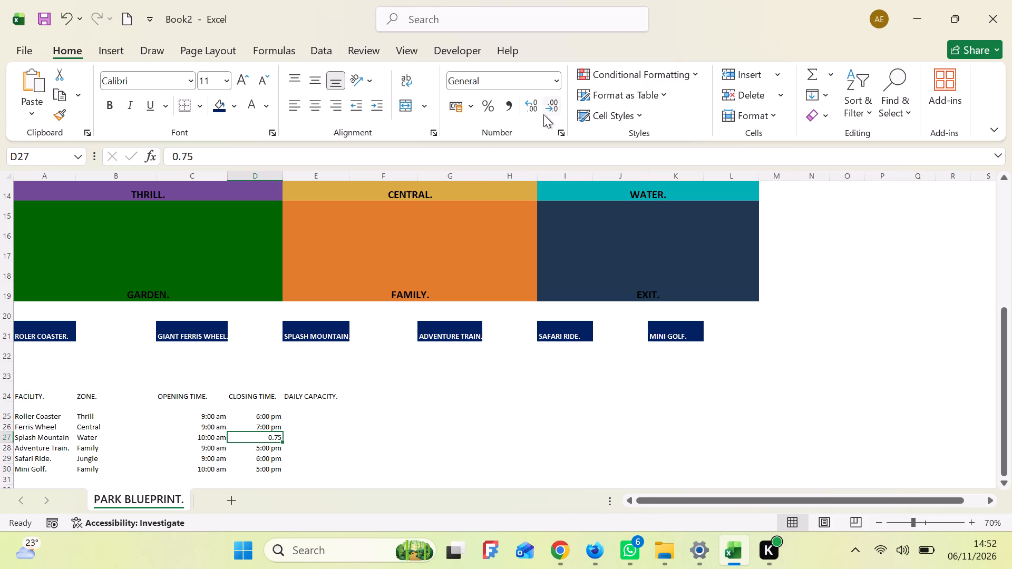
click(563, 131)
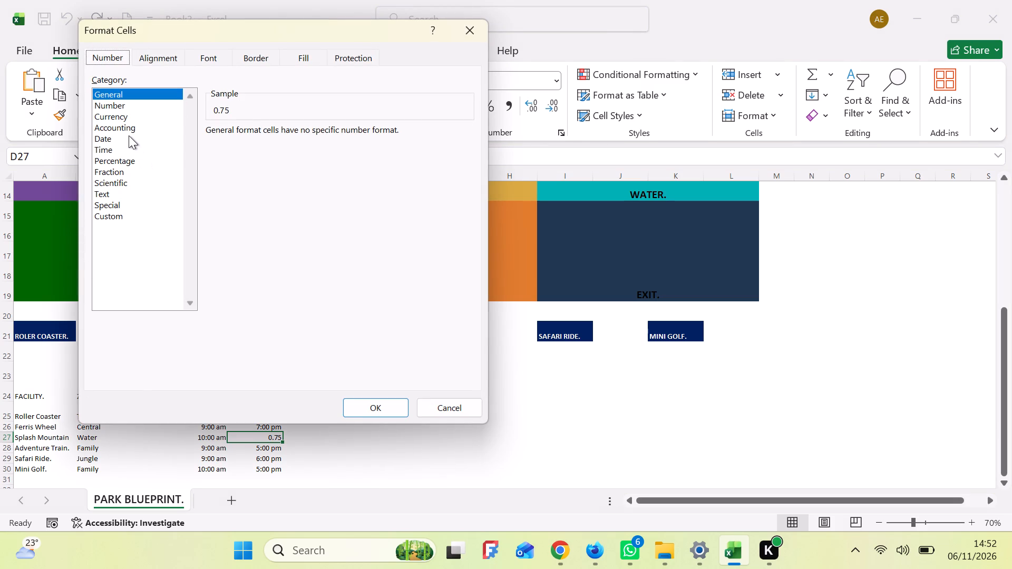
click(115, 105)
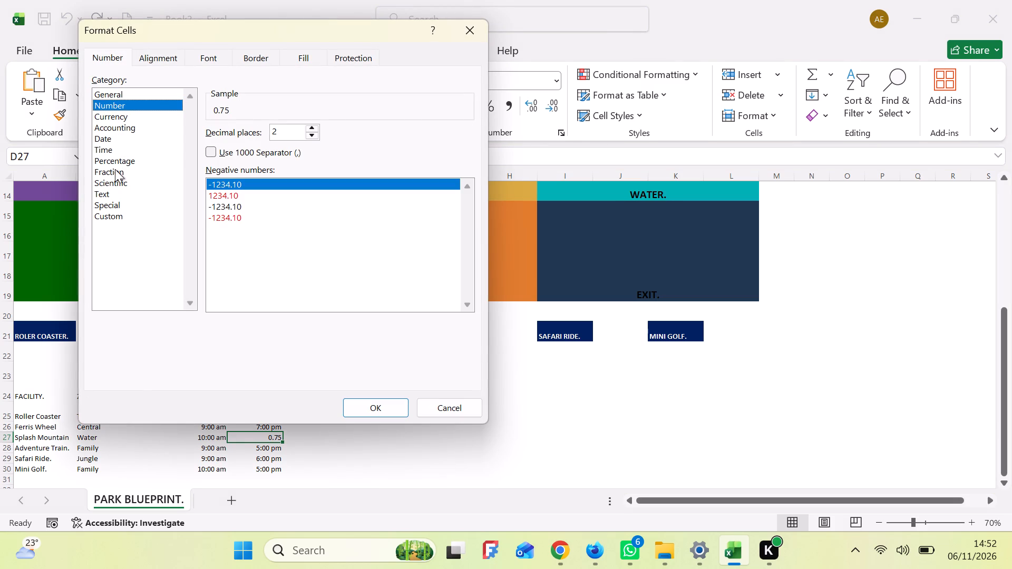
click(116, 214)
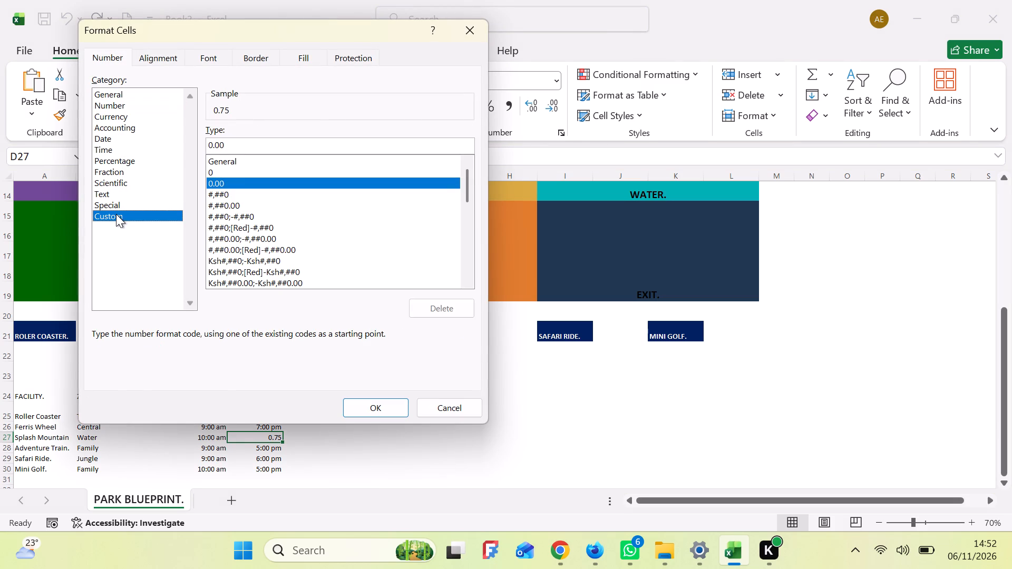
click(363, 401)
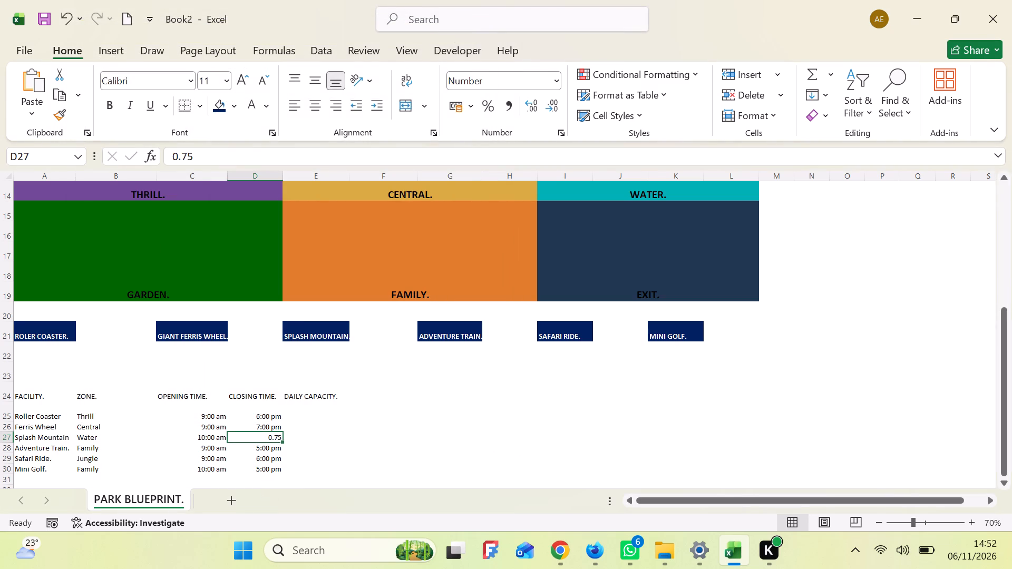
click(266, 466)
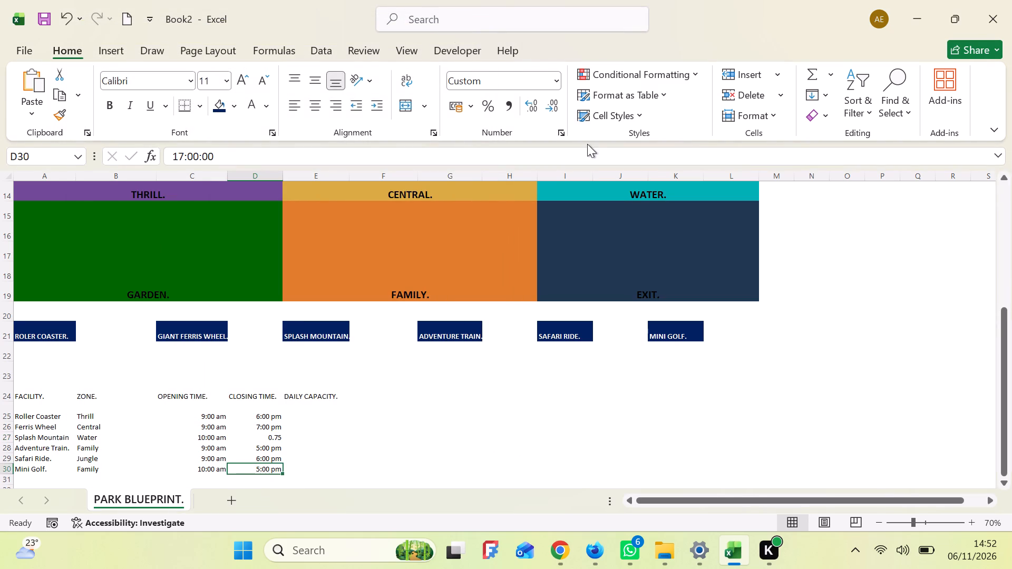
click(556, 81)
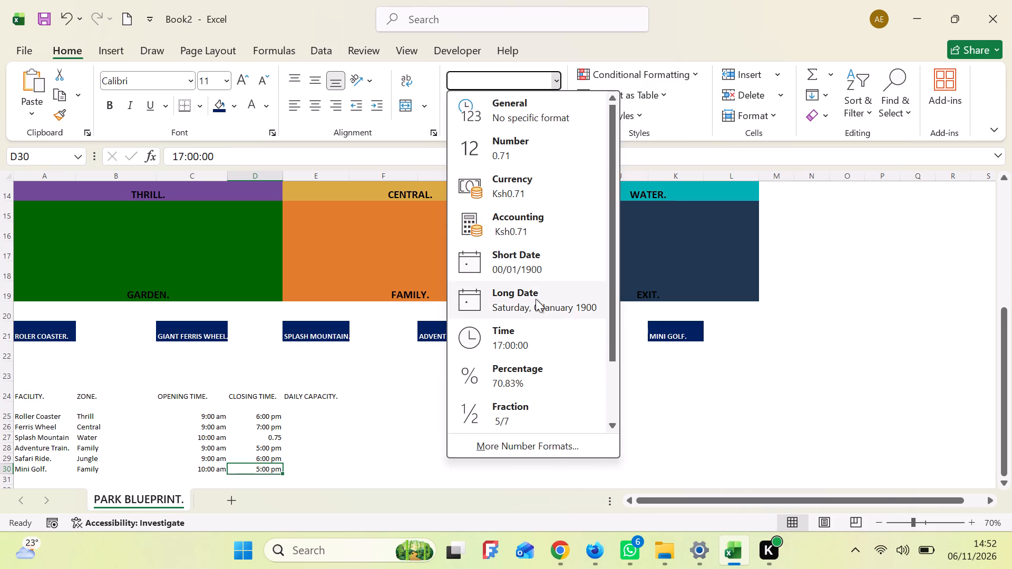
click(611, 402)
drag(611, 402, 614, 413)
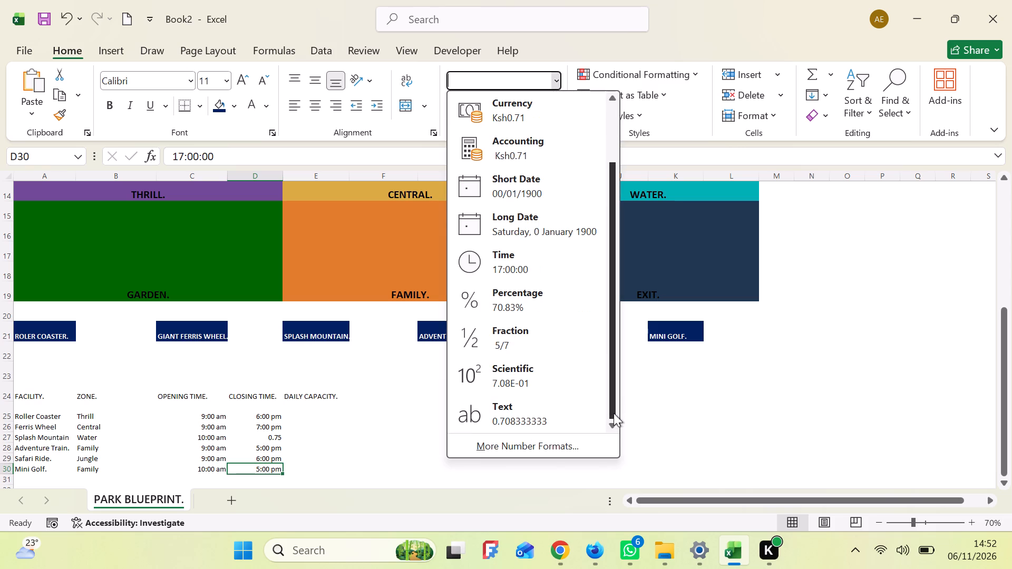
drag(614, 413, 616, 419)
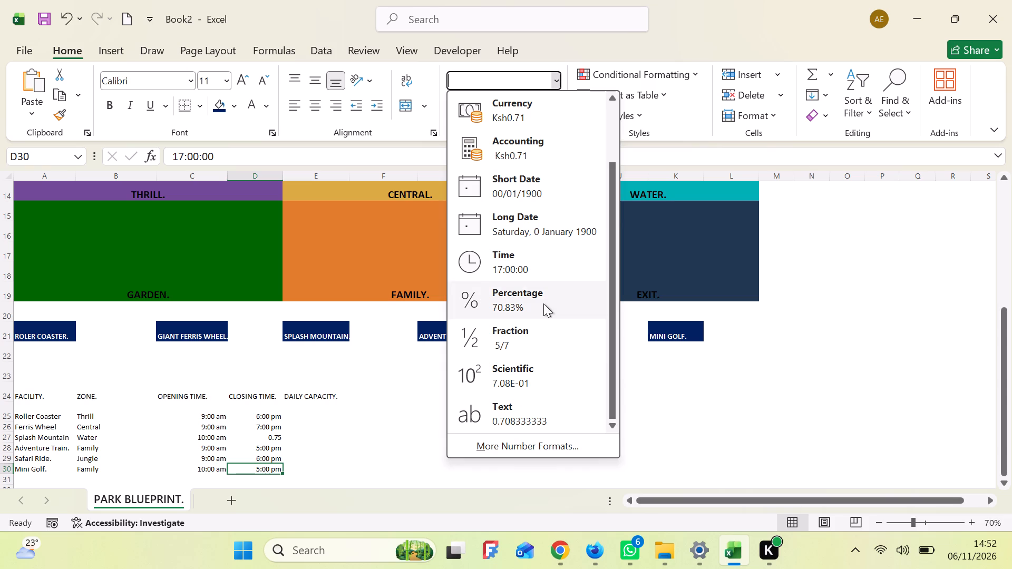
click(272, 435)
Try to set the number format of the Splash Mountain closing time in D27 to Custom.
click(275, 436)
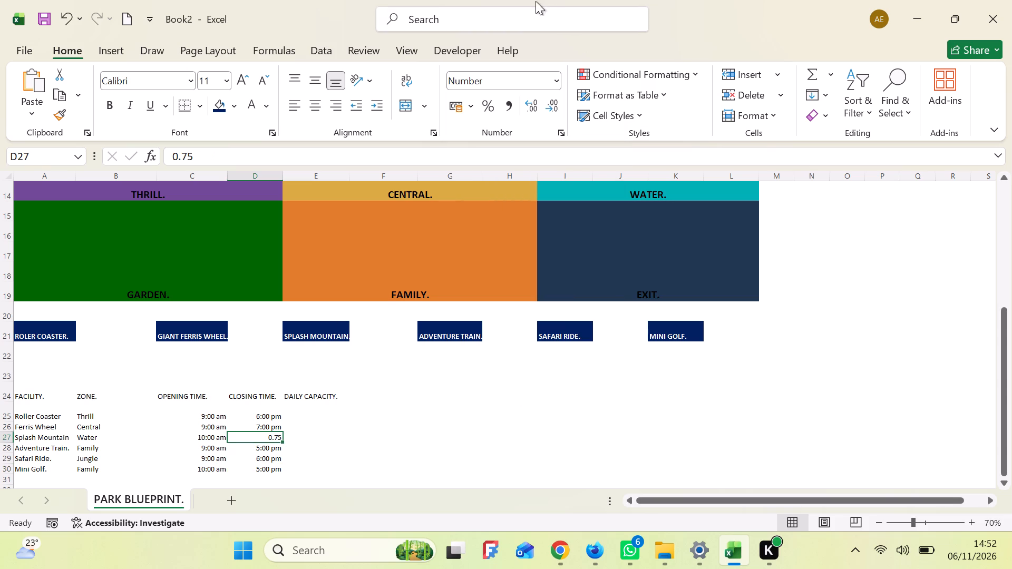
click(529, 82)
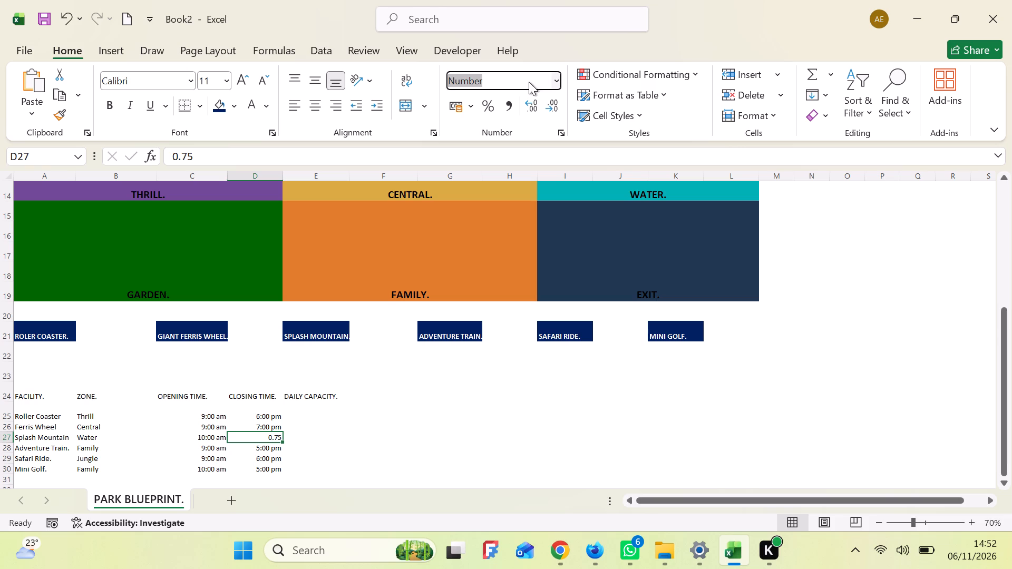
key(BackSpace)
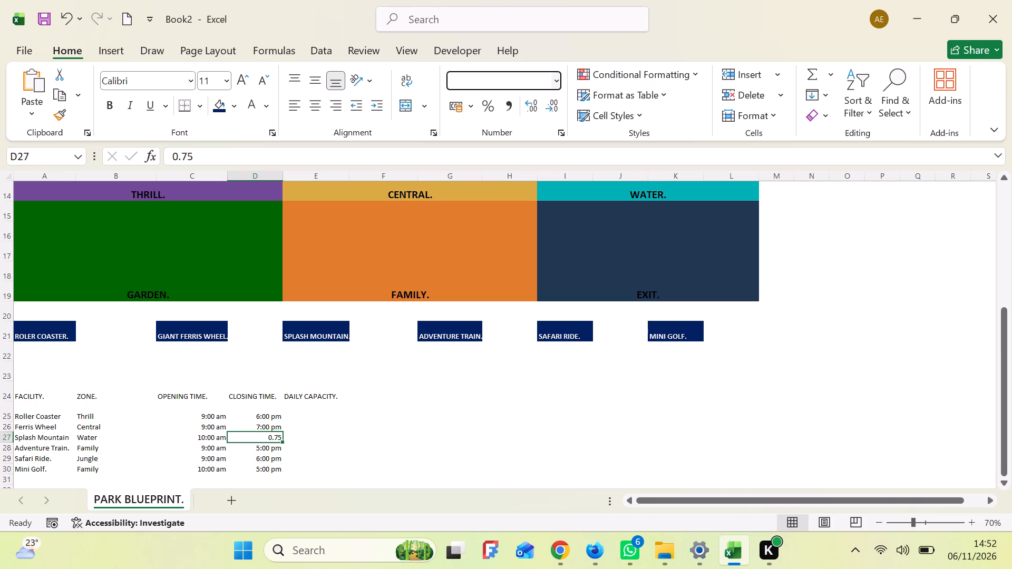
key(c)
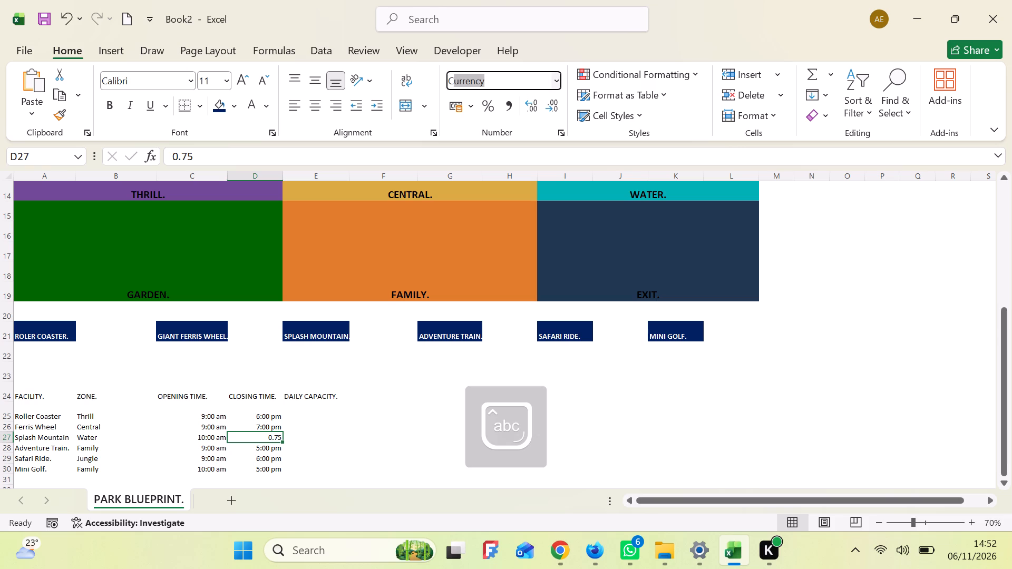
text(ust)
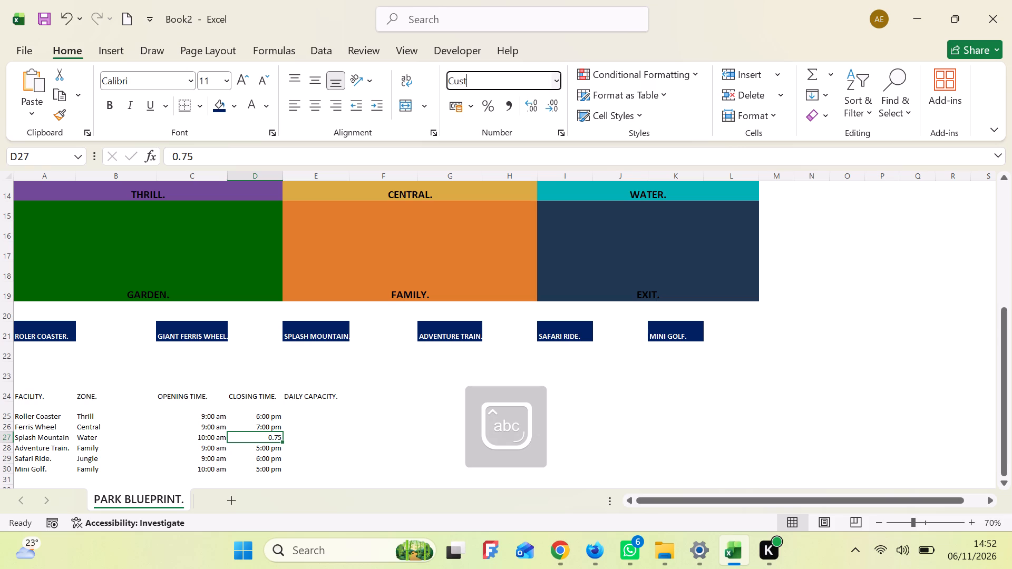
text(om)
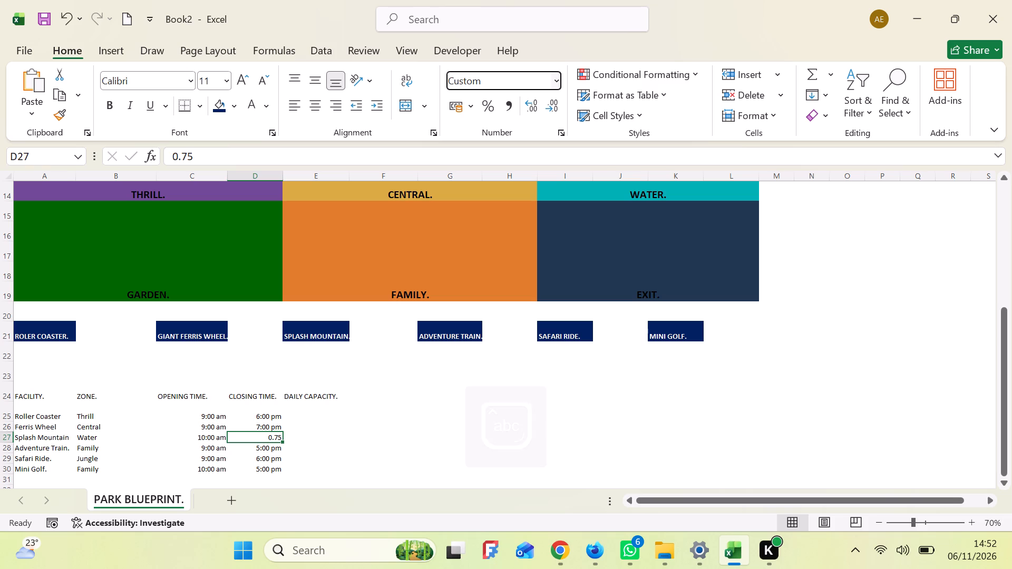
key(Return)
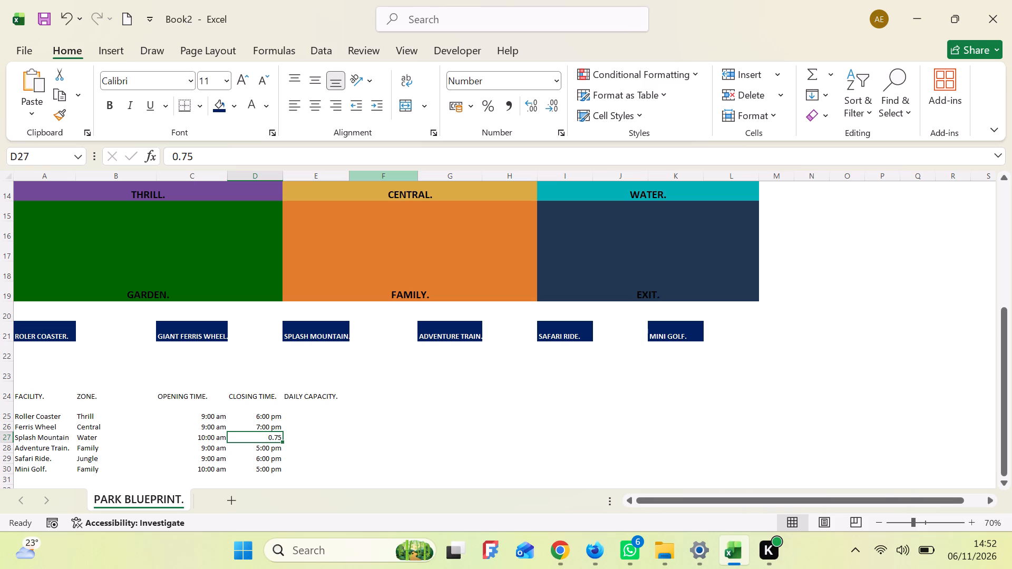
Re-enter 6:00 pm as the Splash Mountain closing time in D27.
click(271, 440)
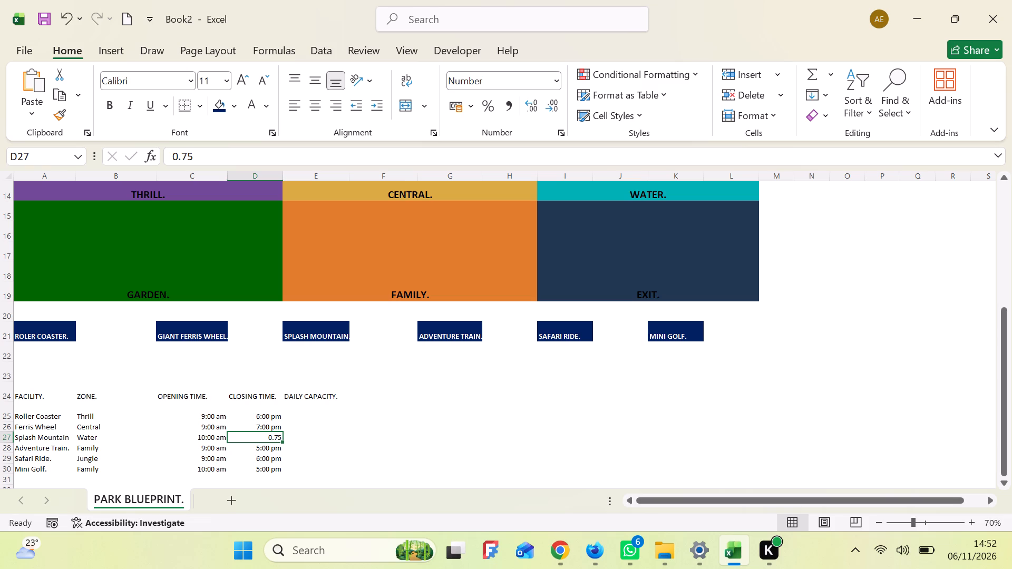
key(BackSpace)
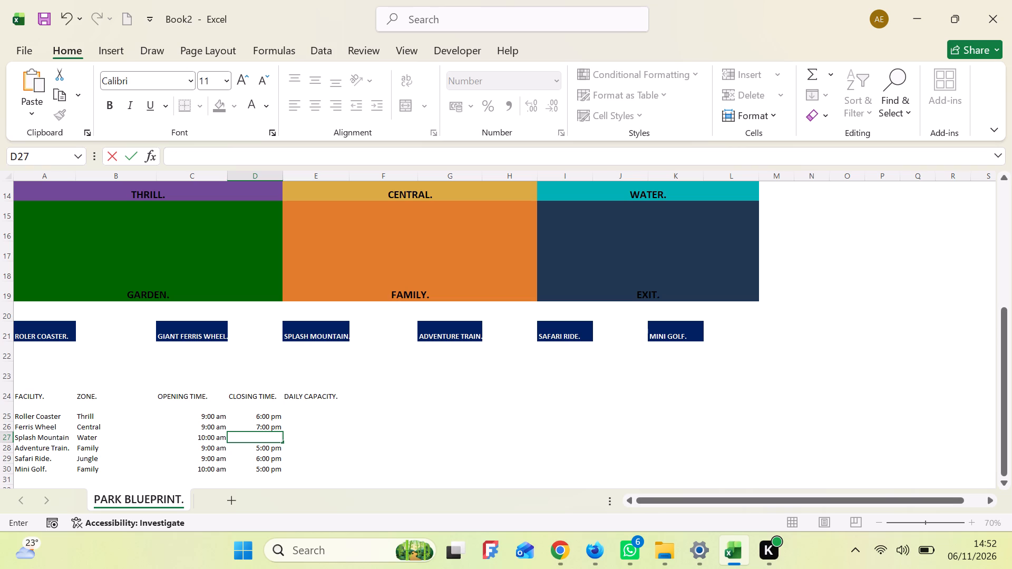
key(6)
key(shift+colon)
text(00 pm)
Enter daily capacities 500, 300, 400 and 250 in E25:E28, and 150 for Mini Golf in E30, leaving E29 blank.
click(303, 416)
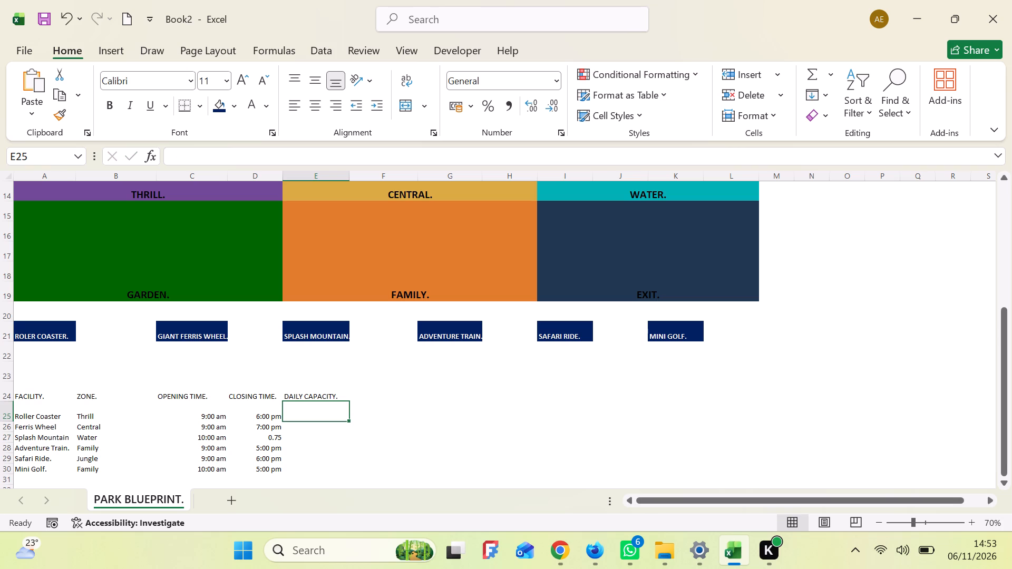
text(500)
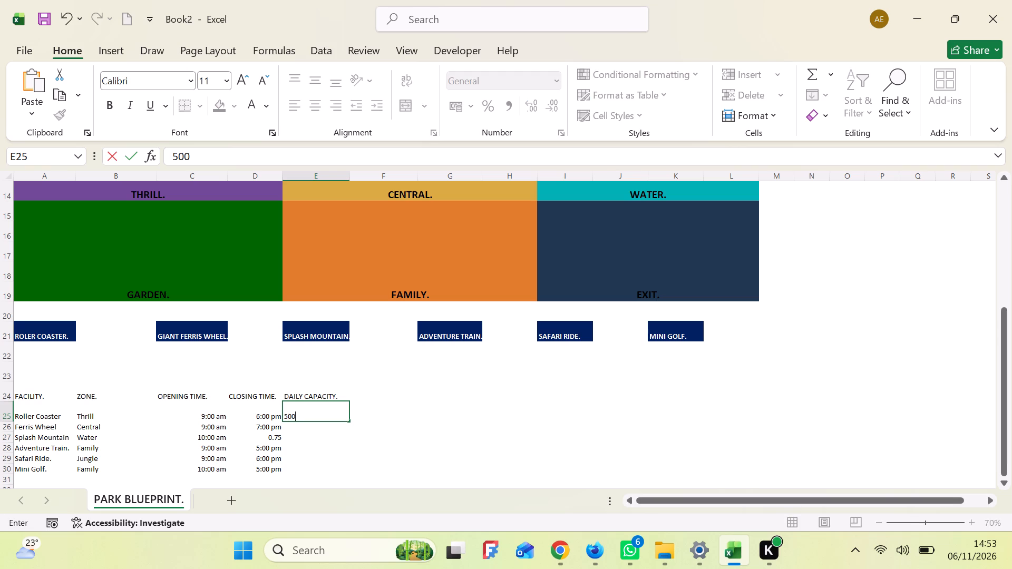
key(Return)
text(300)
key(Return)
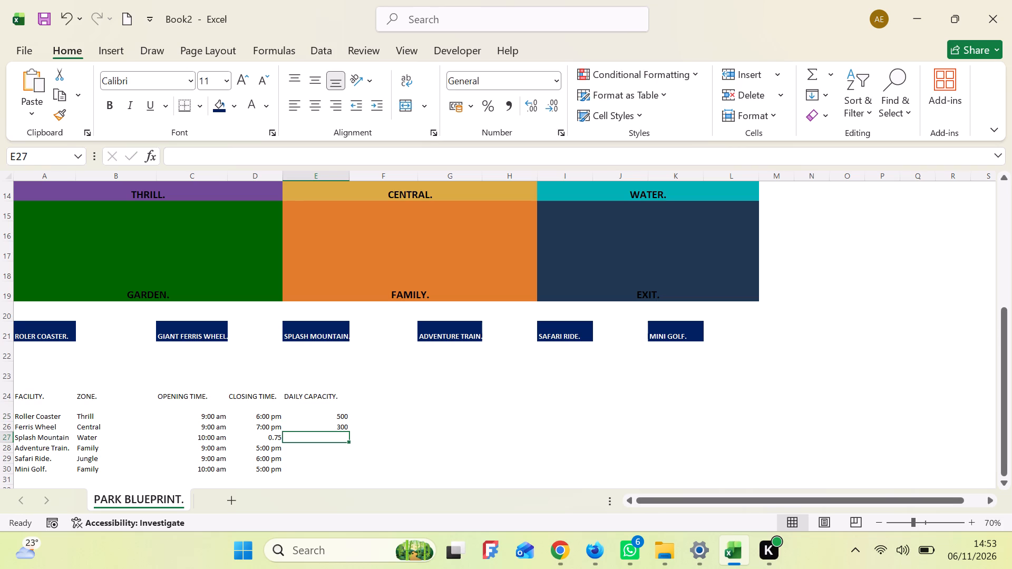
text(400)
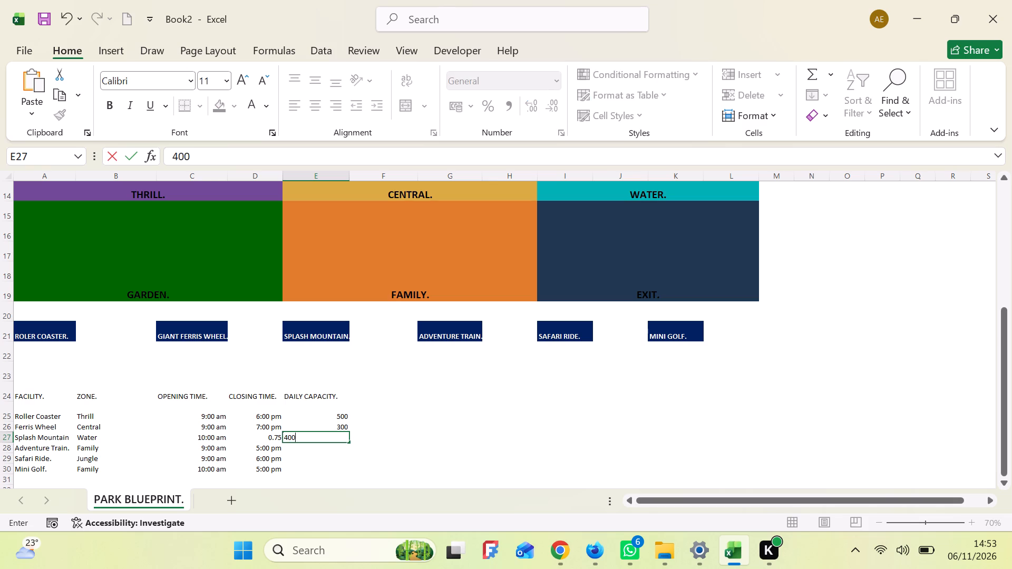
key(Return)
text(250)
key(Return)
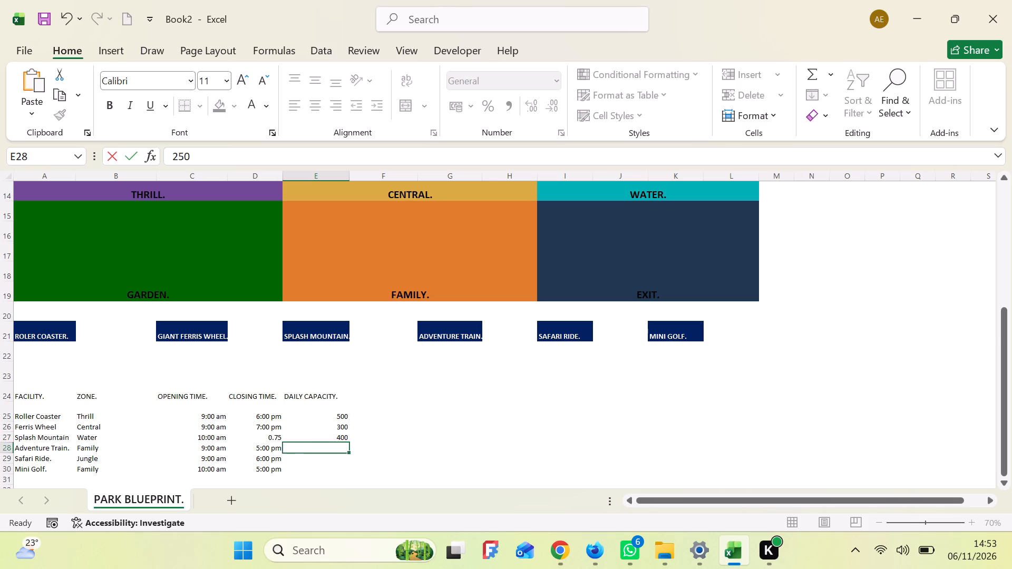
key(Return)
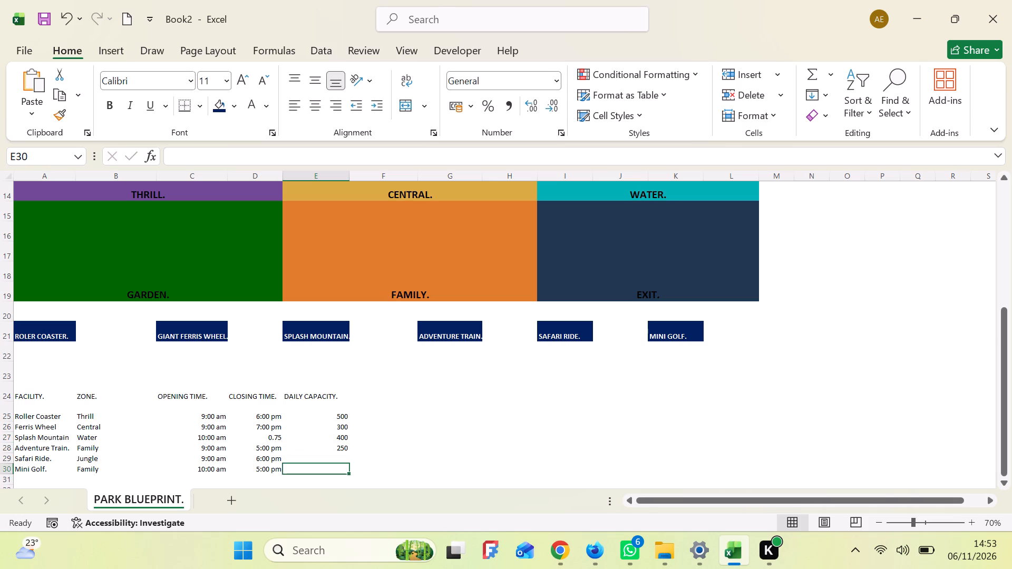
text(150)
key(Return)
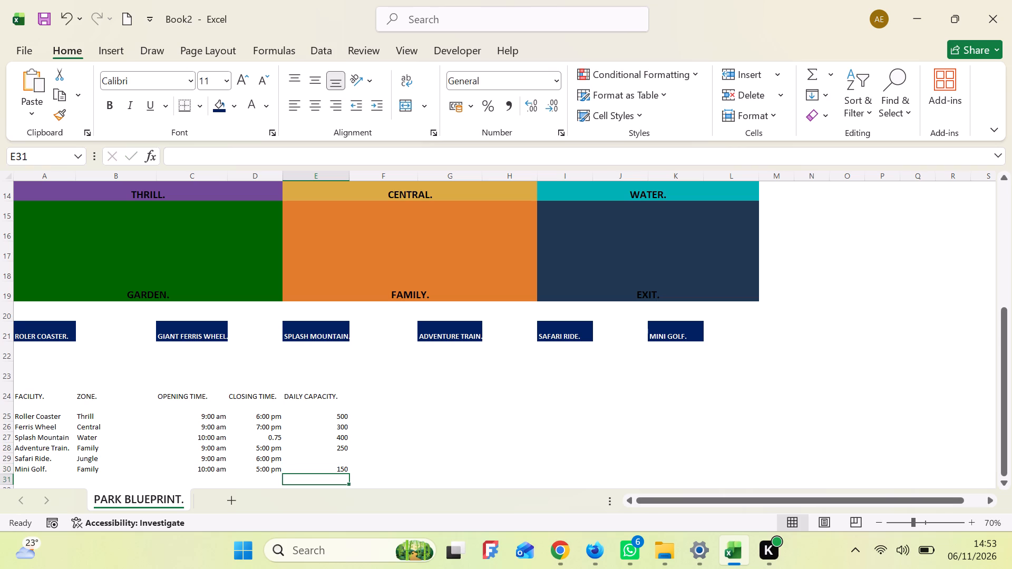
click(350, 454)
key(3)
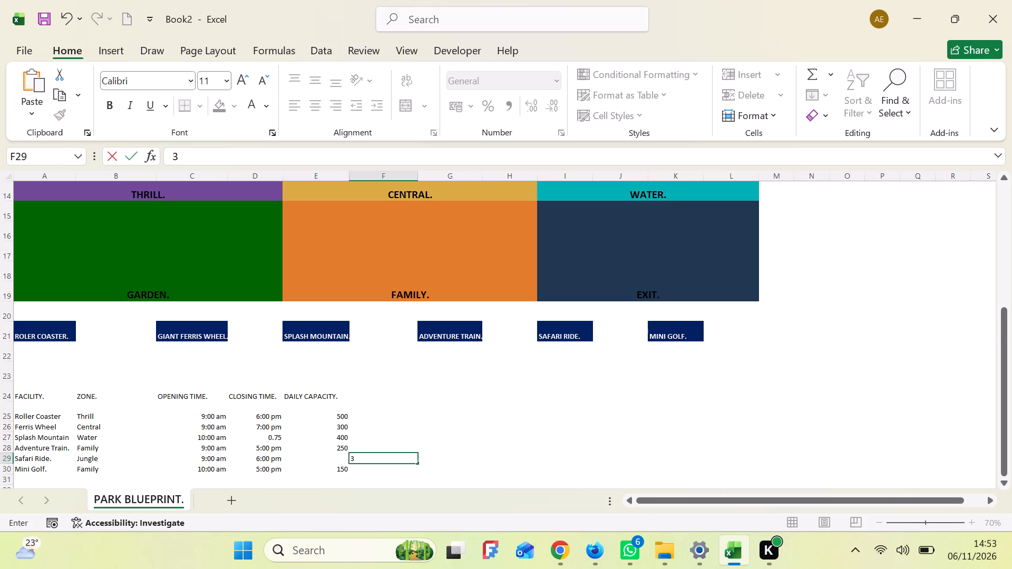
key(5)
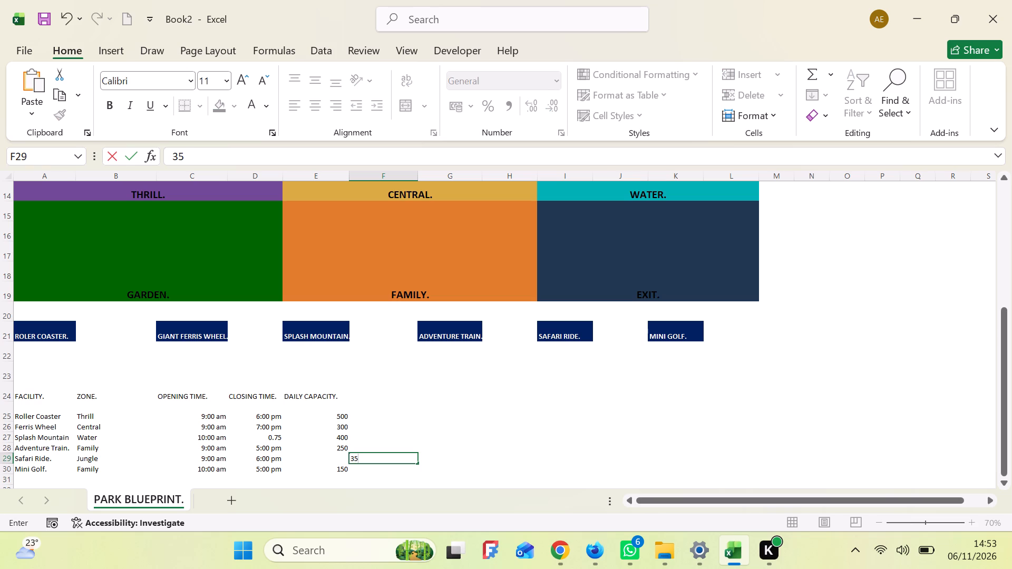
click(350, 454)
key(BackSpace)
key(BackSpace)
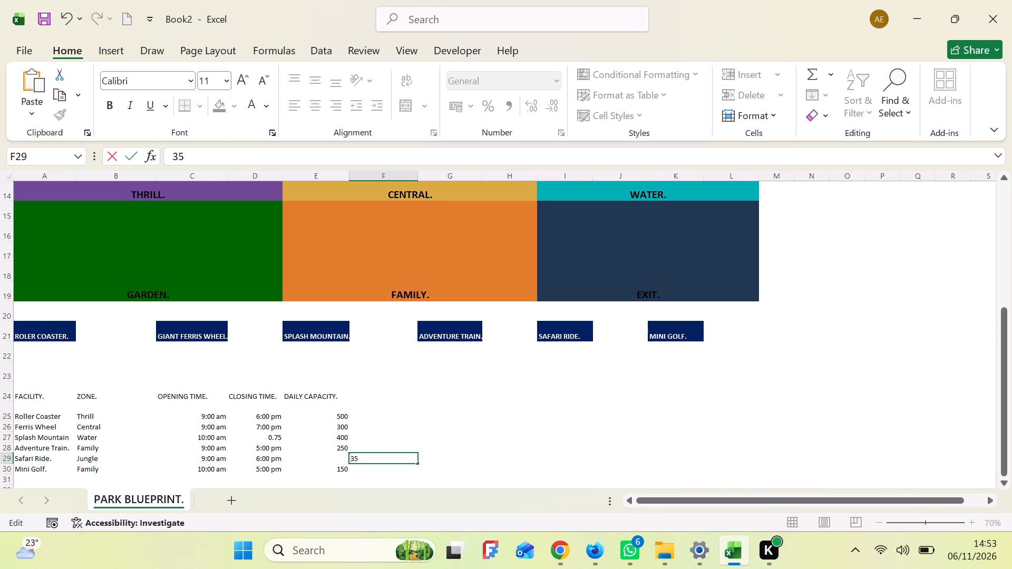
Enter 350 as the Safari Ride daily capacity in E29.
click(345, 457)
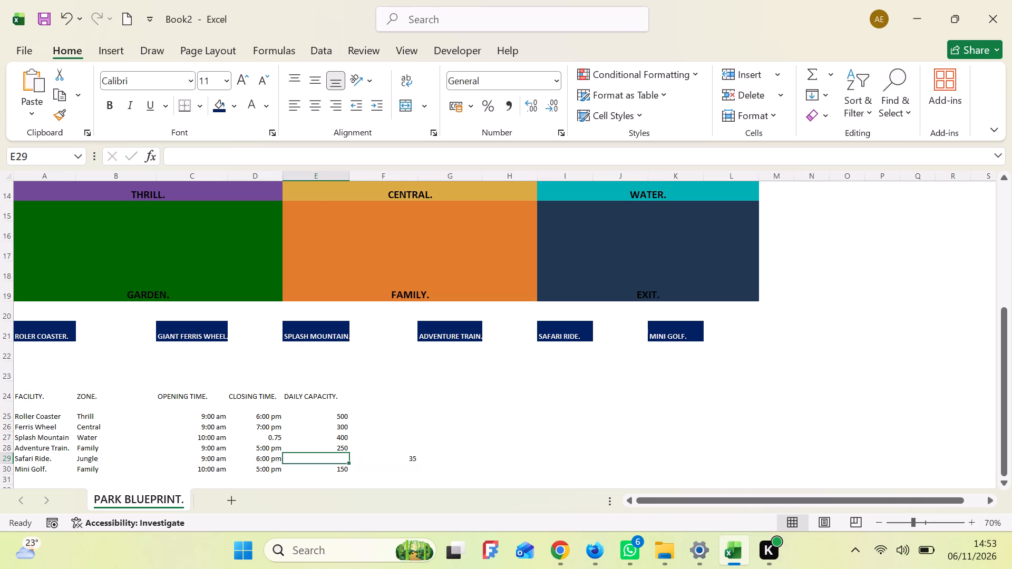
key(3)
key(5)
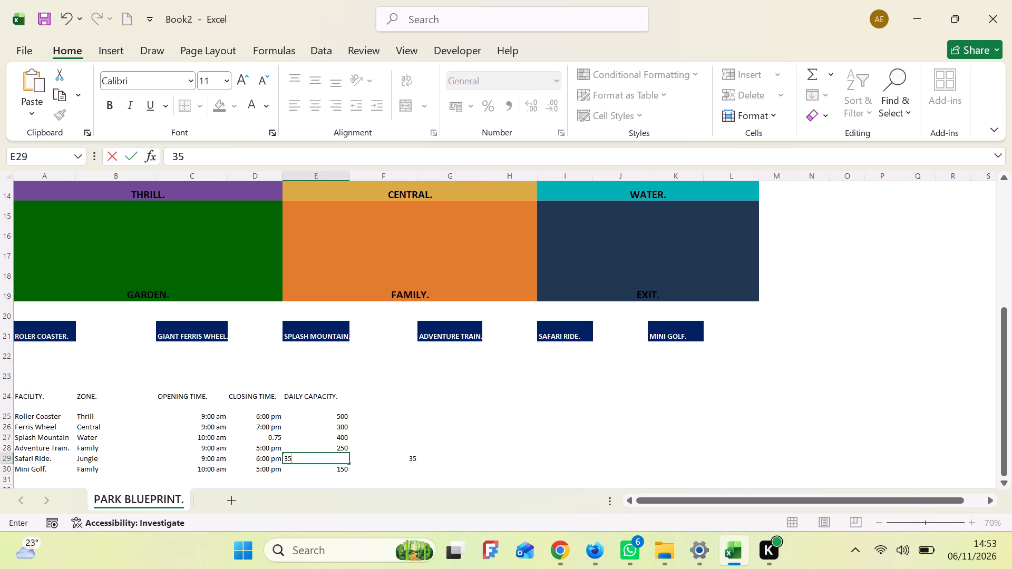
key(0)
key(Return)
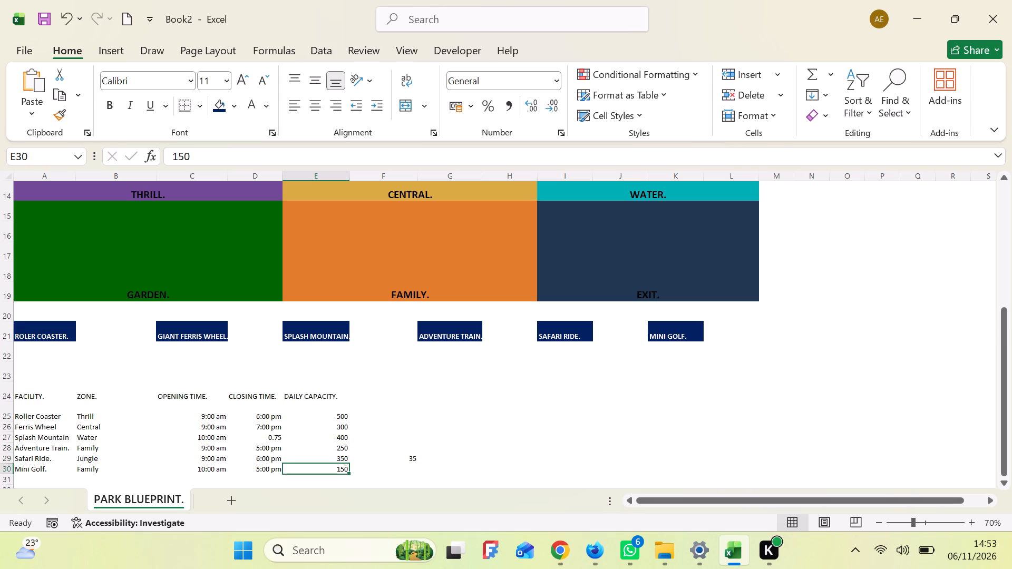
Clear the stray 35 from F29 beside the Safari Ride row.
click(416, 458)
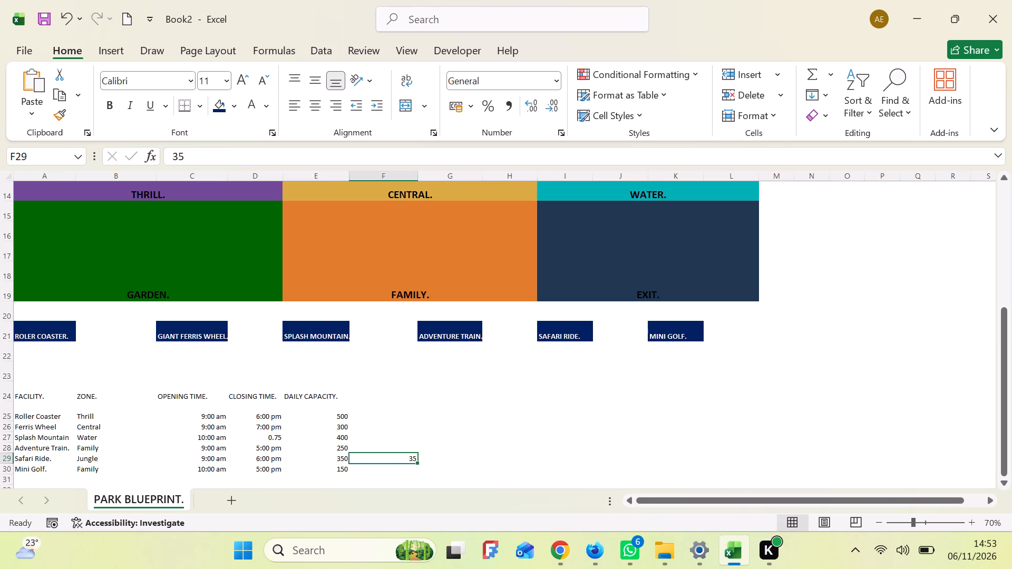
key(BackSpace)
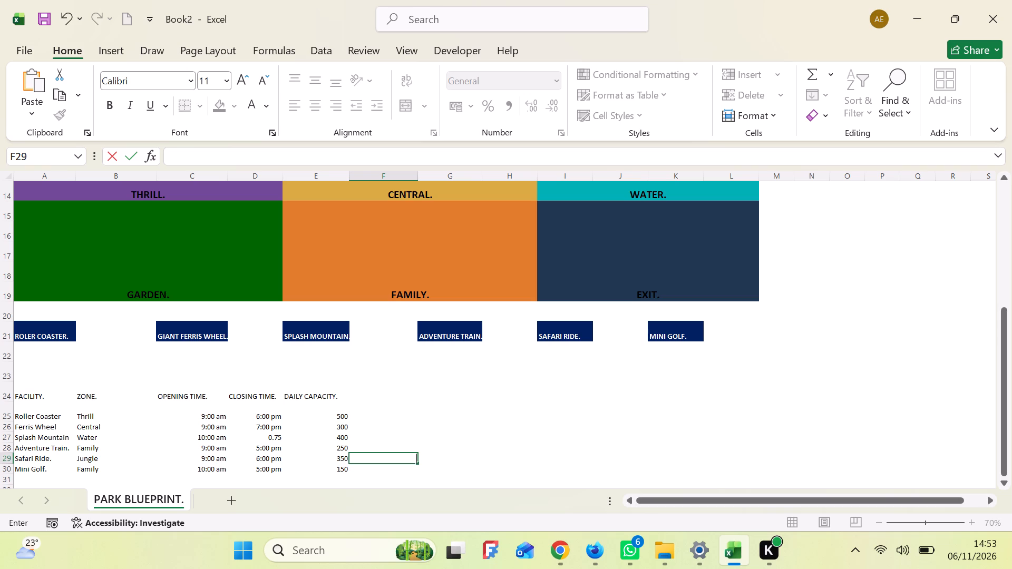
Make the facility schedule's header row A24:E24 bold.
click(38, 396)
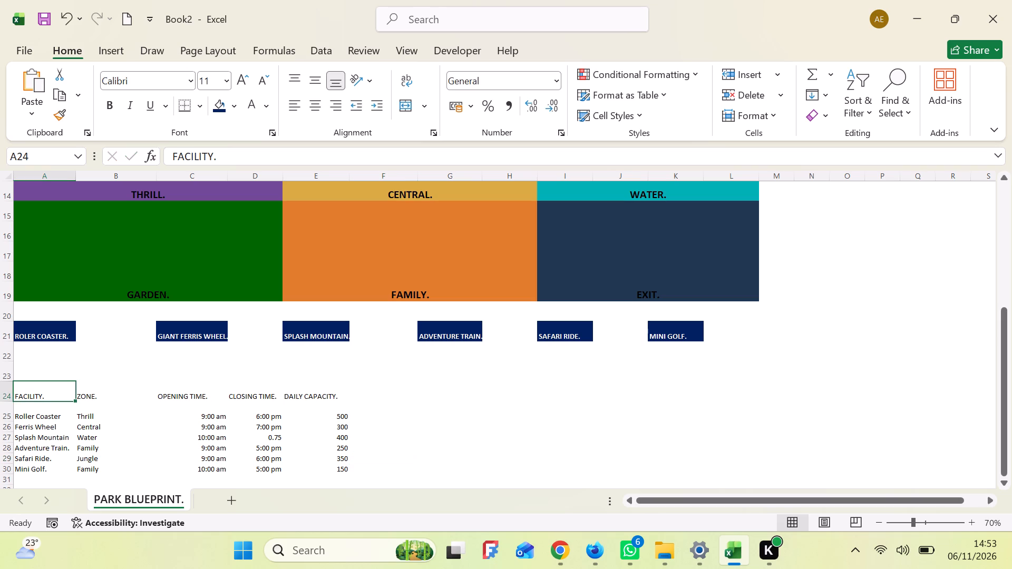
click(297, 399)
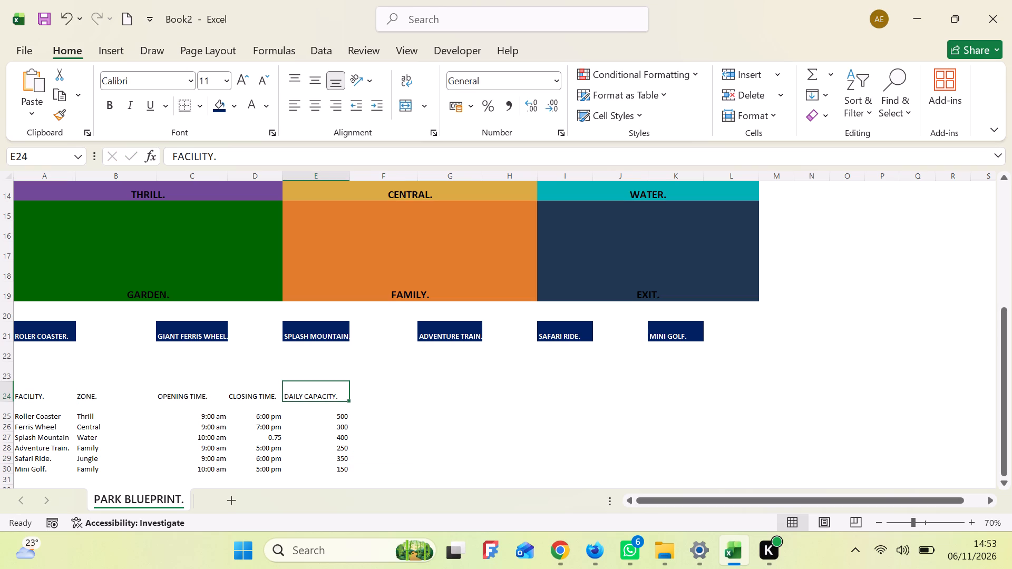
shift+click(33, 395)
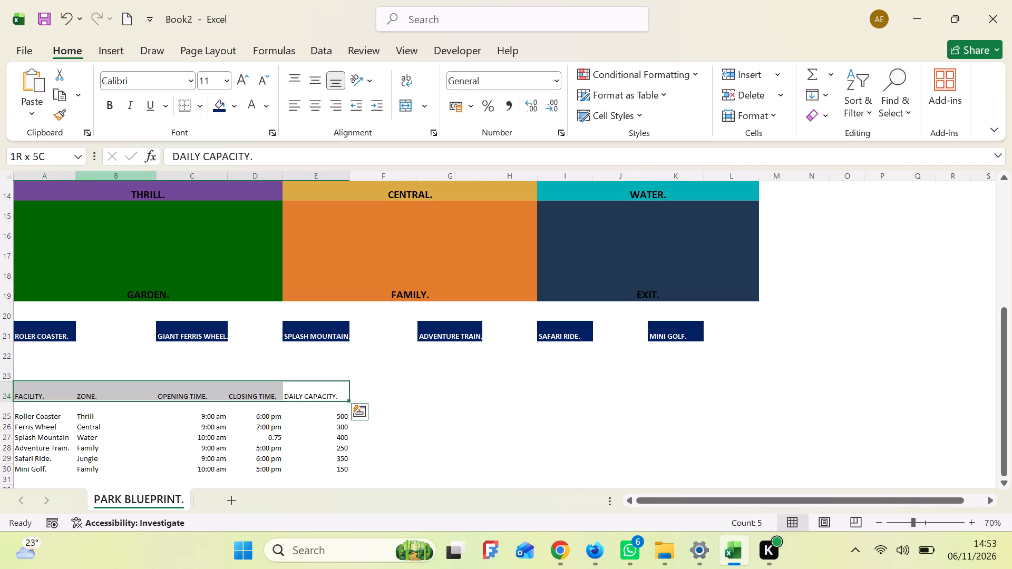
click(103, 105)
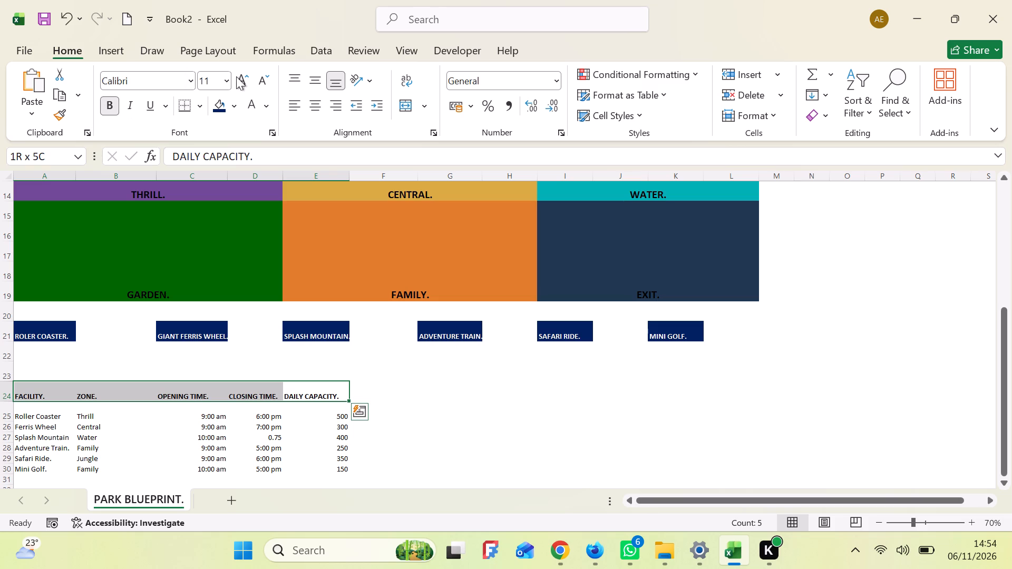
Give the facility schedule's header row A24:E24 white text and a standard dark blue fill.
click(248, 107)
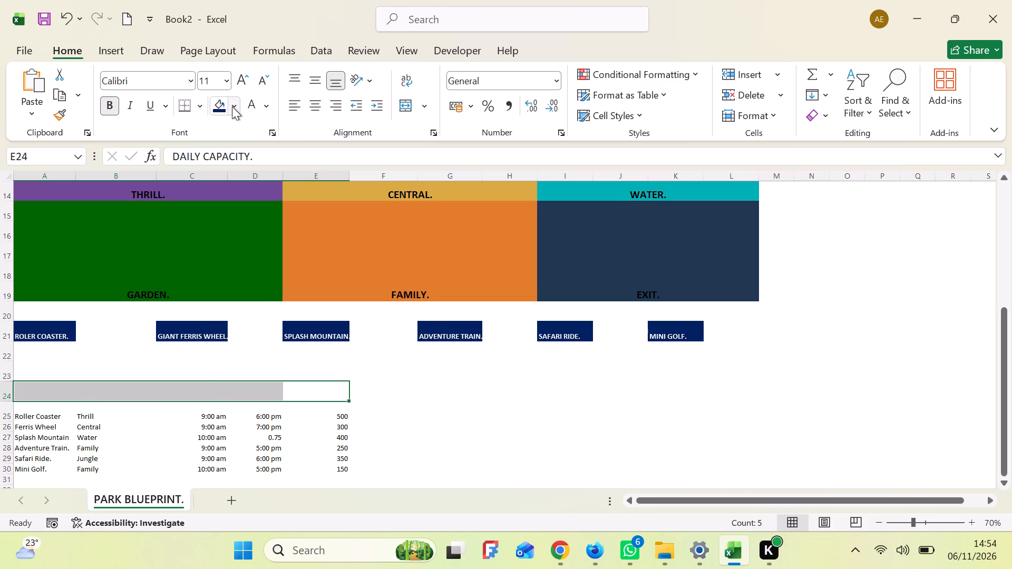
click(232, 106)
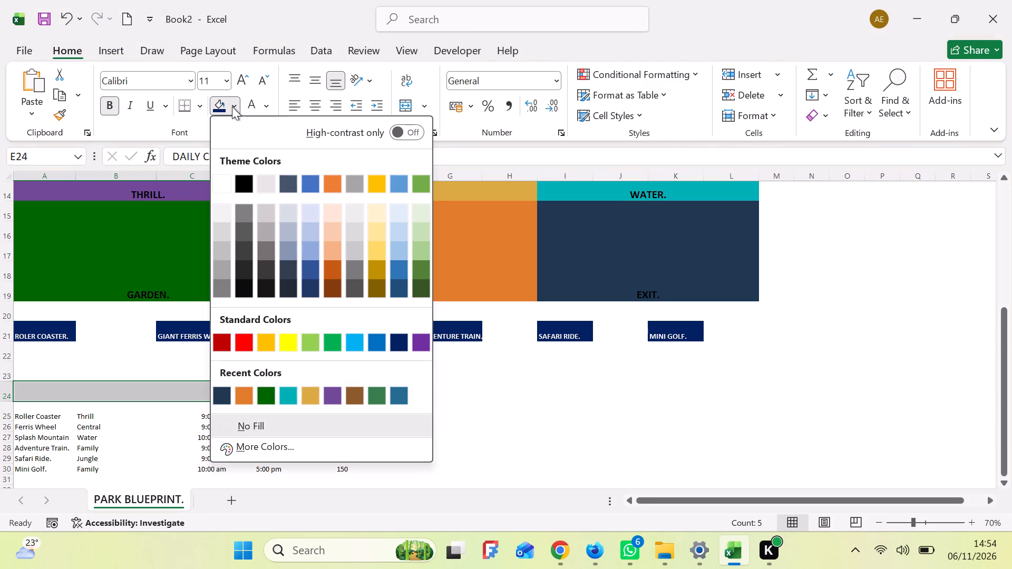
click(394, 344)
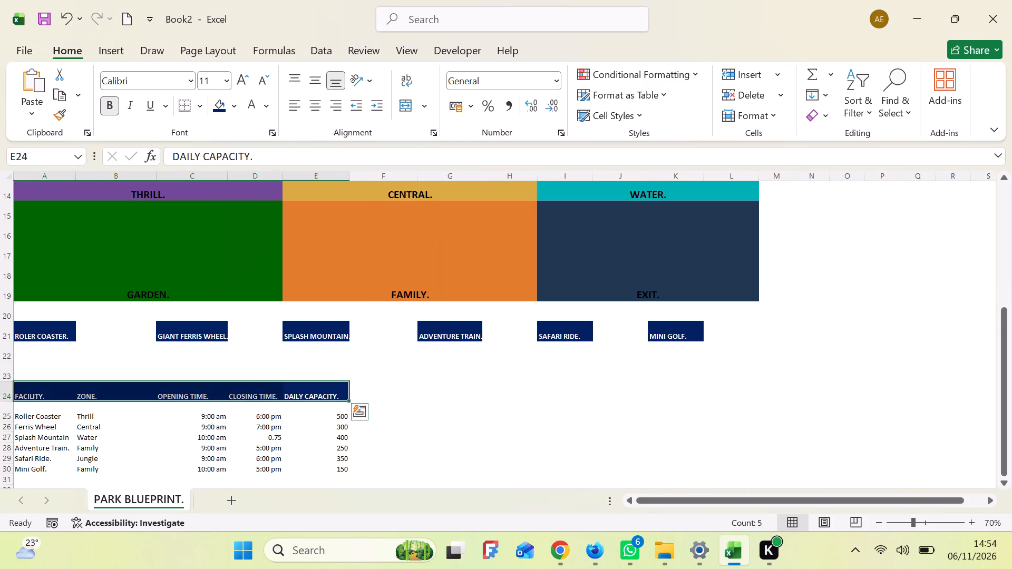
click(410, 413)
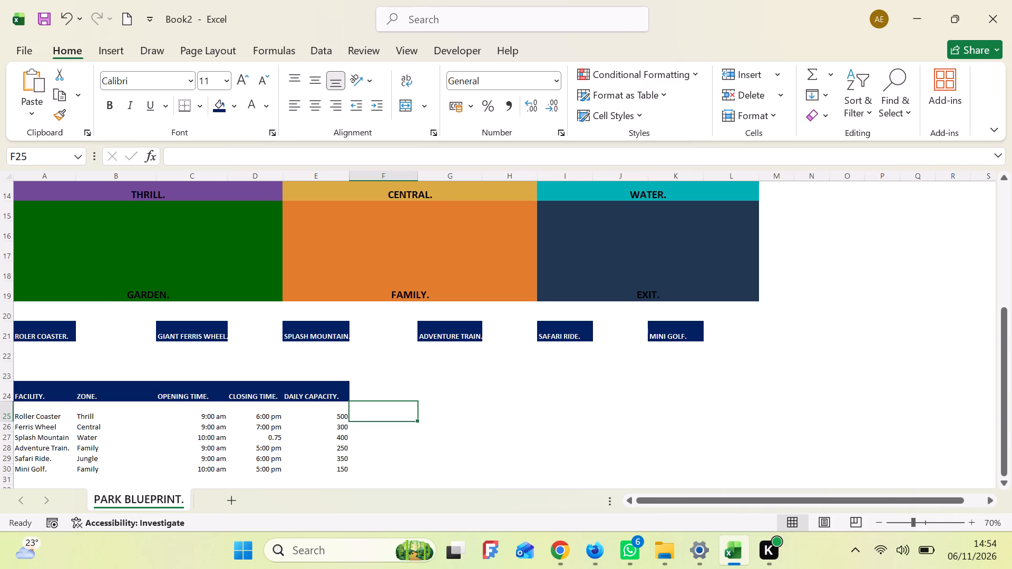
Centre the header labels in A24:E24 horizontally.
click(315, 103)
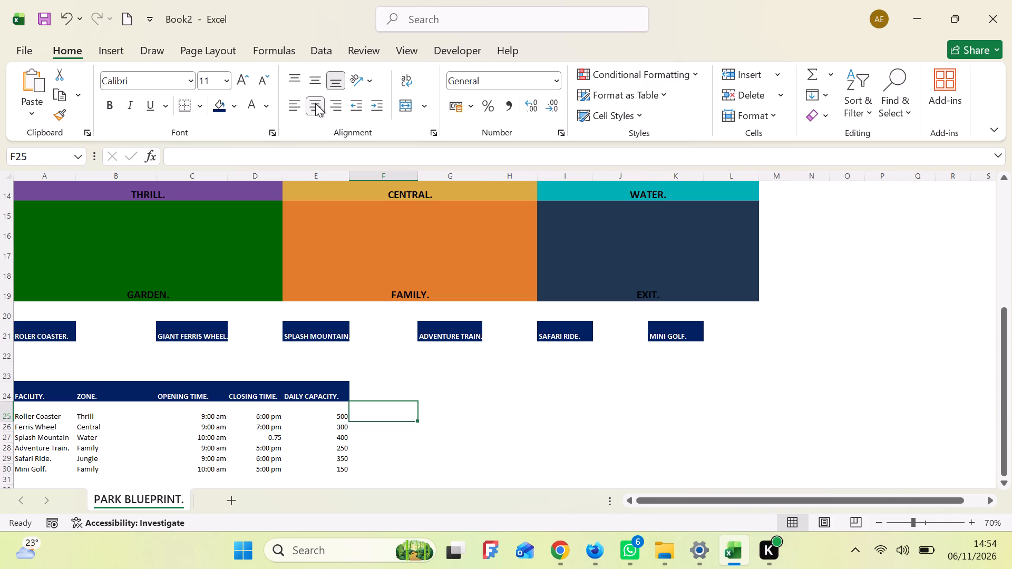
click(315, 103)
click(48, 395)
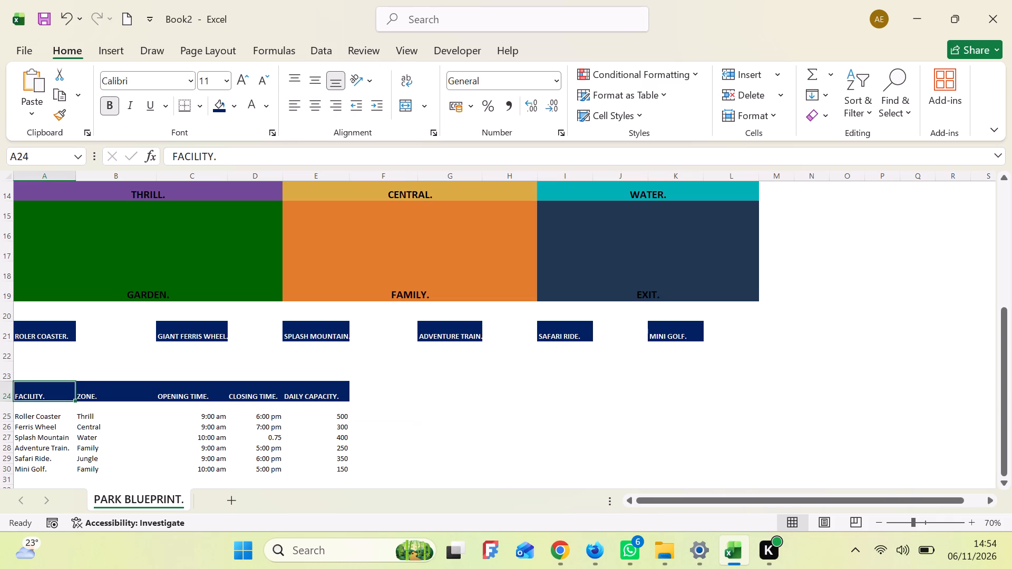
shift+click(324, 395)
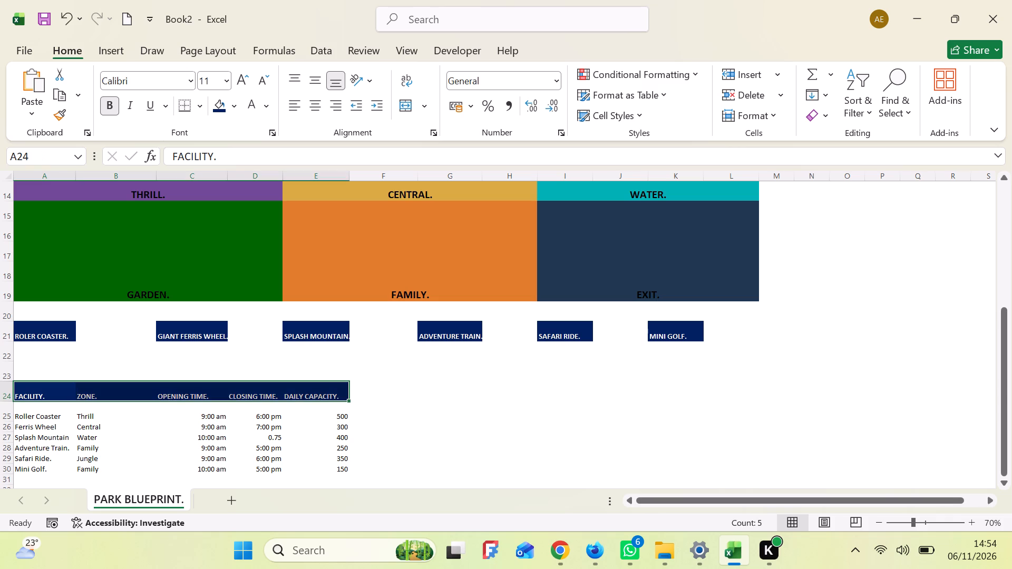
click(317, 104)
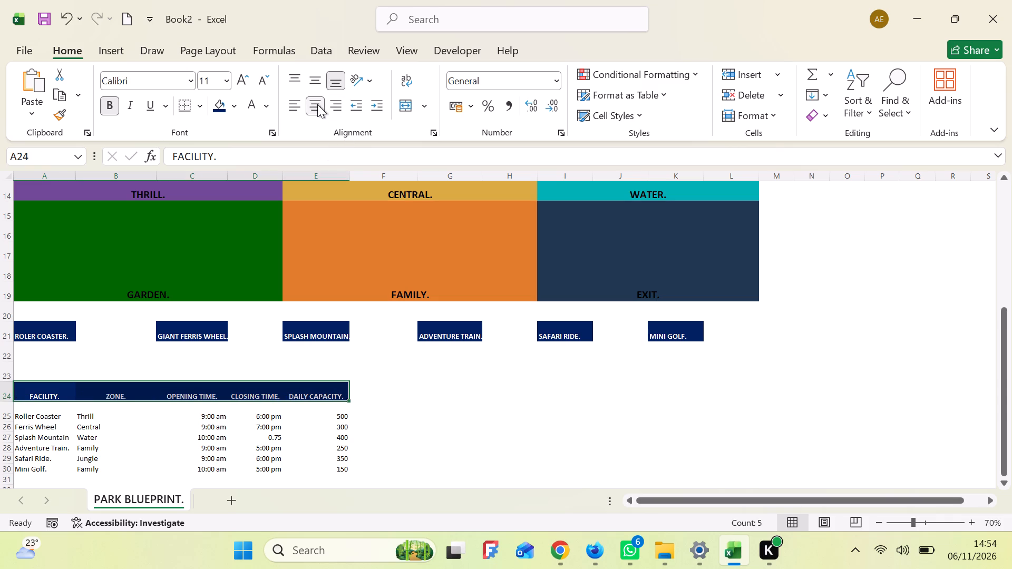
click(443, 415)
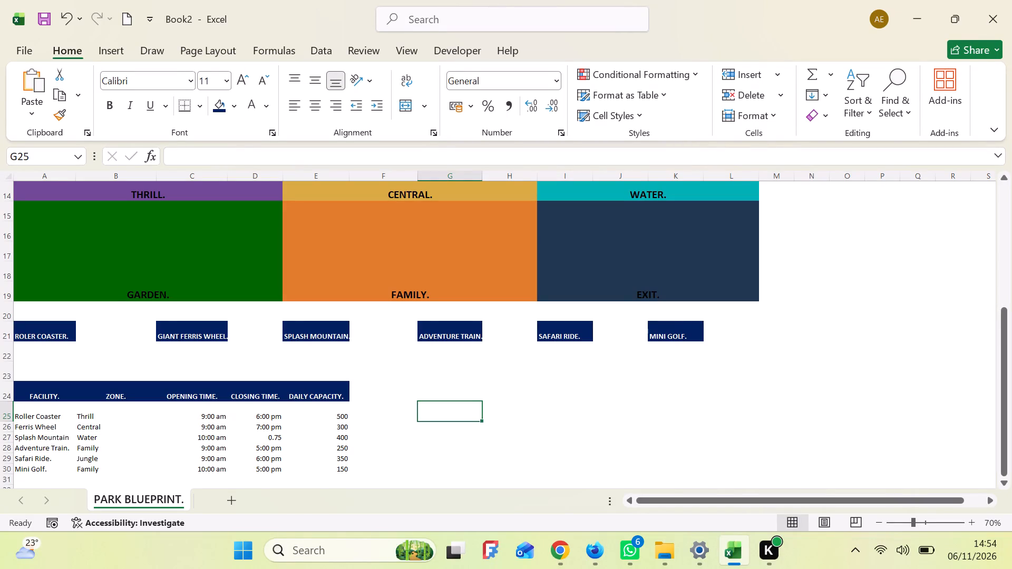
Format the facility schedule A24:E30 as a table with headers, using the blue style from the Dark group.
click(46, 397)
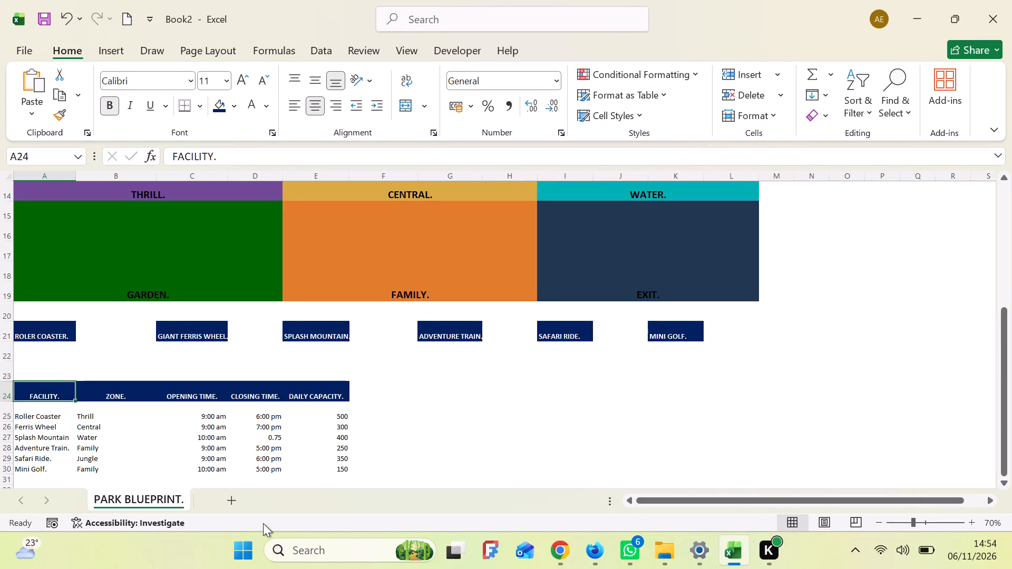
shift+click(340, 470)
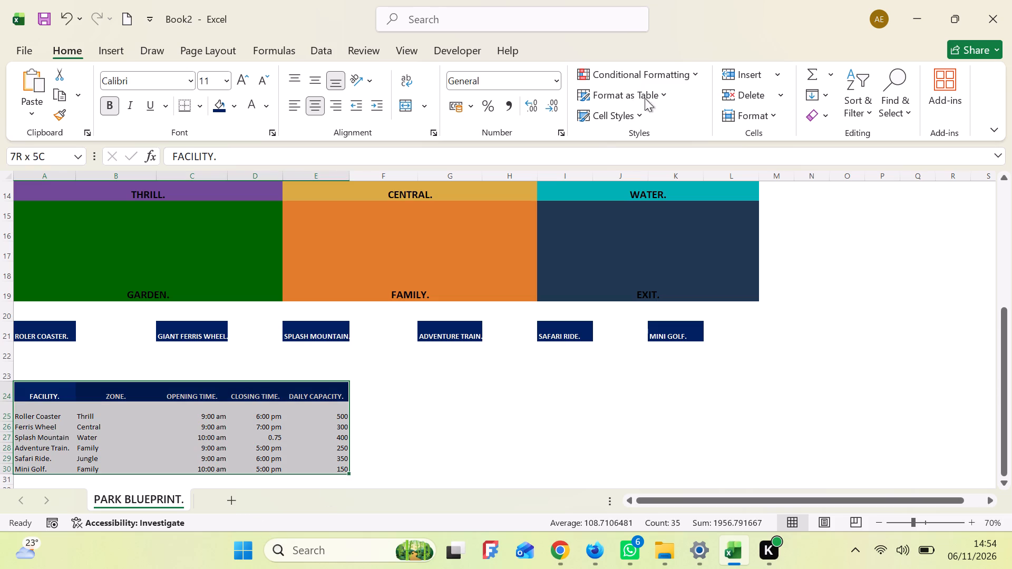
click(668, 90)
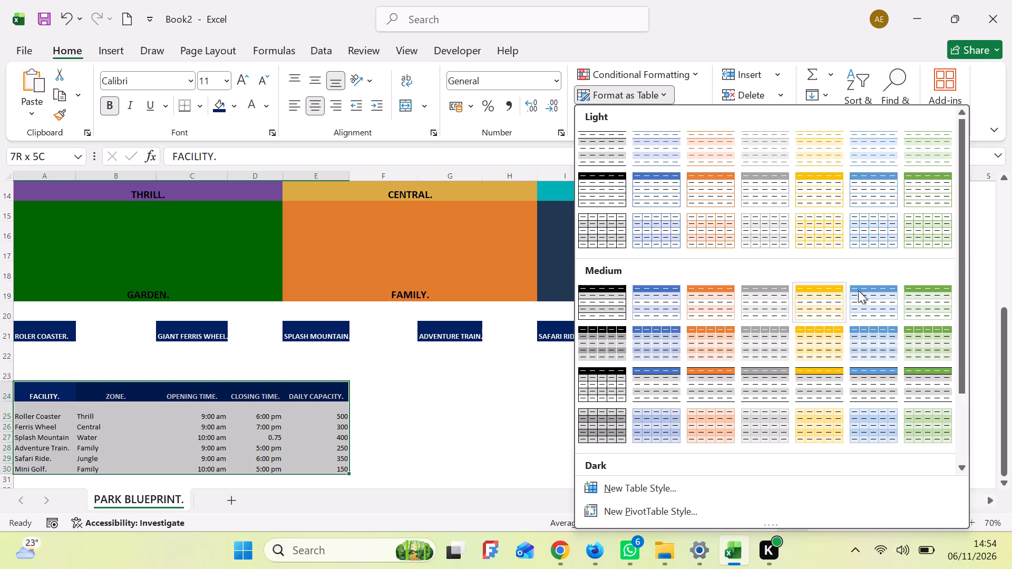
drag(962, 318, 976, 383)
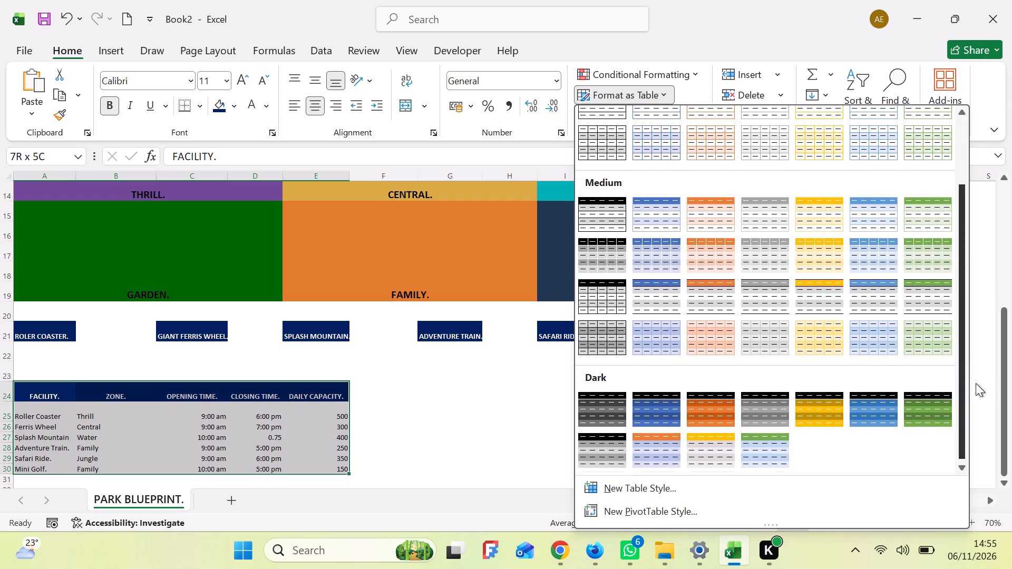
drag(976, 383, 976, 405)
click(651, 408)
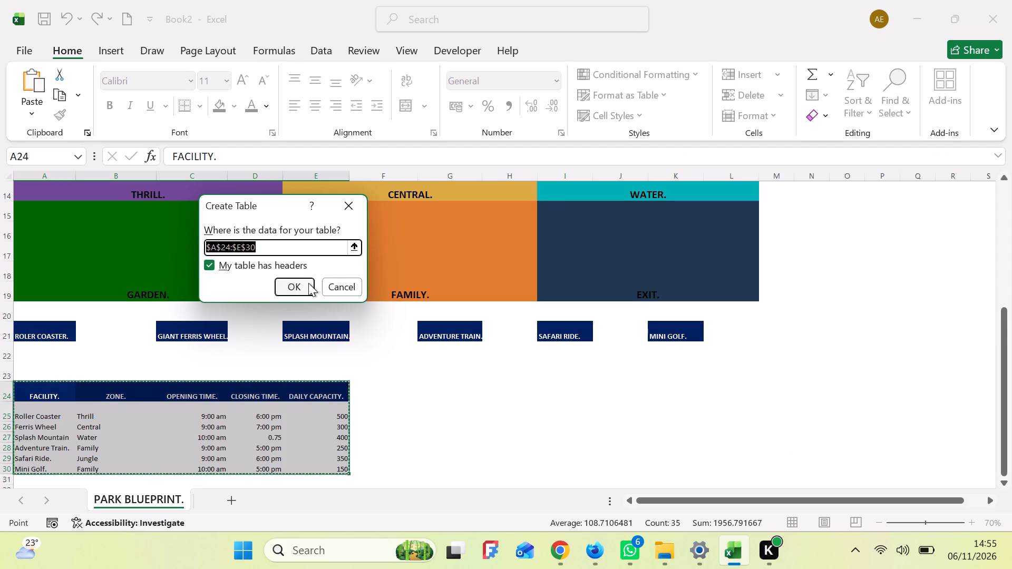
click(307, 283)
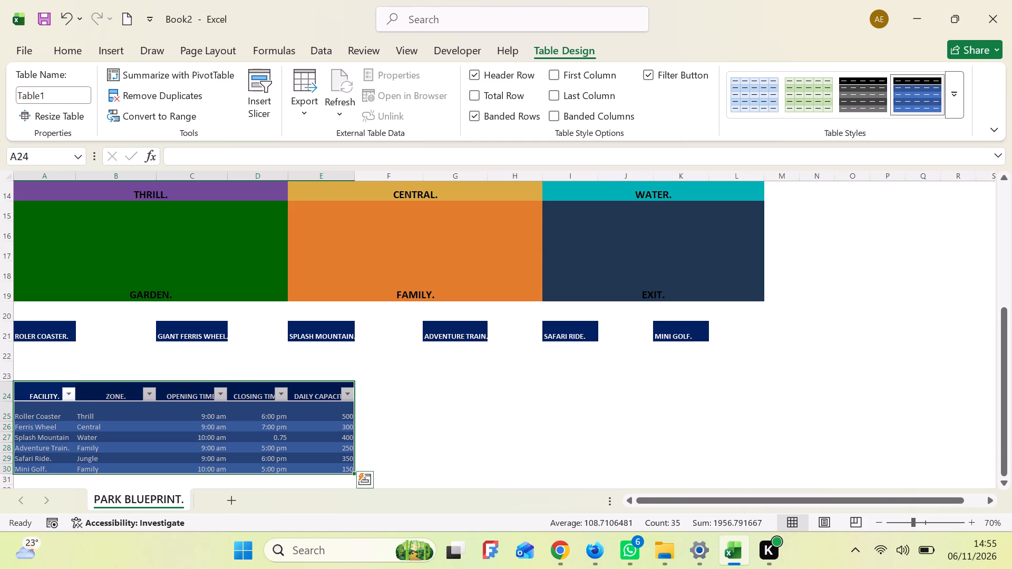
click(417, 404)
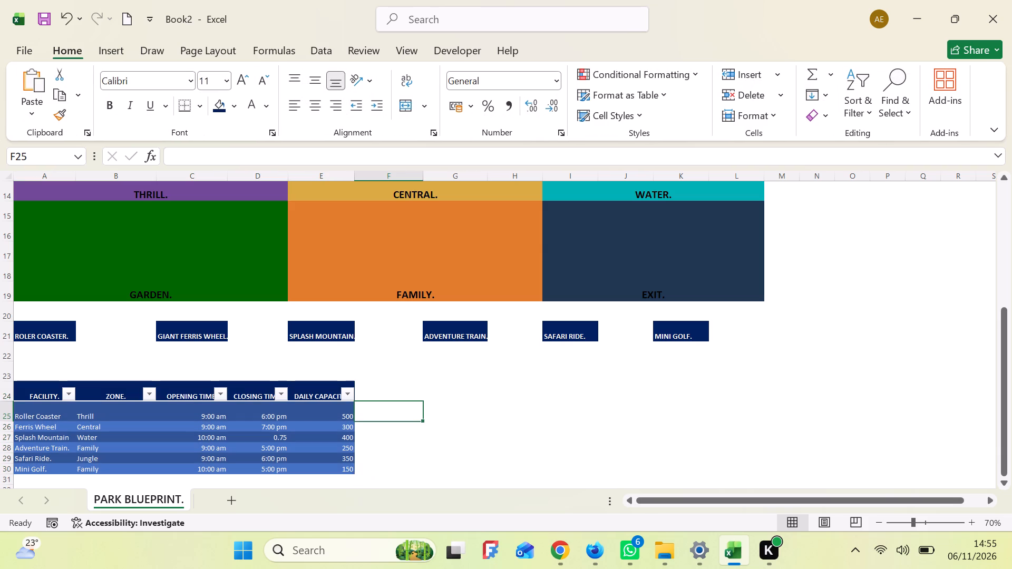
Enter the heading "VISITOR EXPERIENCE REPORT." in G24.
click(460, 380)
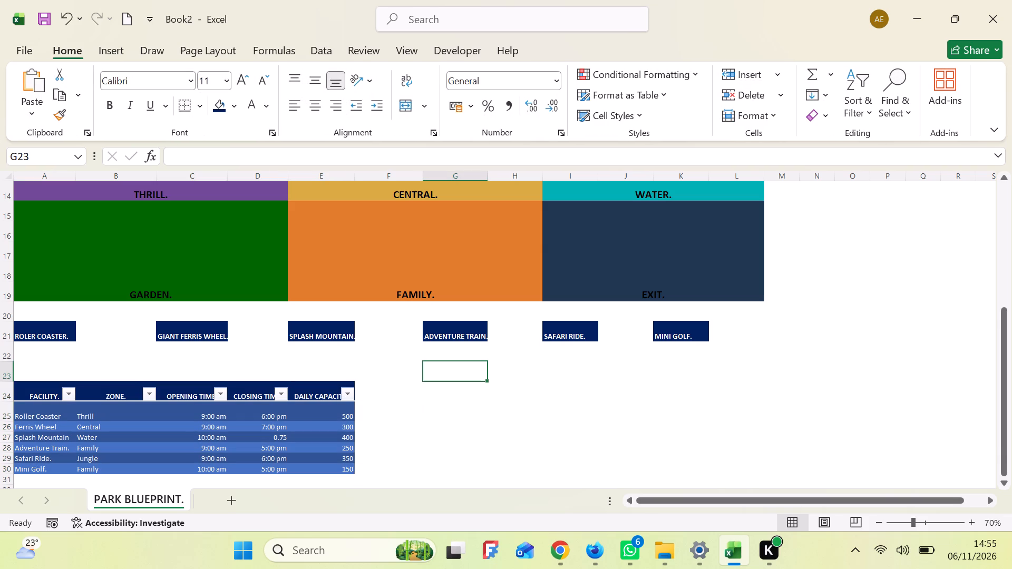
click(460, 389)
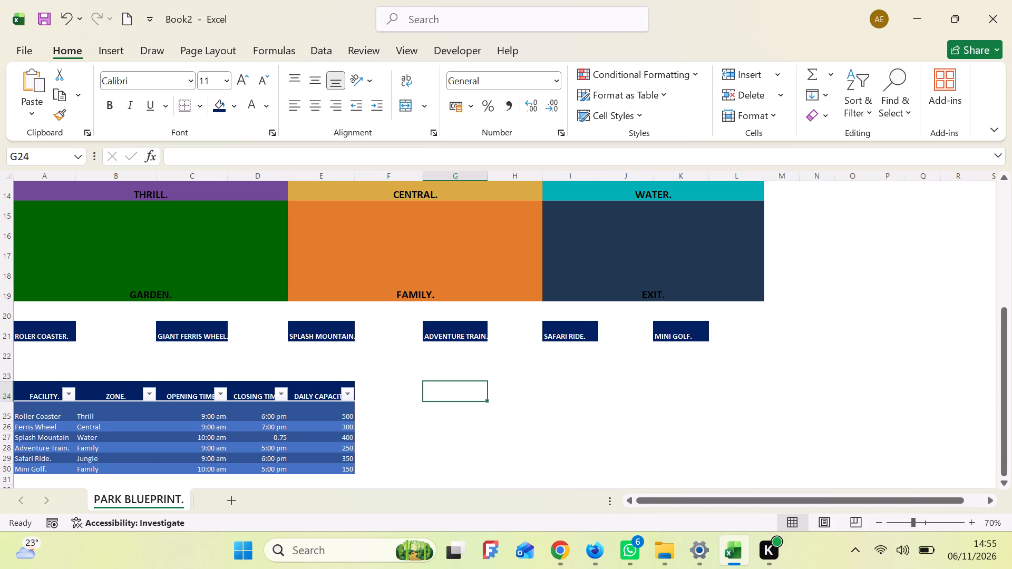
text(VISITO)
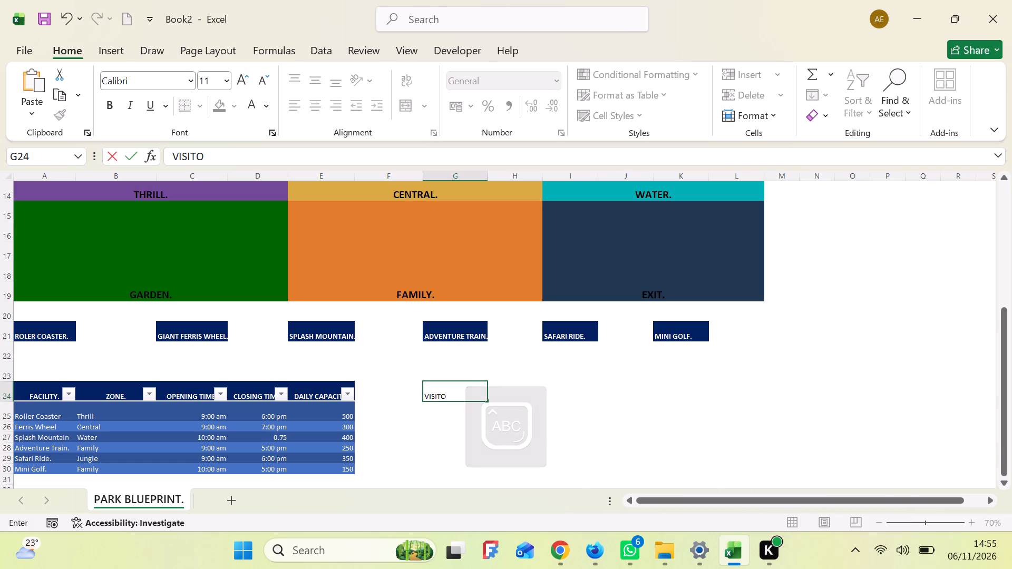
key(e)
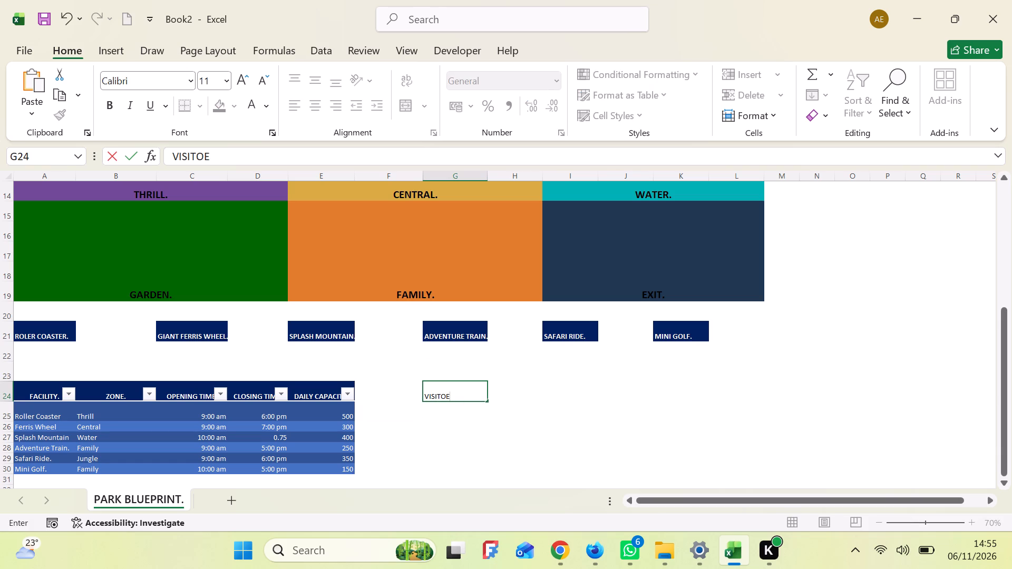
key(BackSpace)
text(R)
key(space)
key(e)
key(x)
key(p)
text(ERIENCE REPORT.)
key(Return)
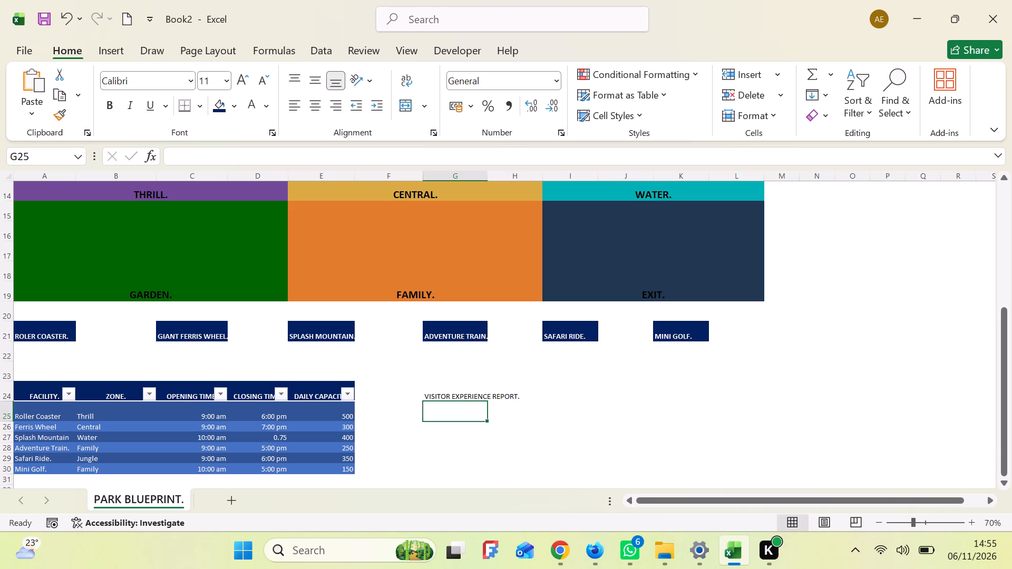
Enter the report label "Total Daily Capacity." in G25.
key(t)
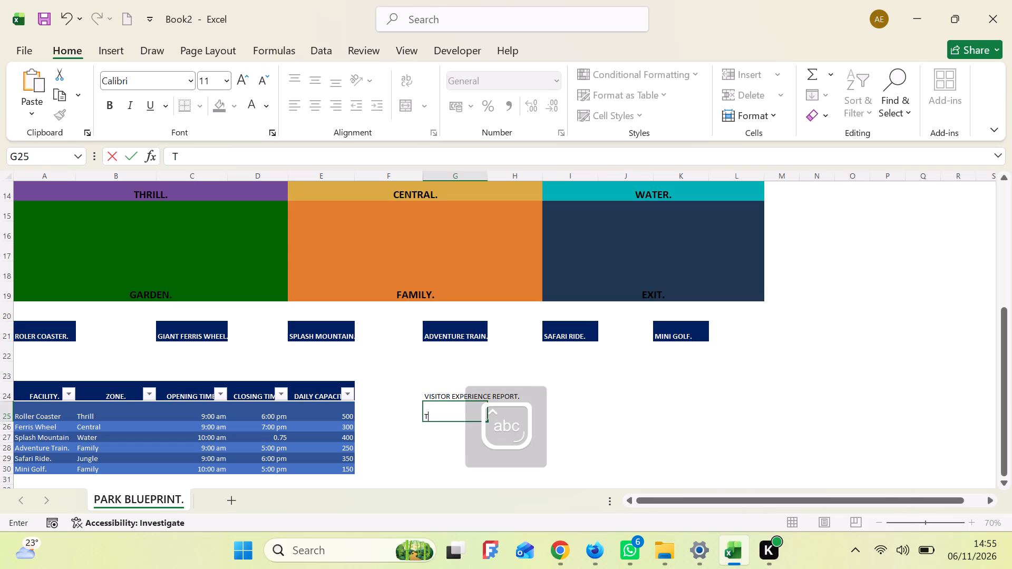
text(otal)
key(space)
key(d)
text(ai)
key(l)
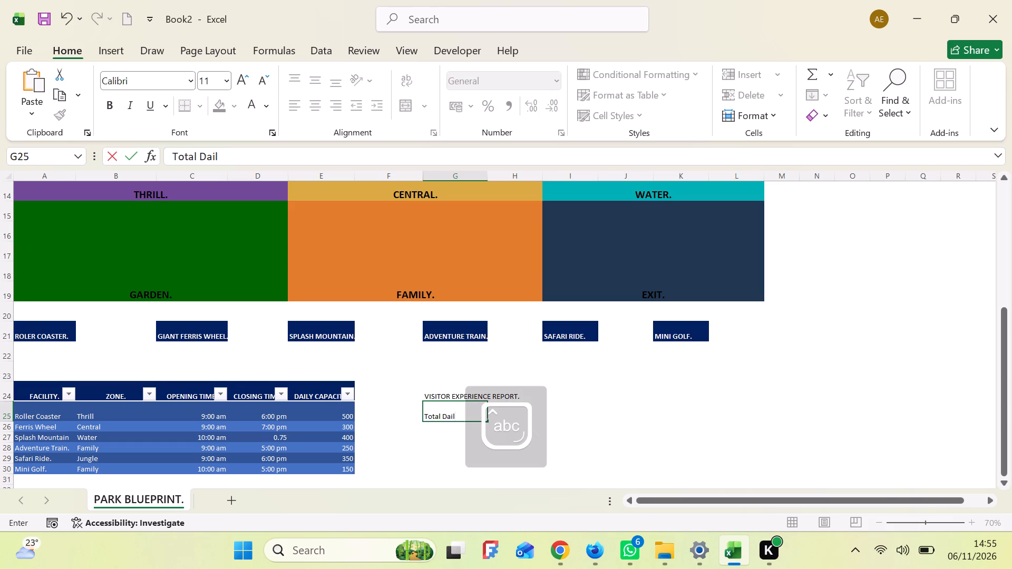
text(y)
key(space)
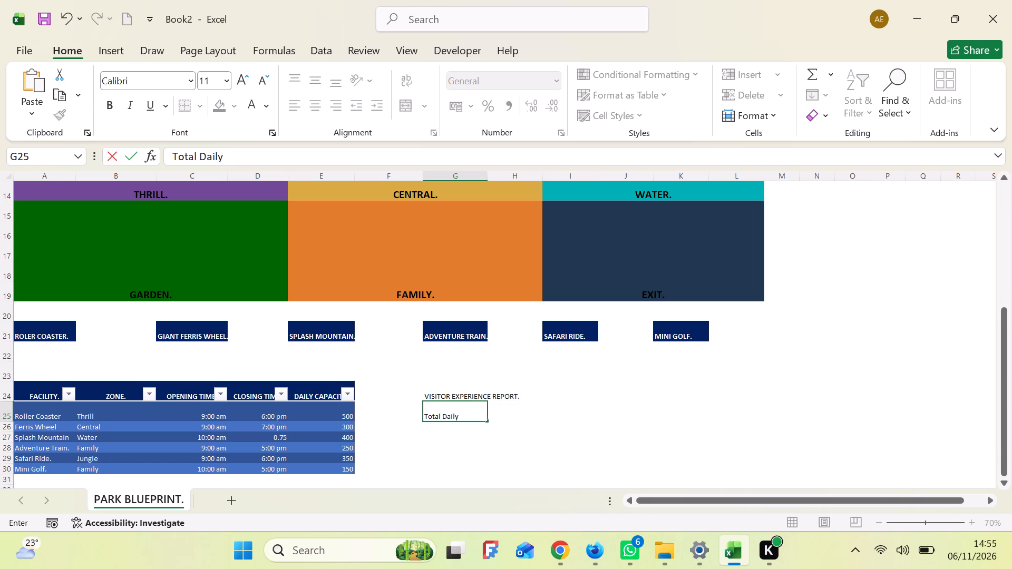
key(c)
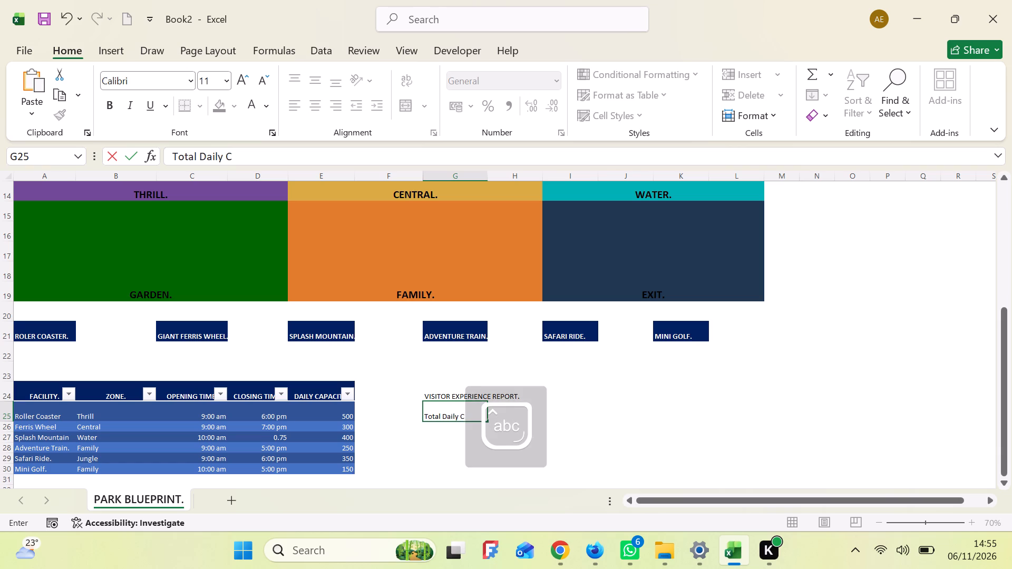
text(apacity)
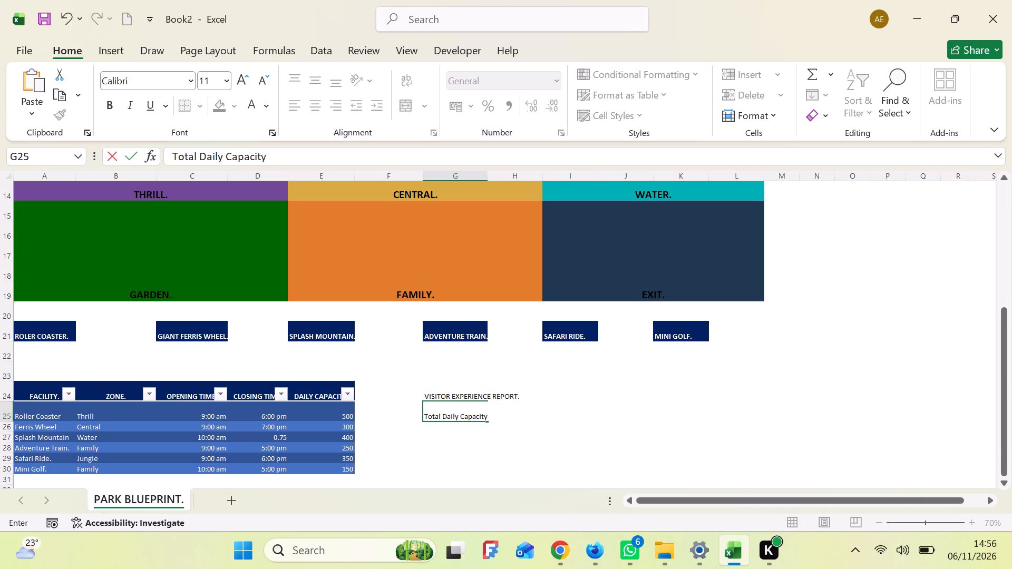
key(period)
key(Return)
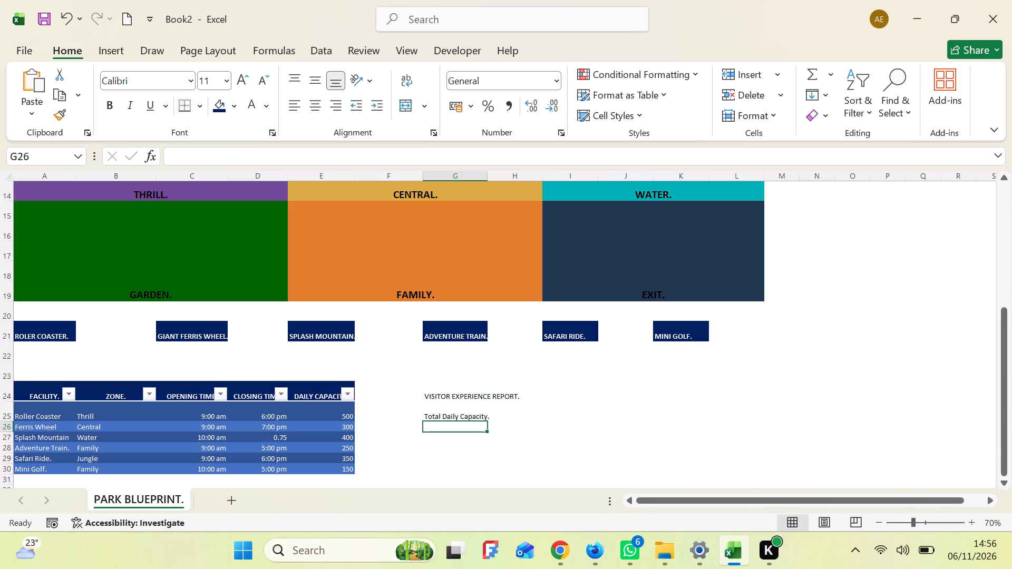
Enter the report label "Number of Attractions." in G26.
key(n)
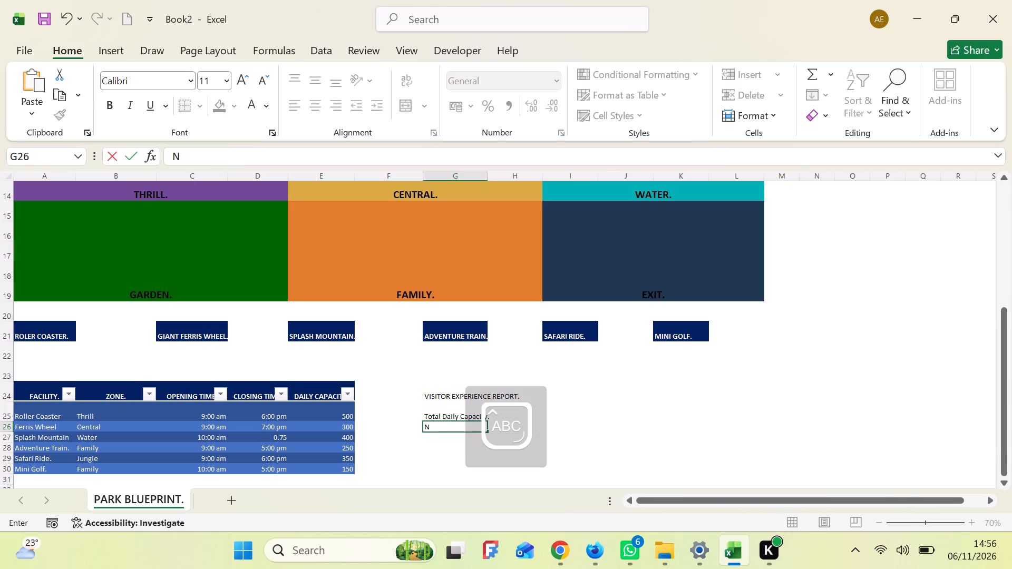
text(umber of)
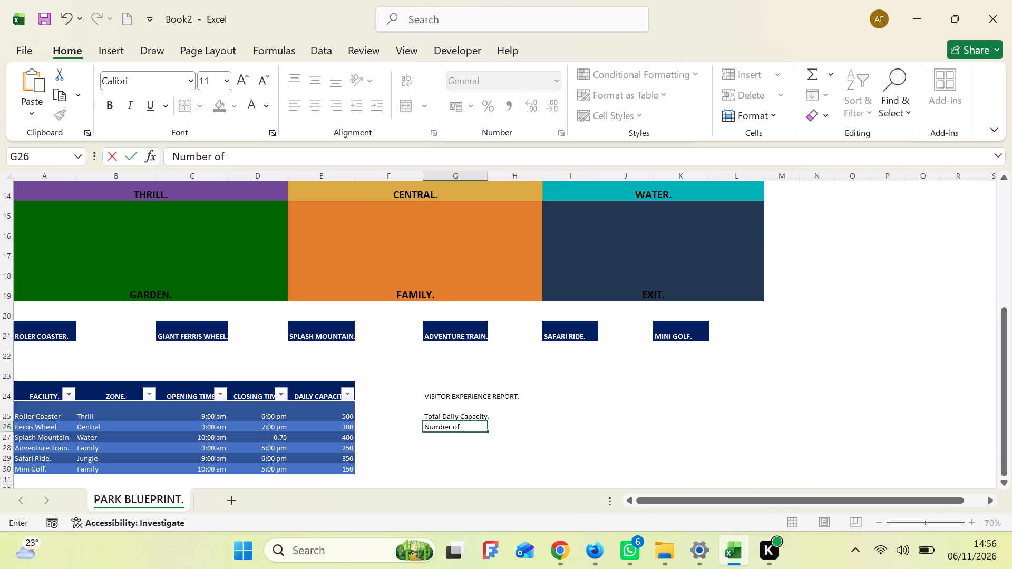
key(space)
key(a)
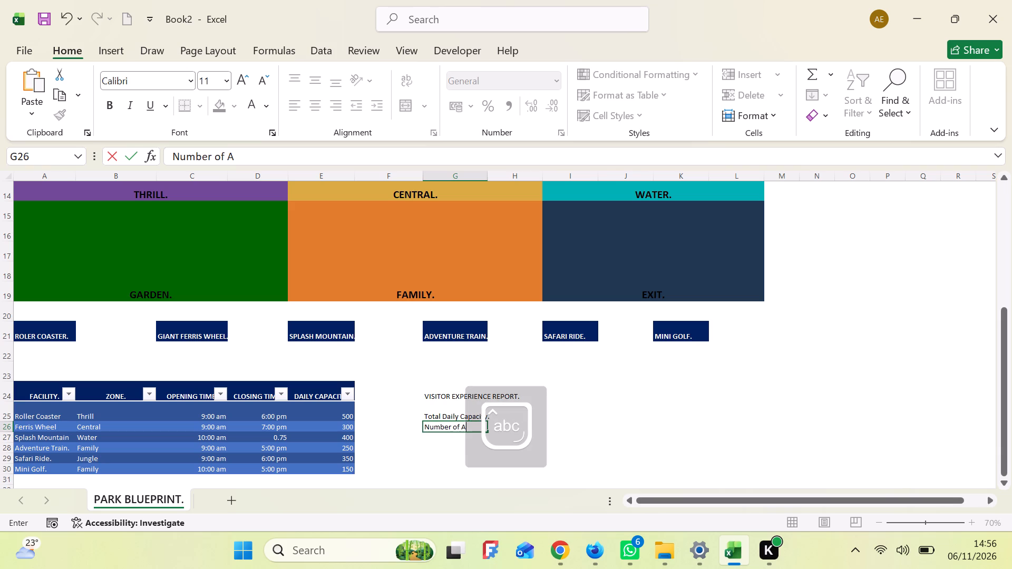
text(ttra)
text(ct)
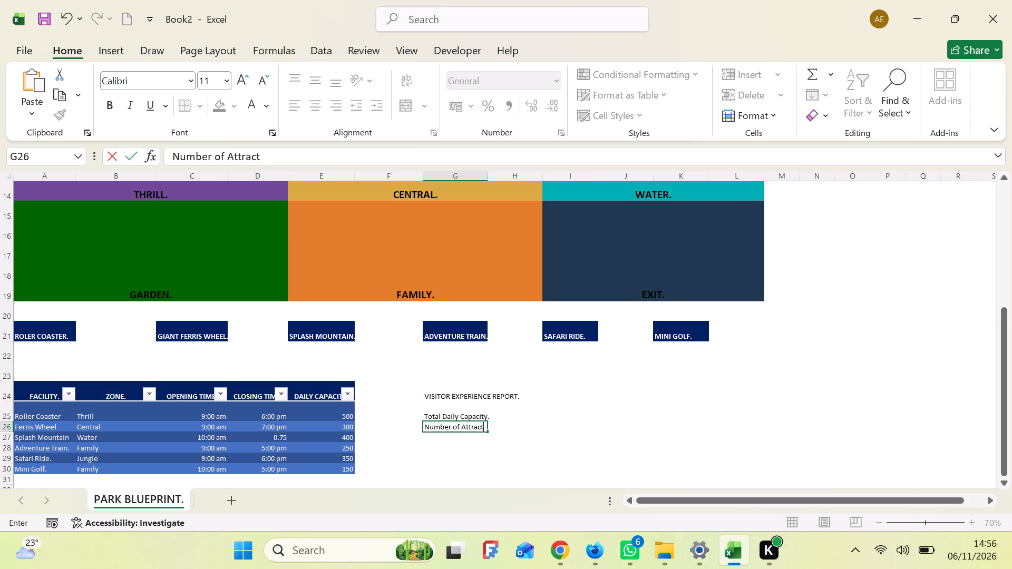
text(io)
key(n)
key(s)
key(period)
key(Return)
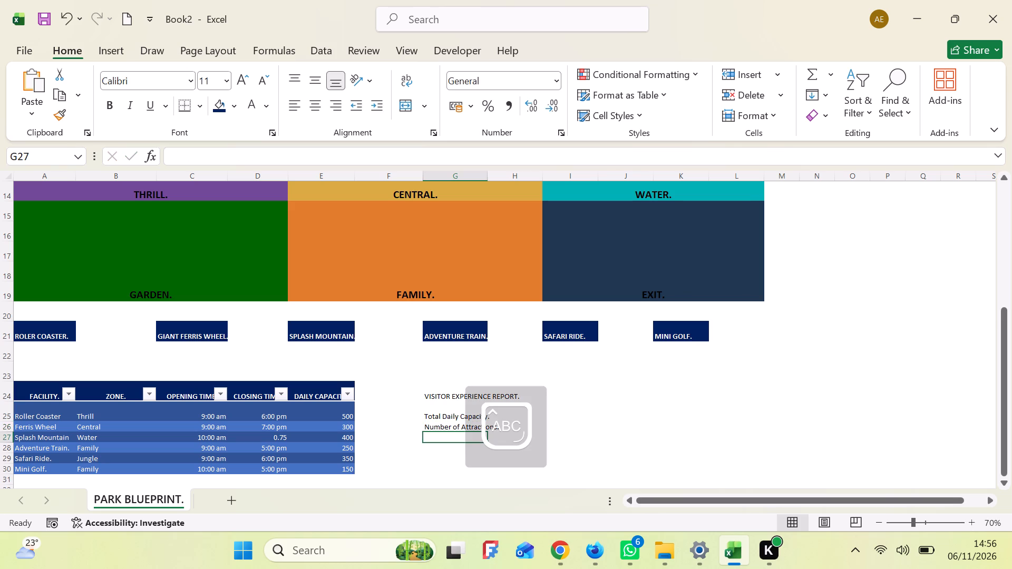
Enter the report label "Average Capacity." in G27.
key(a)
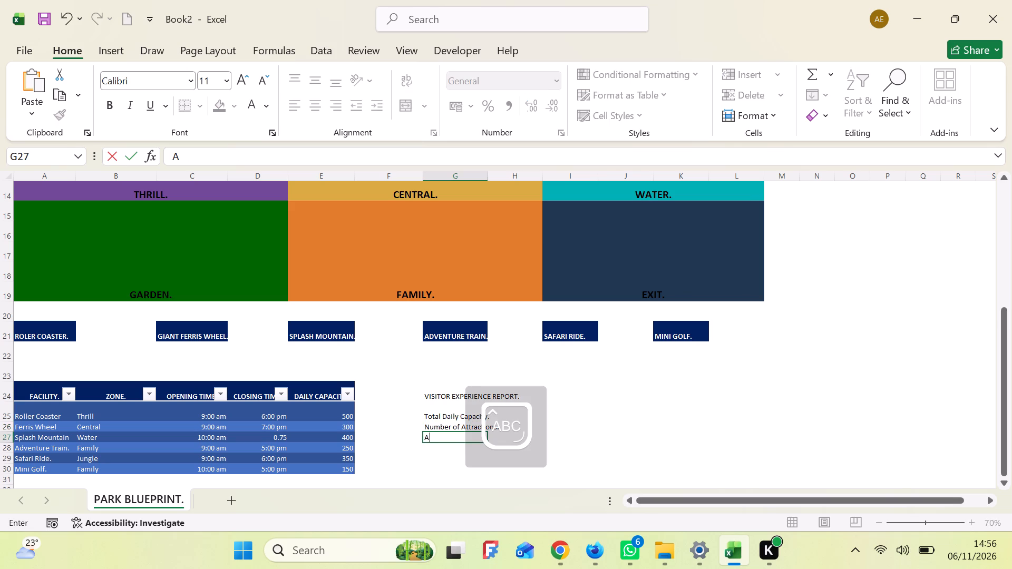
text(ver)
key(a)
text(ge)
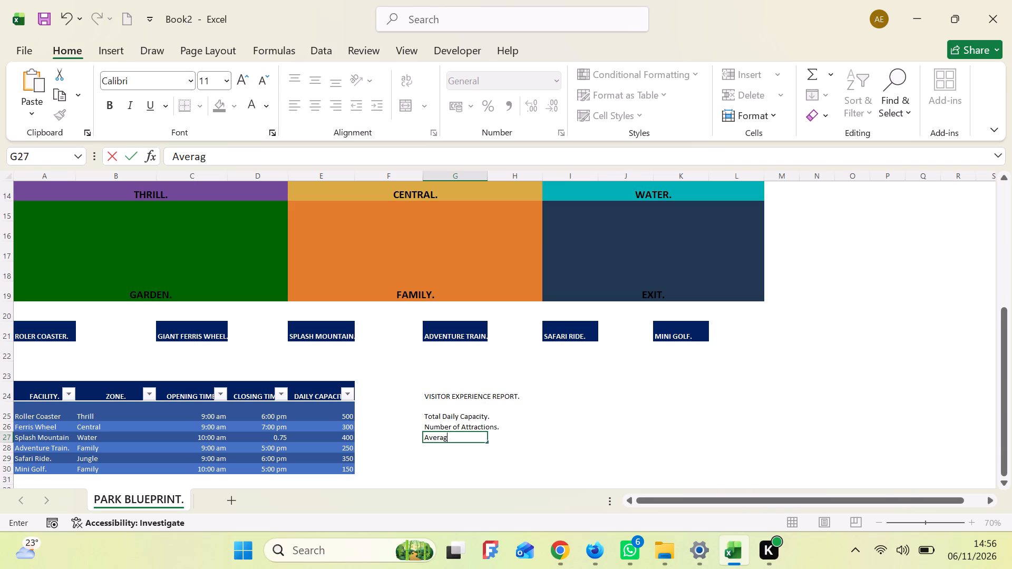
key(space)
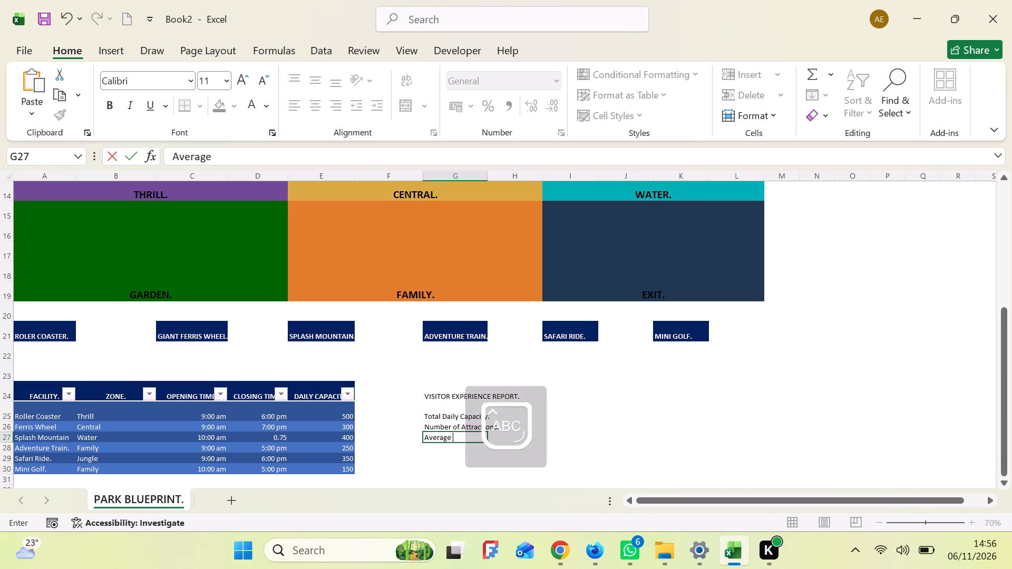
key(c)
text(apacity)
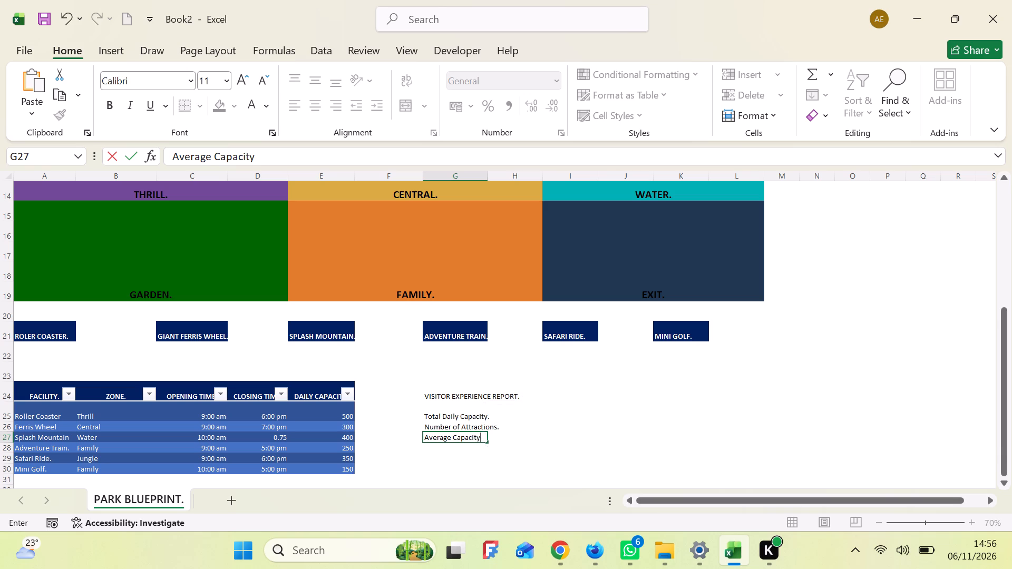
key(period)
key(Return)
Enter the report label "Highest Capacity." in G28.
key(h)
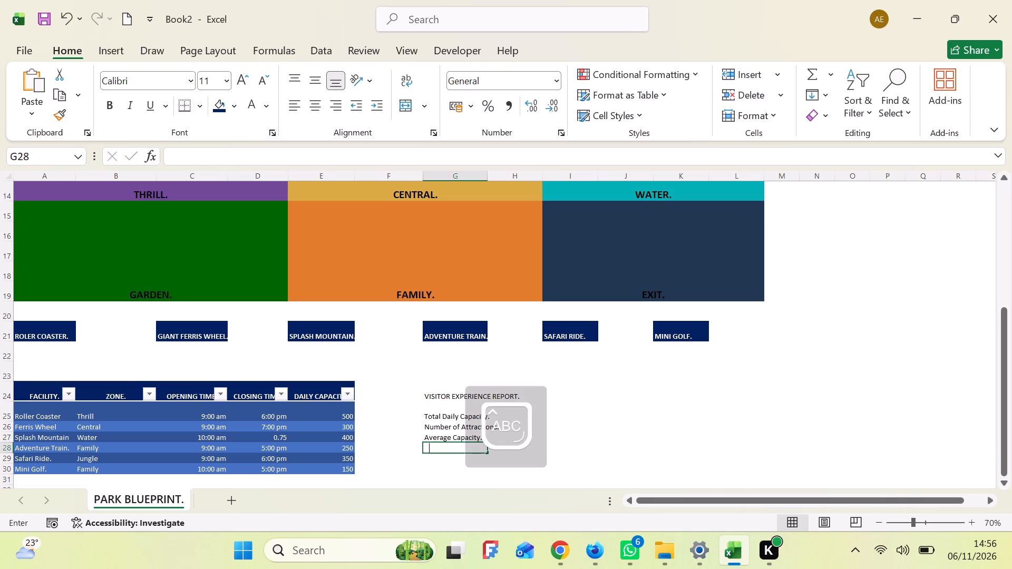
text(ighest)
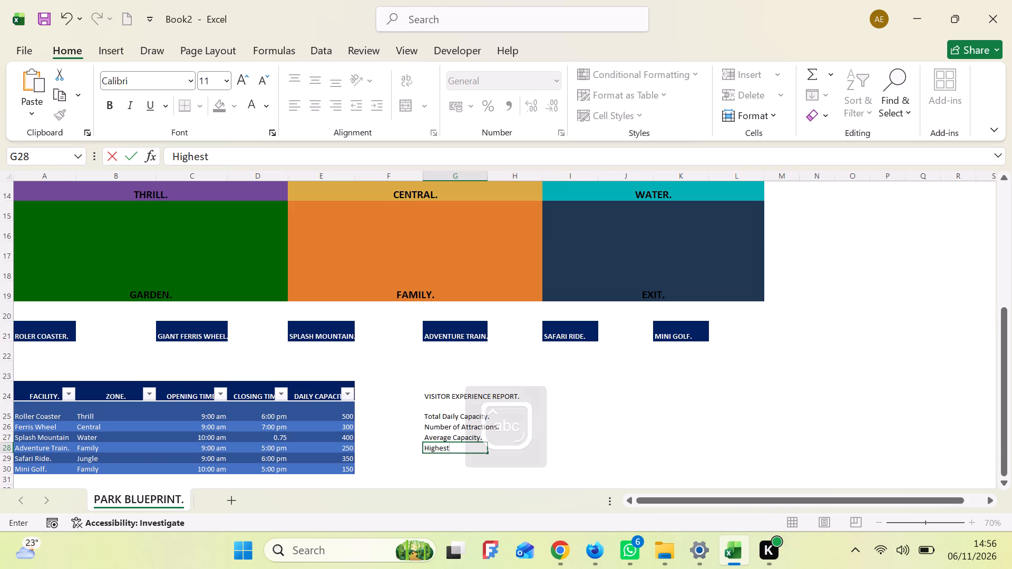
key(space)
key(c)
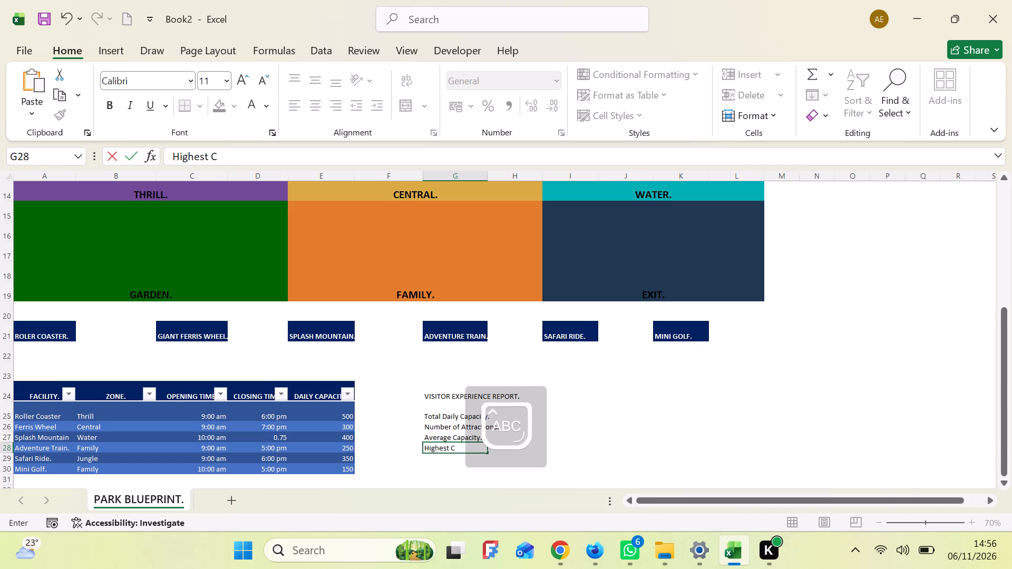
key(a)
text(pa)
text(city)
key(period)
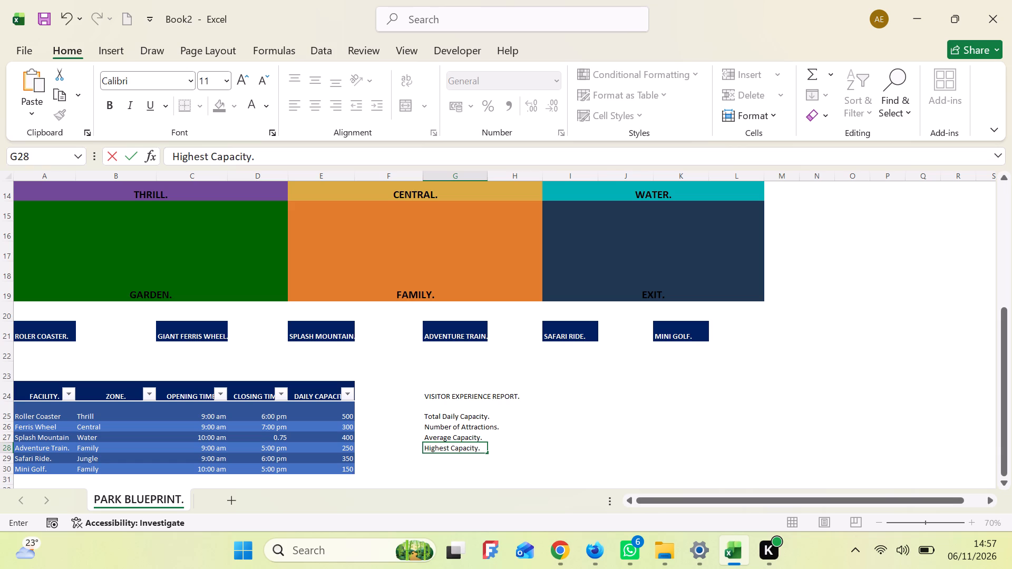
key(Return)
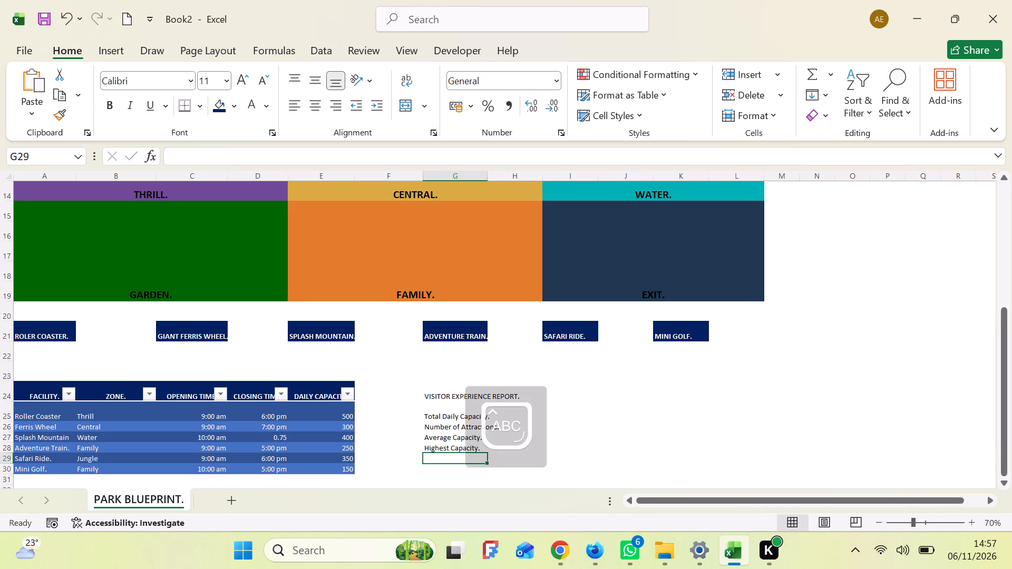
Enter the report label "Lowest Capacity." in G29.
key(l)
text(owest)
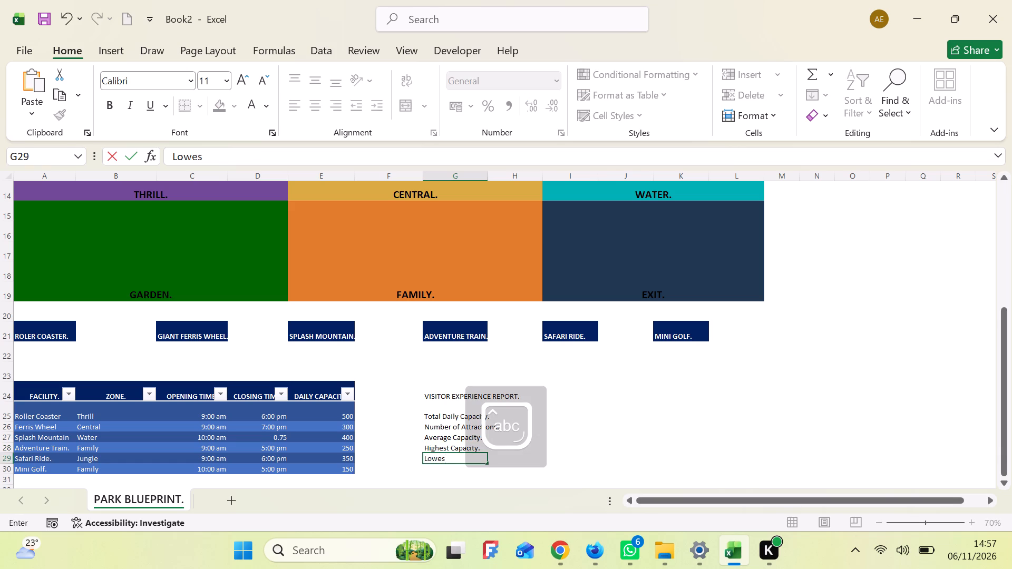
key(space)
key(c)
text(apac)
text(ity)
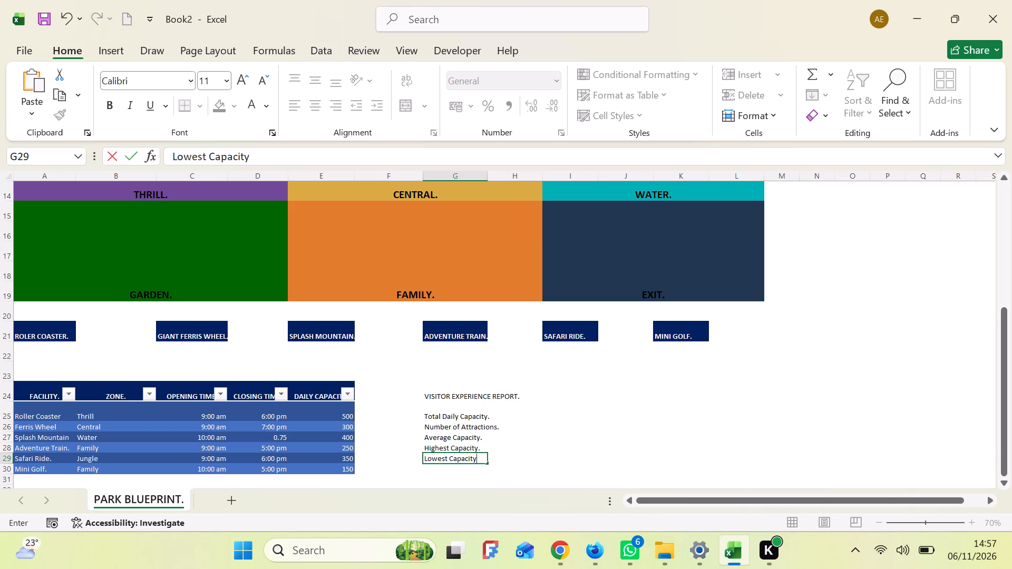
key(period)
key(Return)
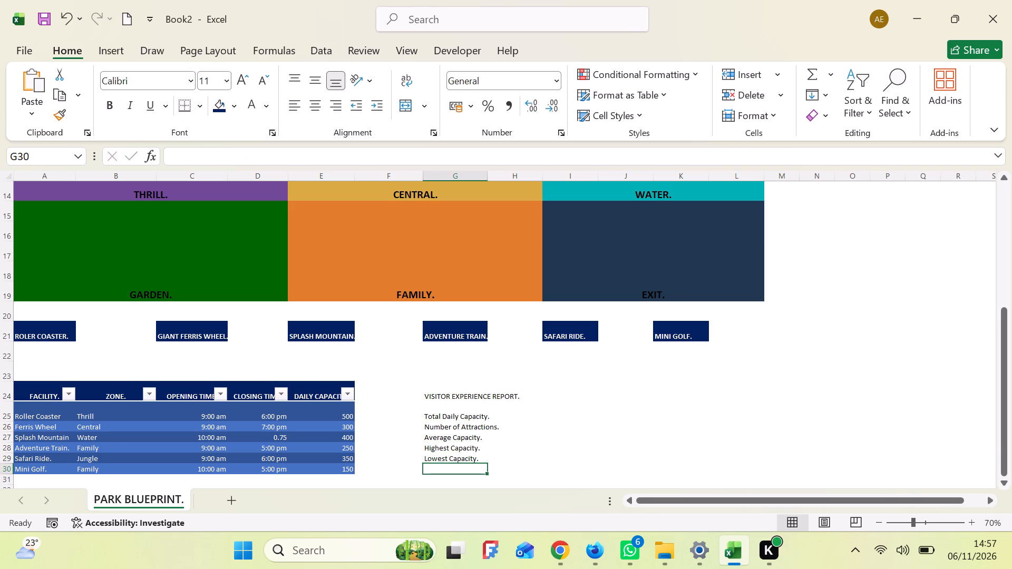
Widen column G to about 18 characters so that it fits the report labels.
drag(487, 178, 498, 184)
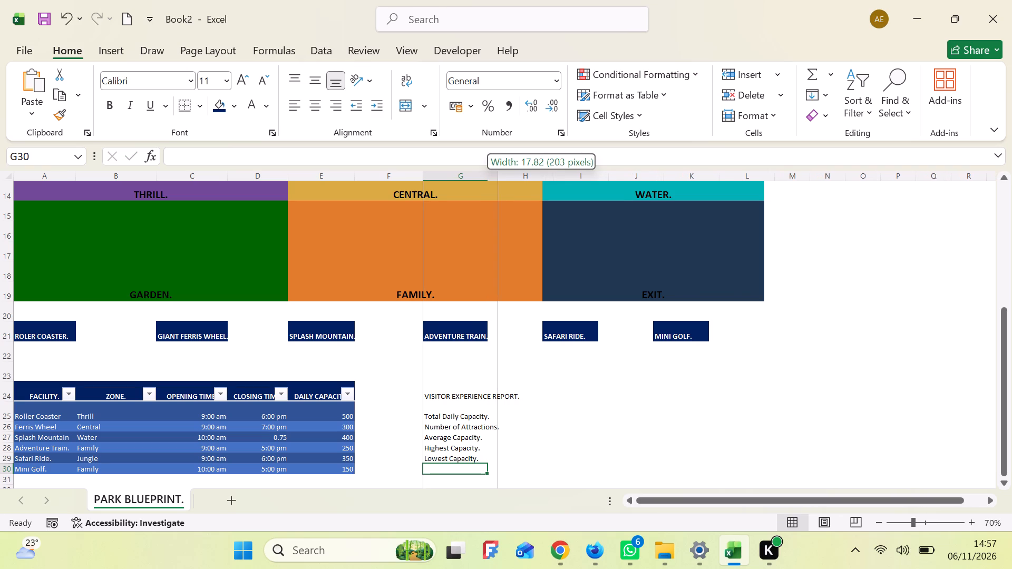
drag(498, 184, 499, 185)
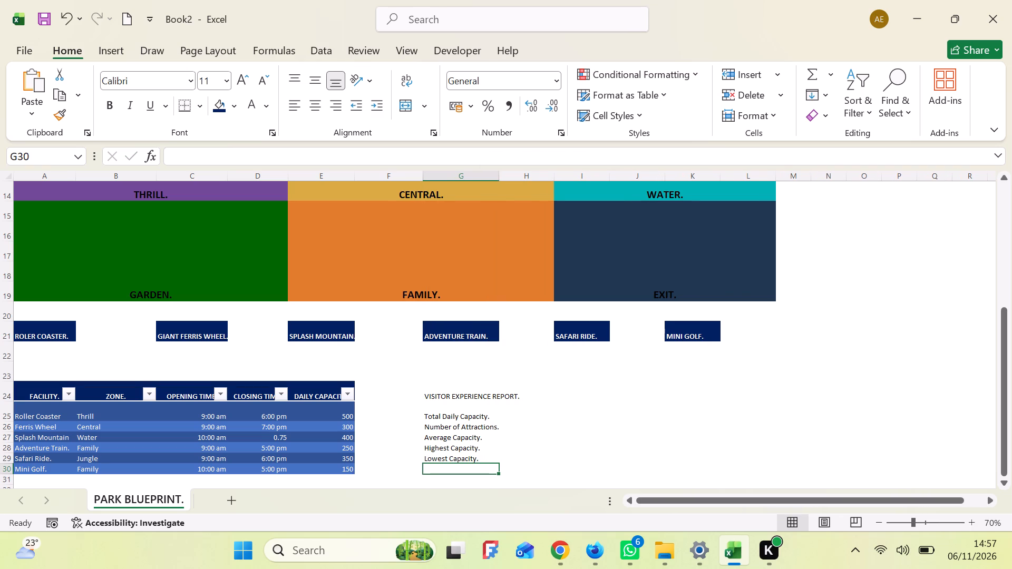
Calculate the total daily capacity in H25 with the formula =SUM(E25:E30).
click(530, 415)
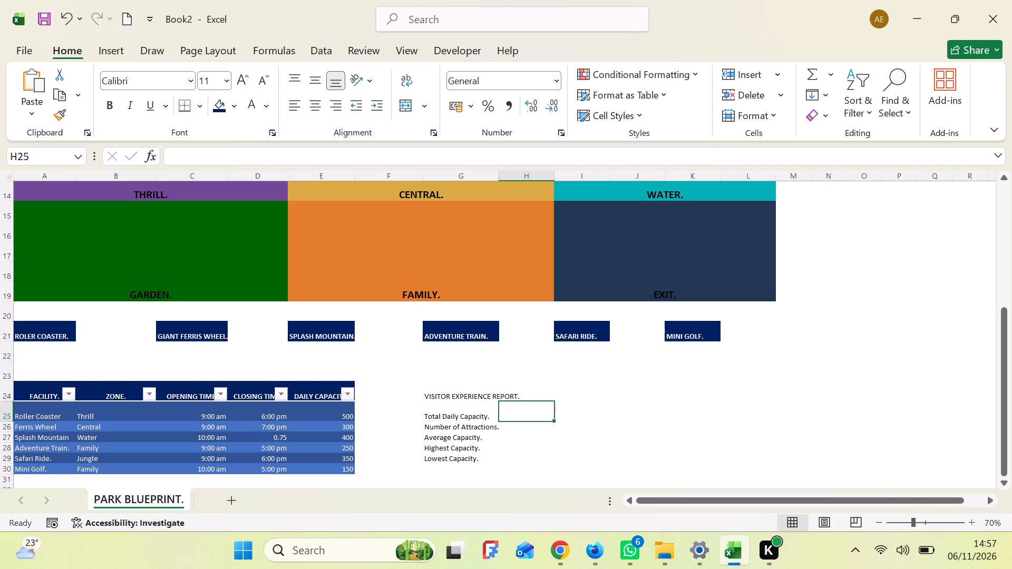
key(equal)
text(SUM)
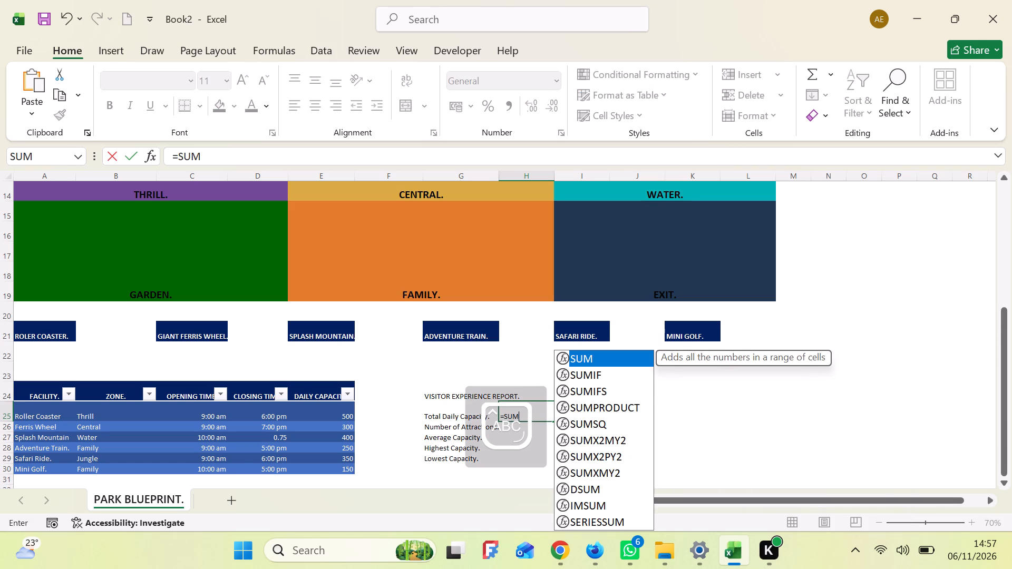
key(shift+parenleft)
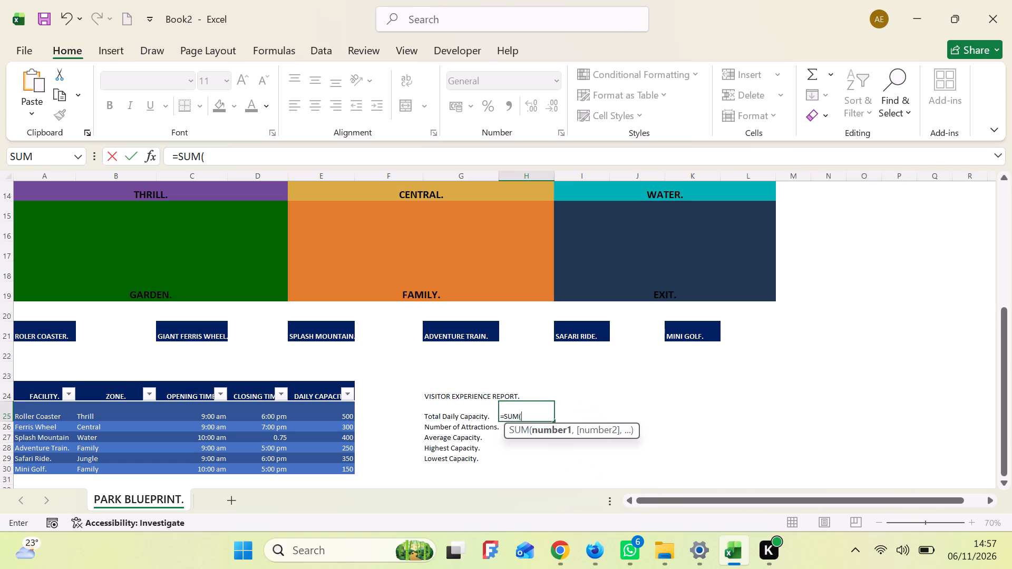
text(E25)
key(shift+colon)
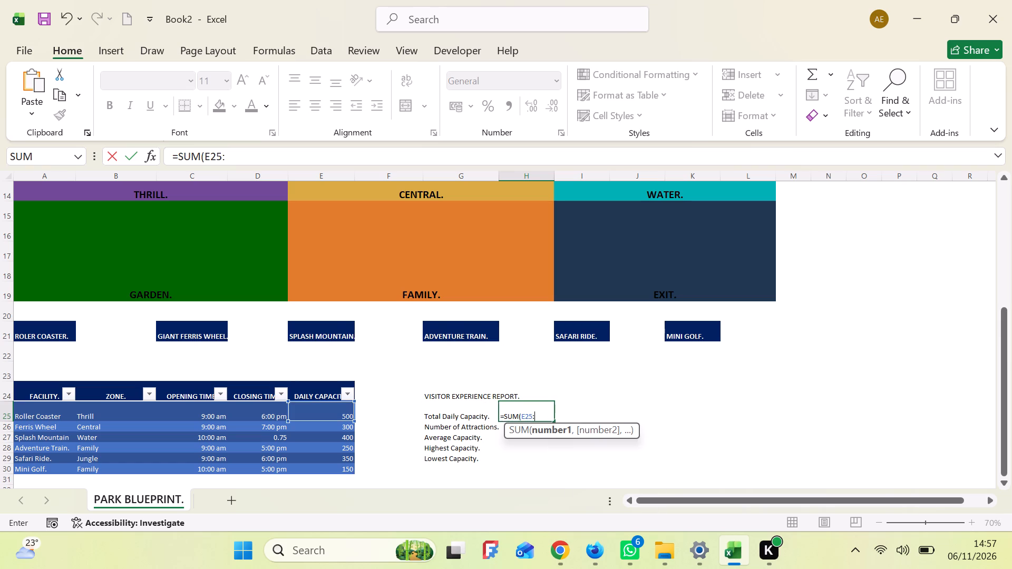
key(e)
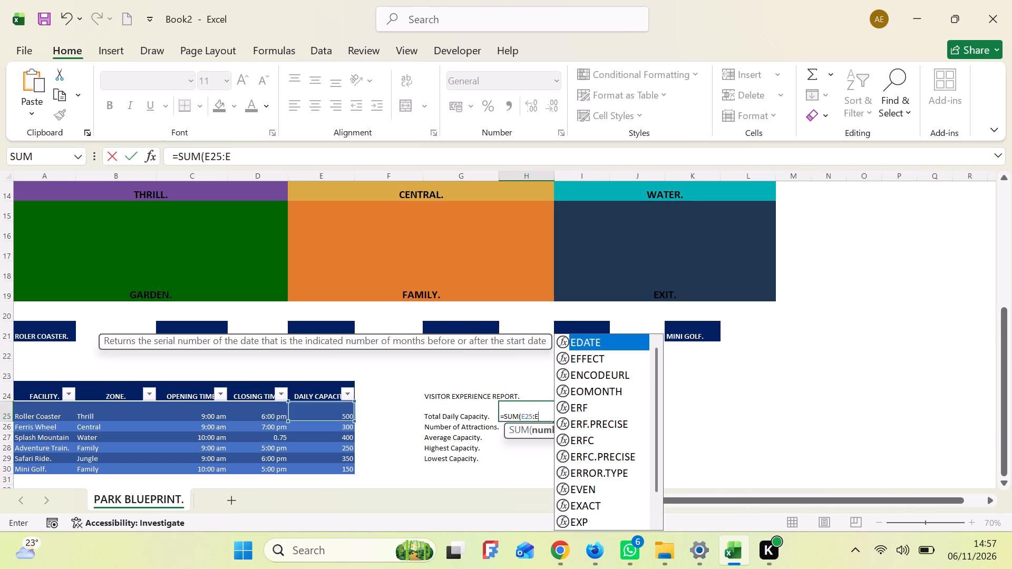
text(30)
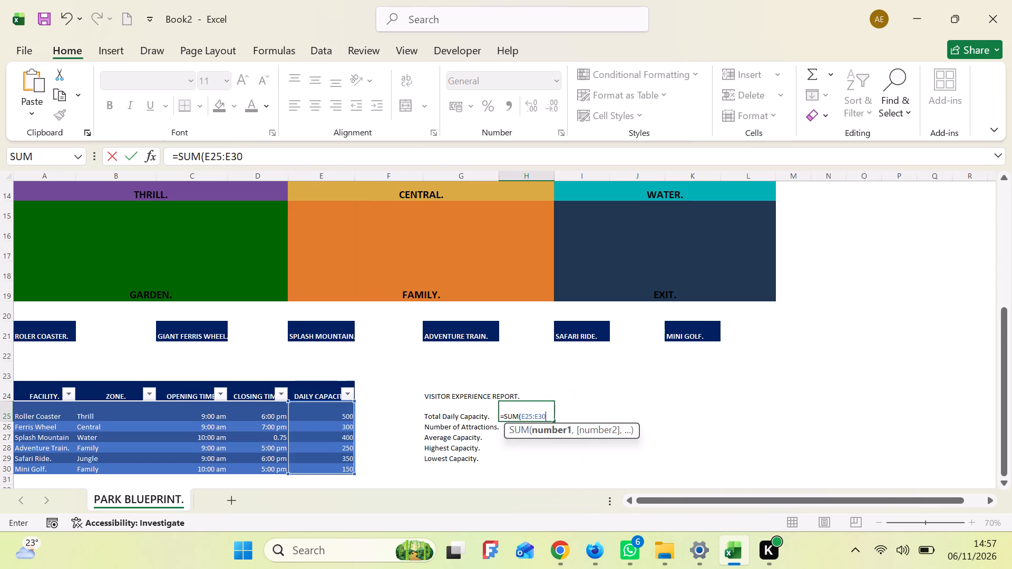
key(shift+parenright)
key(Return)
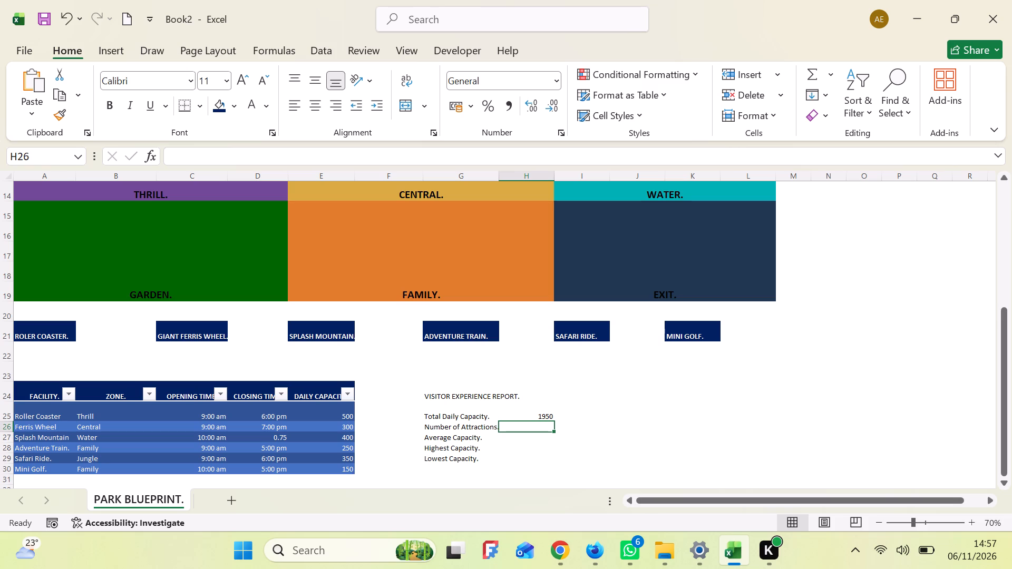
Calculate the number of attractions in H26 with the formula =COUNTA(A25:A30).
key(equal)
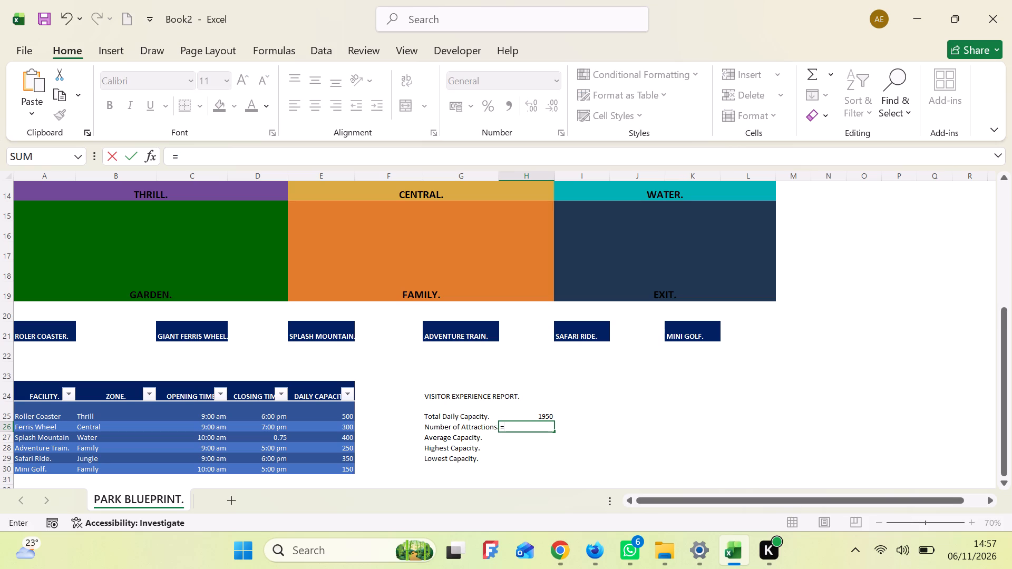
text(COUNTA)
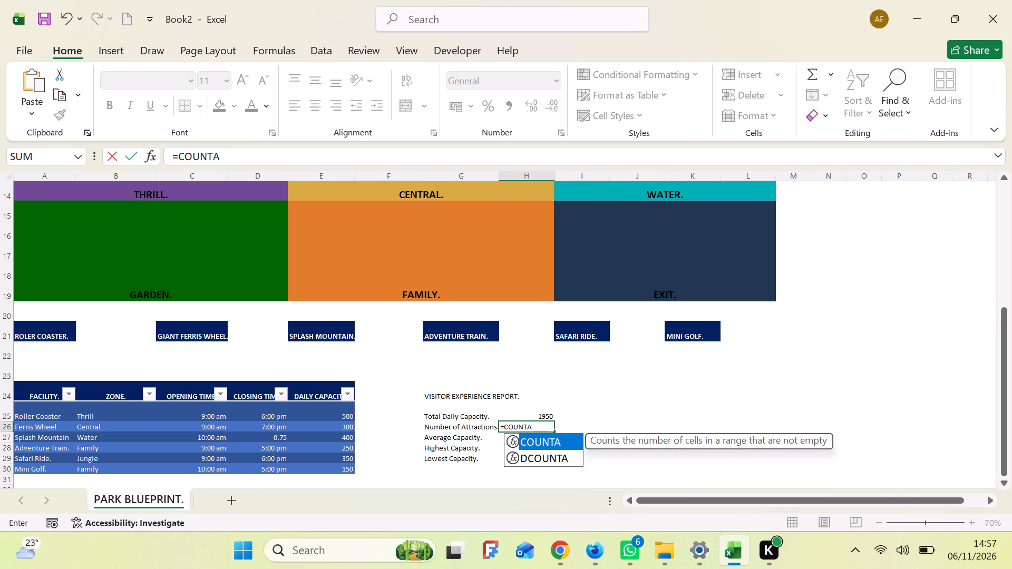
key(shift+parenleft)
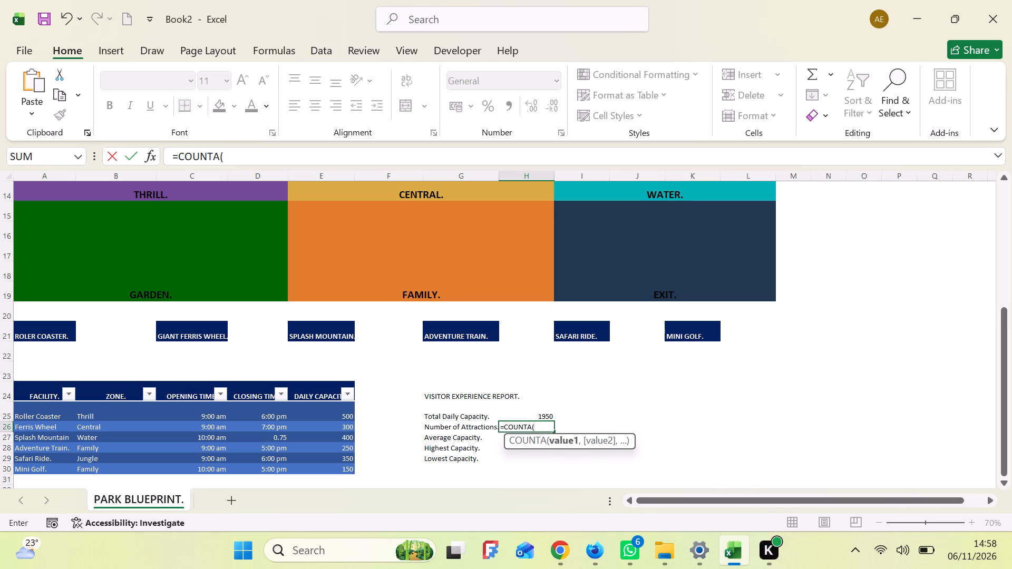
text(A25)
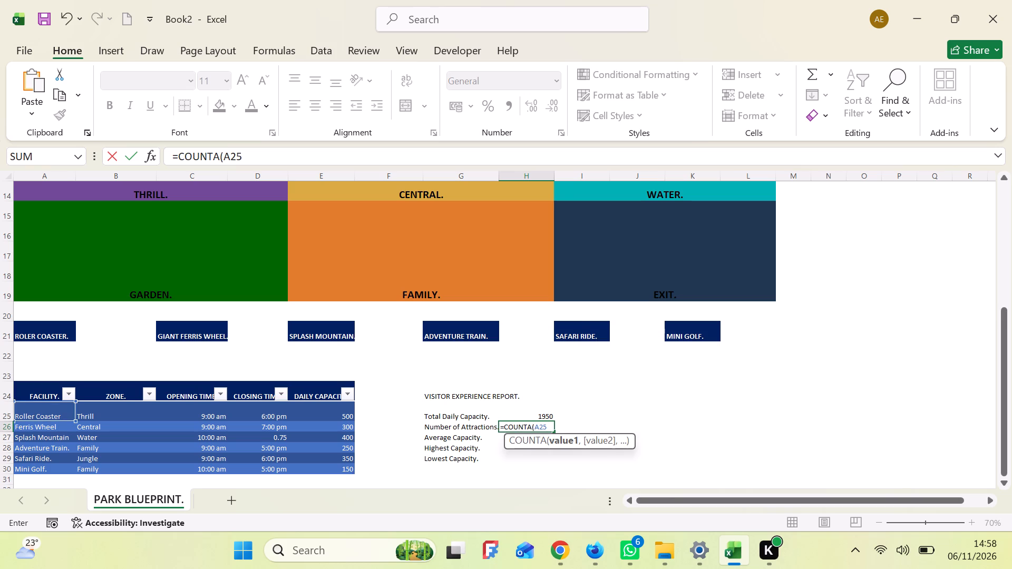
key(shift+colon)
text(A30)
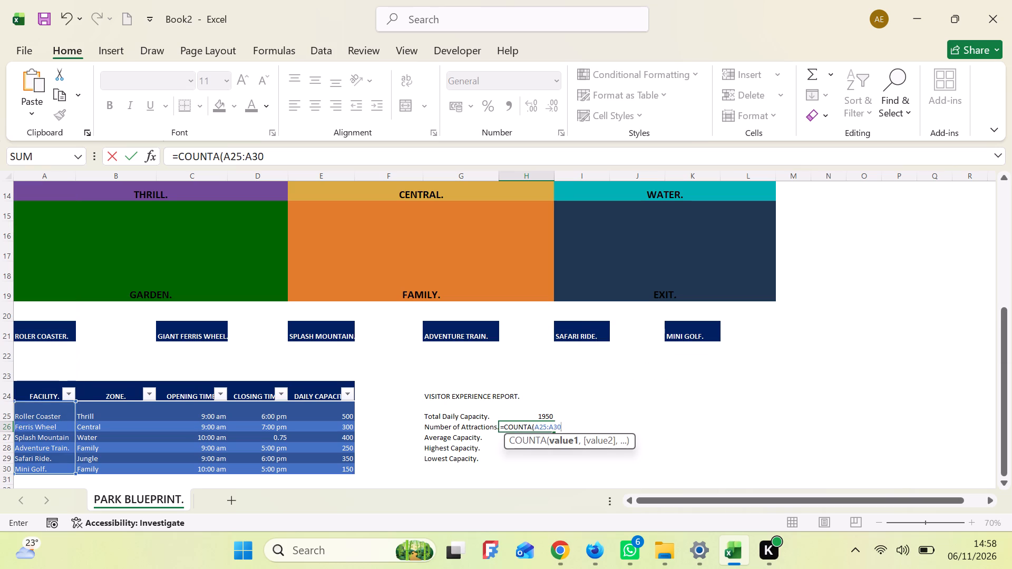
key(shift+parenright)
key(Return)
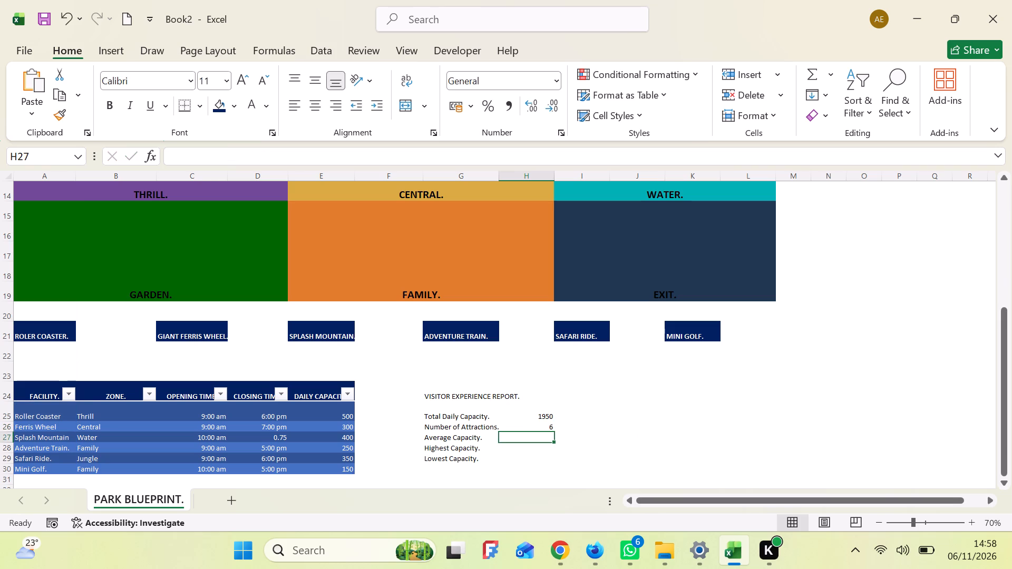
Calculate the average capacity in H27 with the formula =AVERAGE(E25:E30).
key(equal)
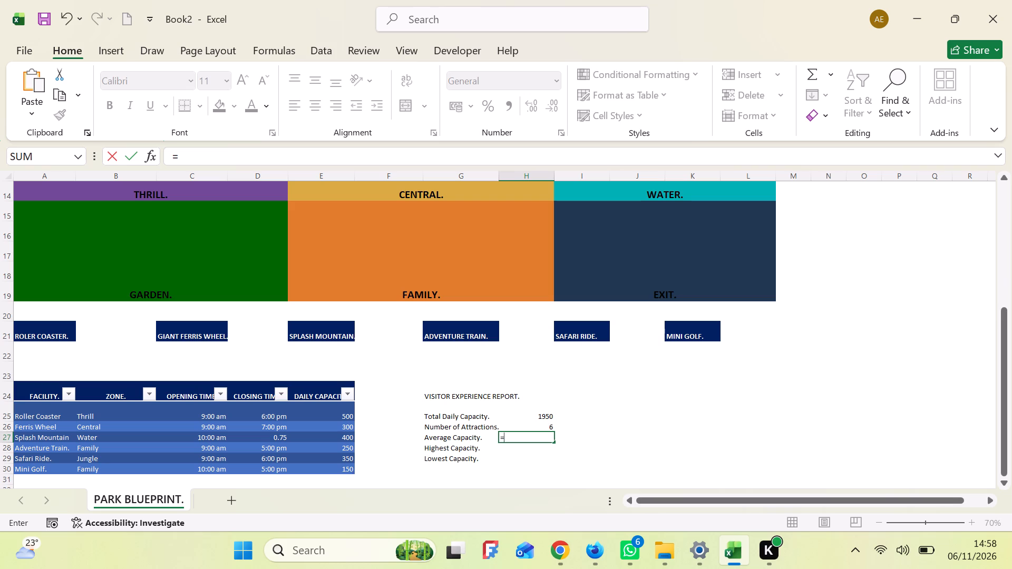
key(a)
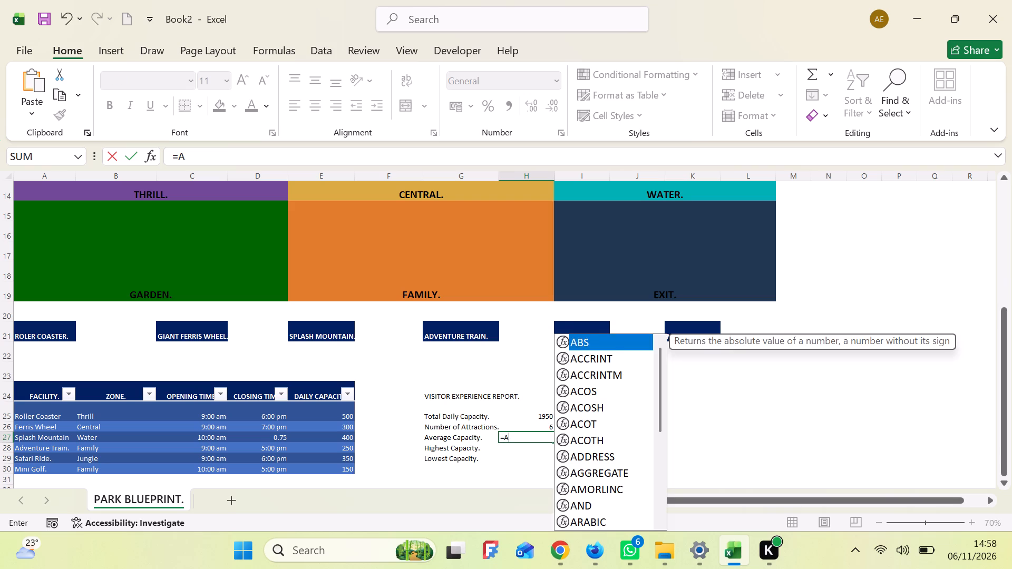
text(VERAGE)
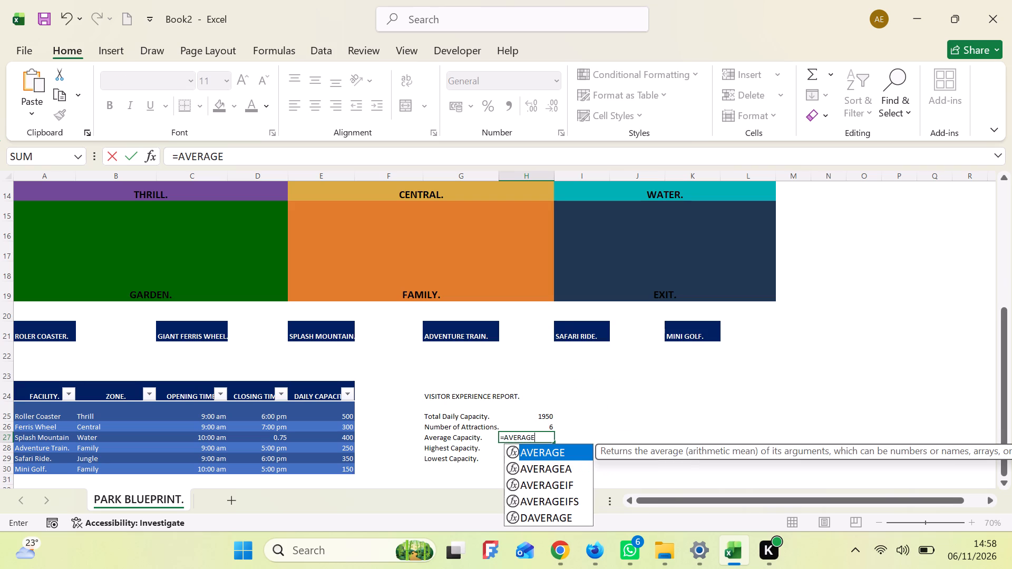
key(shift+parenleft)
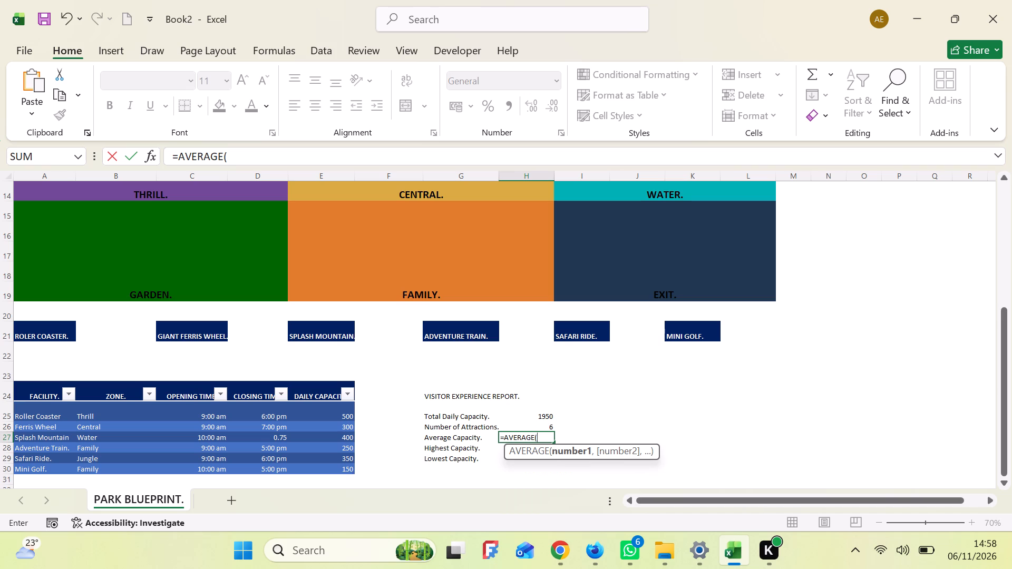
text(E25)
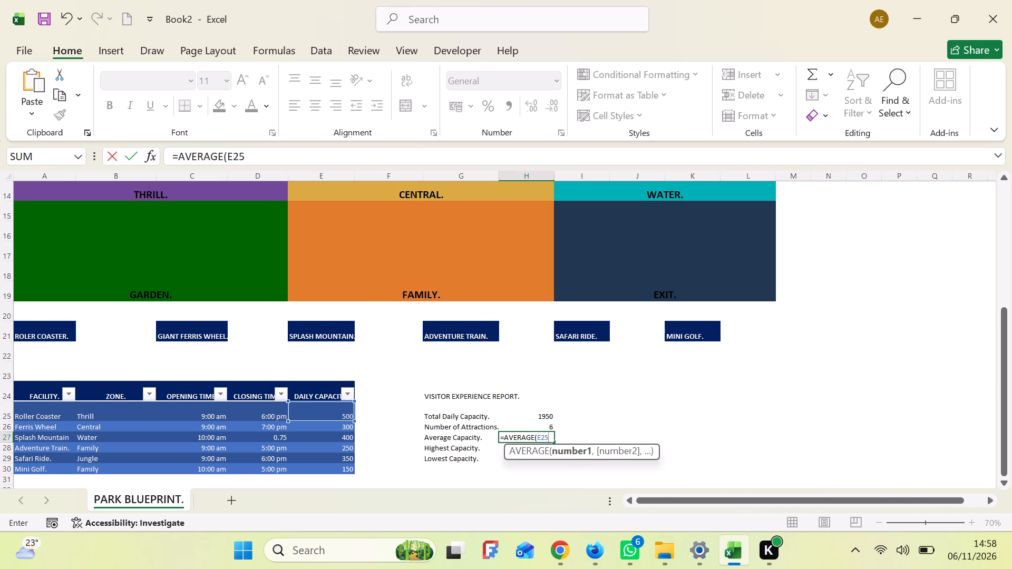
key(shift+colon)
key(e)
key(3)
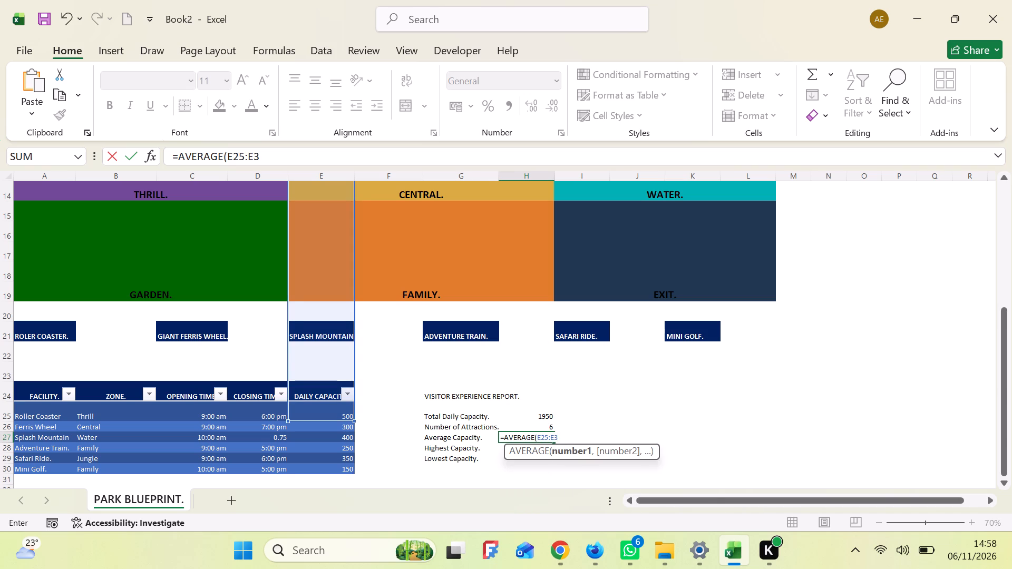
key(0)
key(shift+parenright)
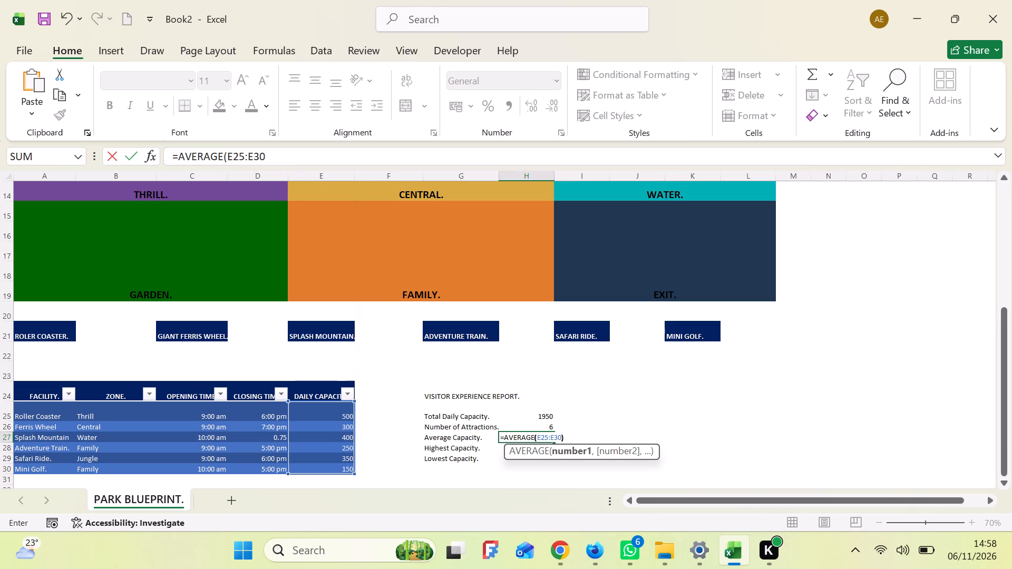
key(Return)
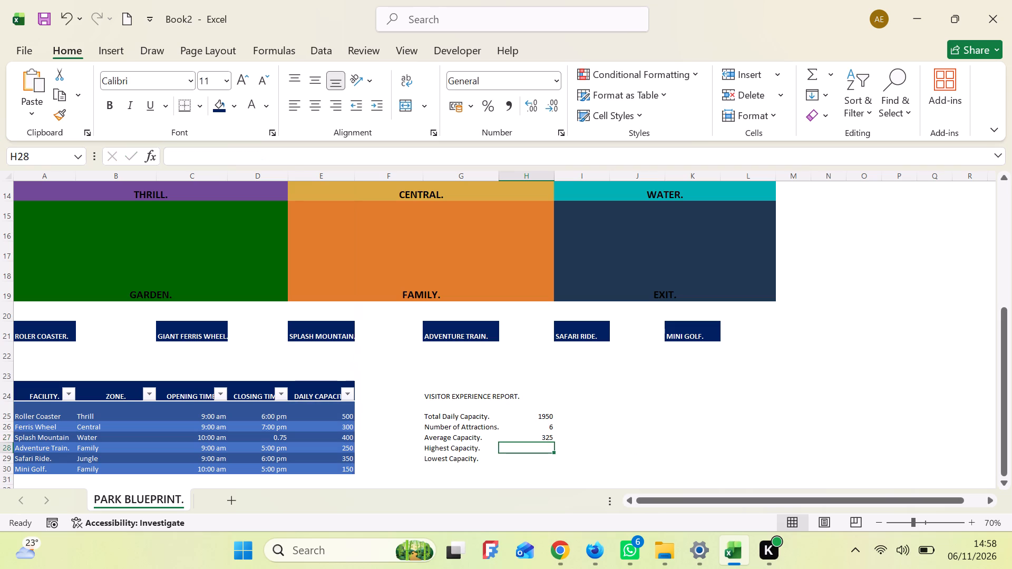
Calculate the highest capacity in H28 with the formula =MAX(E25:E30).
key(equal)
key(m)
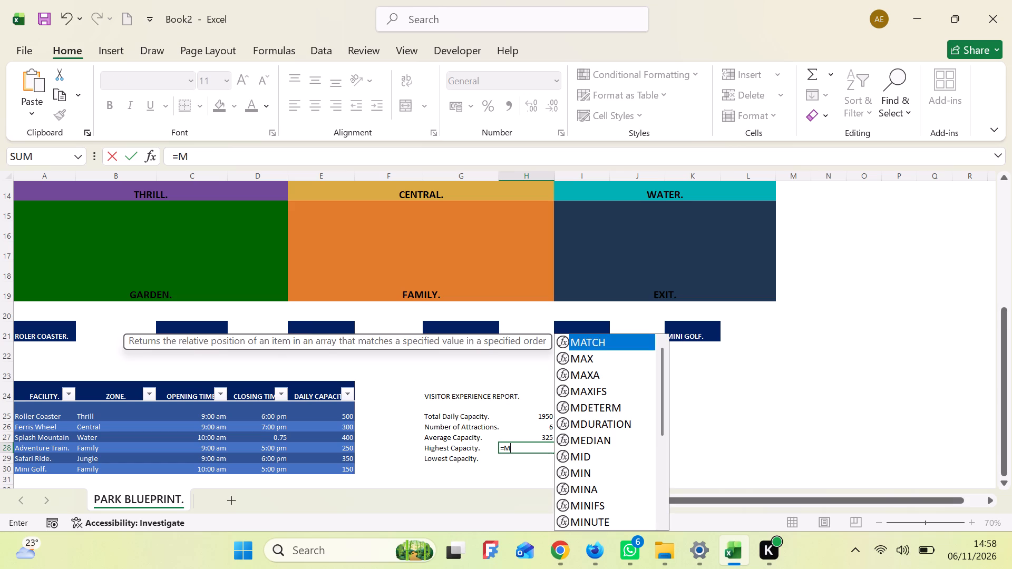
text(AX)
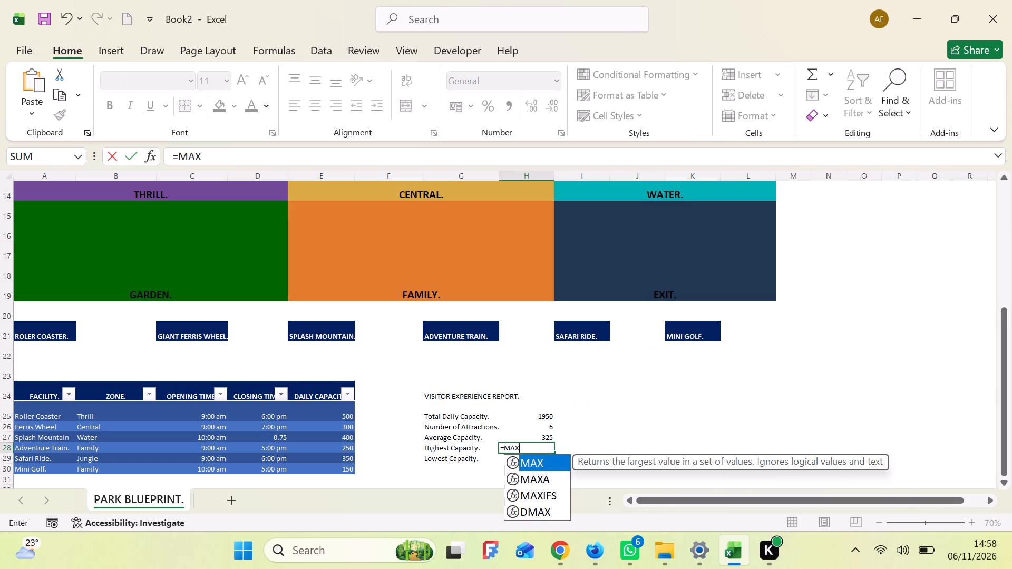
text((E)
text(25)
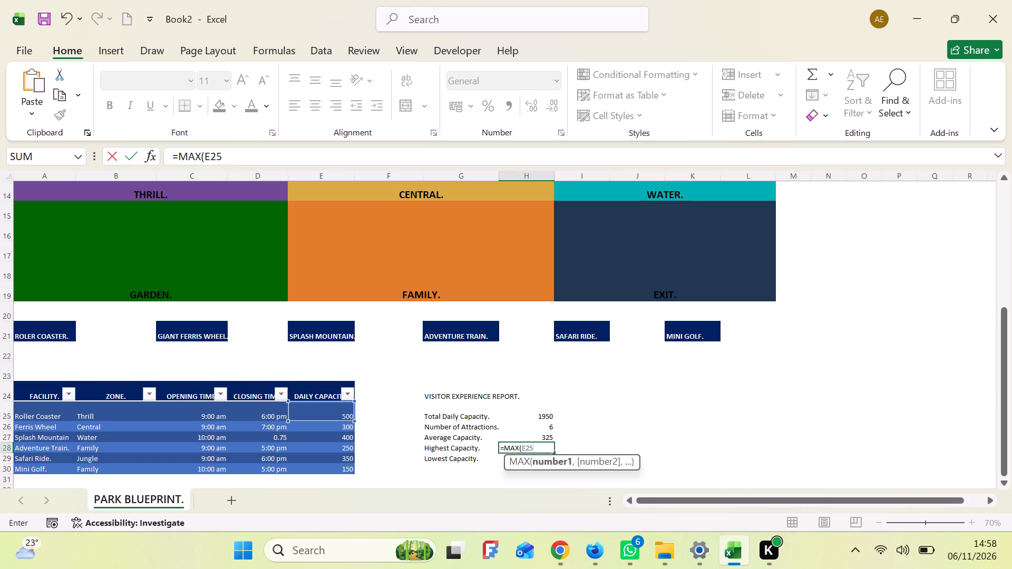
key(shift+colon)
key(e)
key(3)
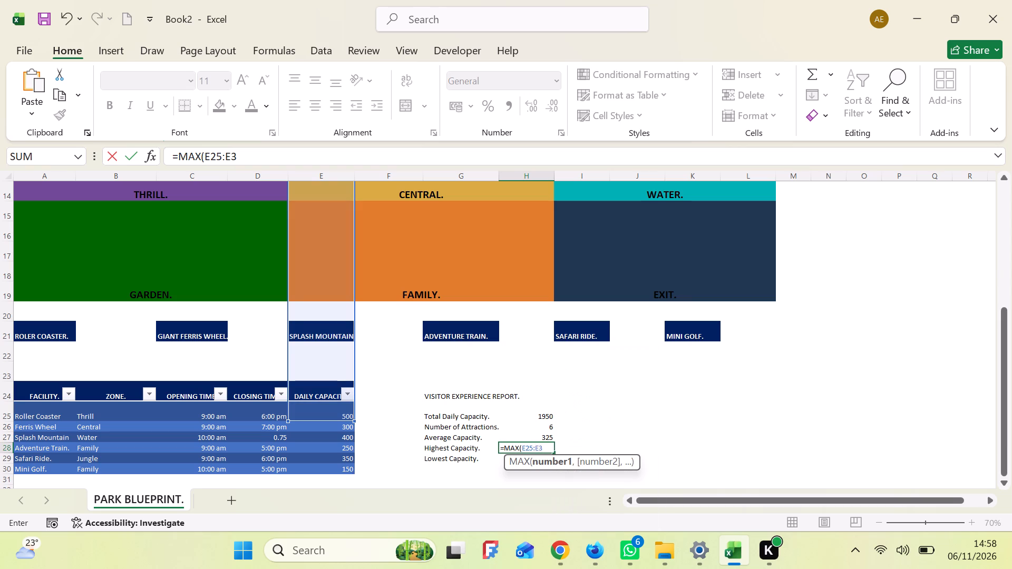
key(0)
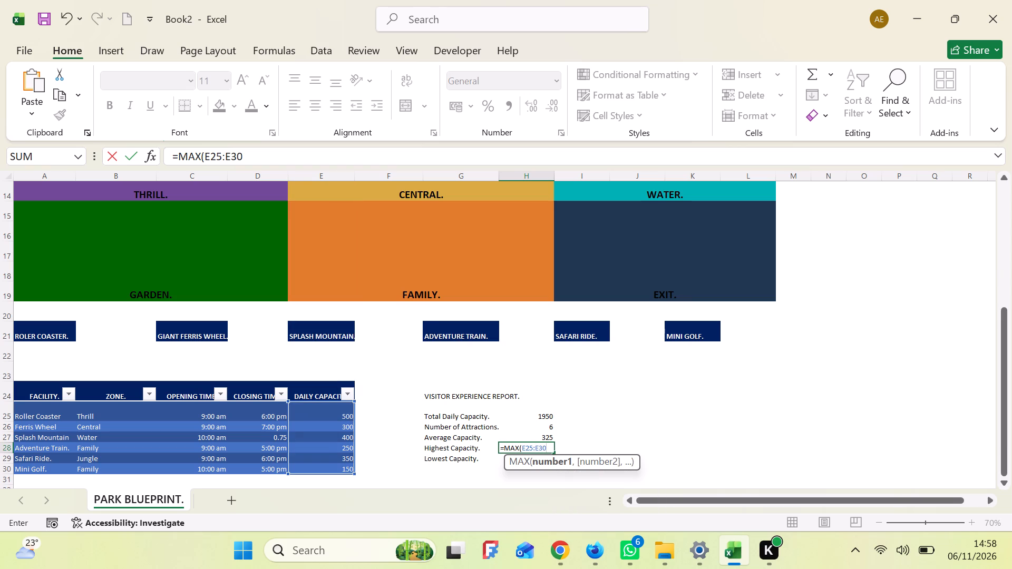
key(shift+parenright)
key(Return)
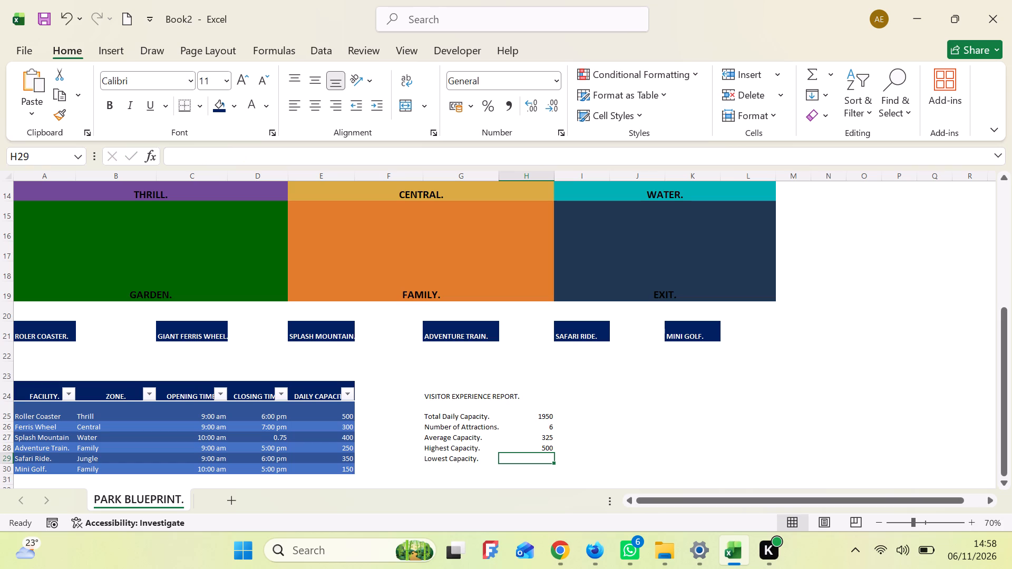
Calculate the lowest capacity in H29 with the formula =MIN(E25:E30).
key(equal)
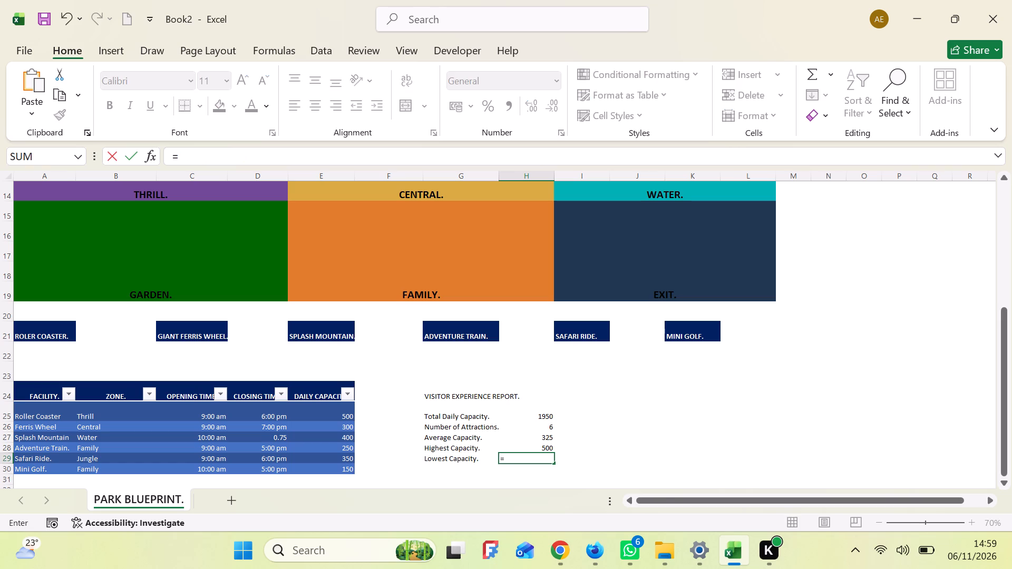
key(m)
text(IN)
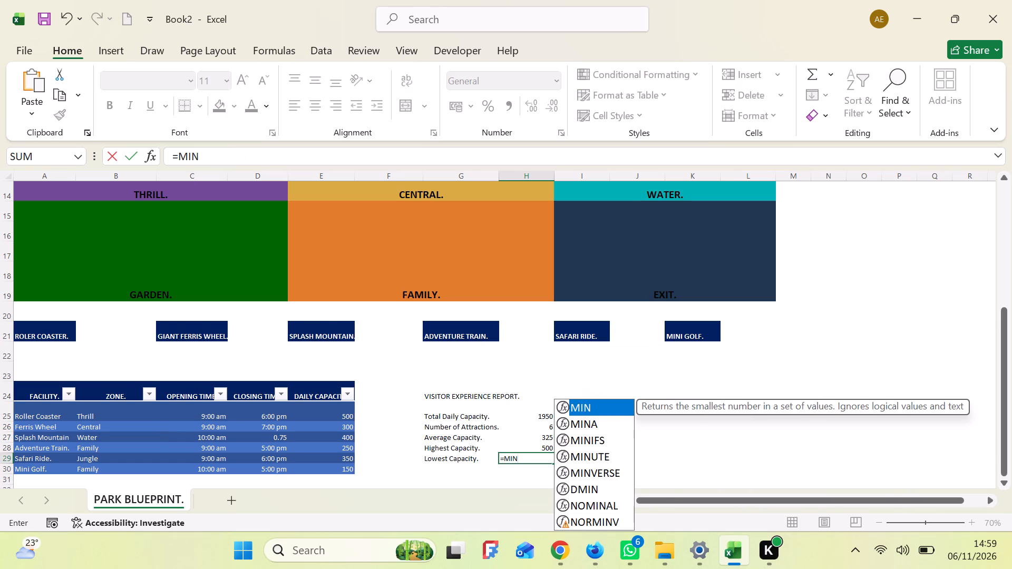
key(shift+parenleft)
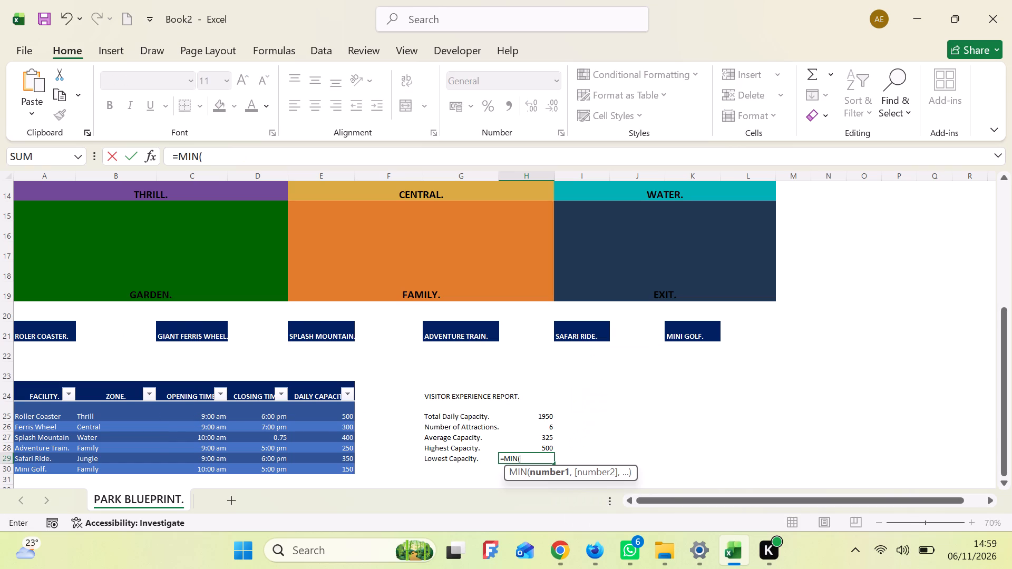
key(e)
text(25)
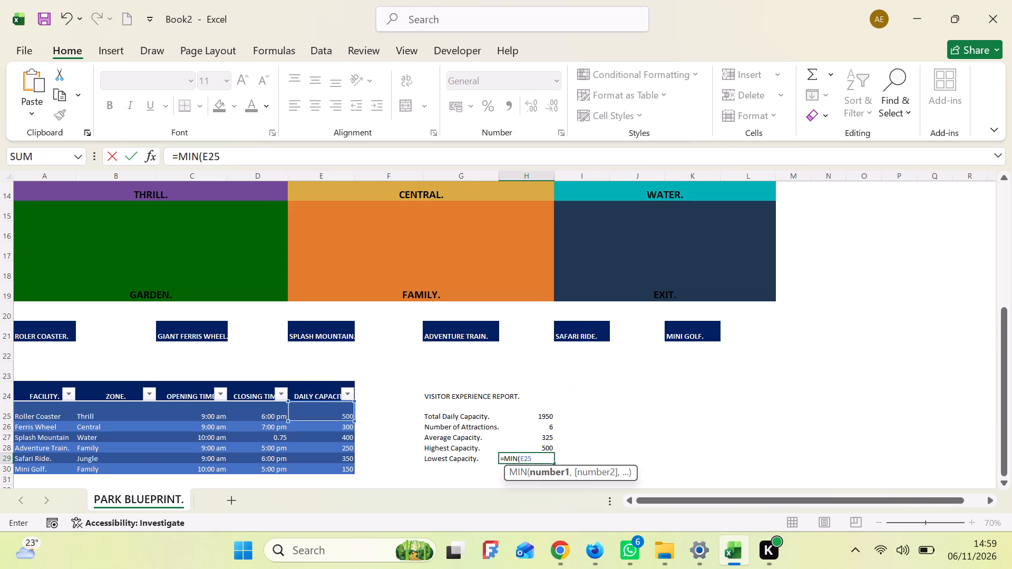
key(shift+colon)
text(E30)
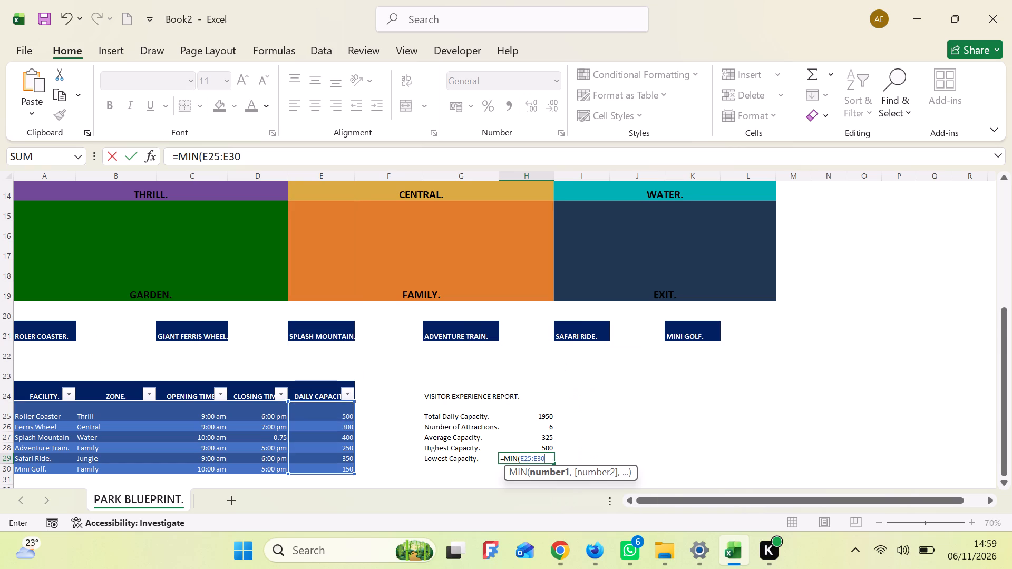
key(shift+parenright)
key(Return)
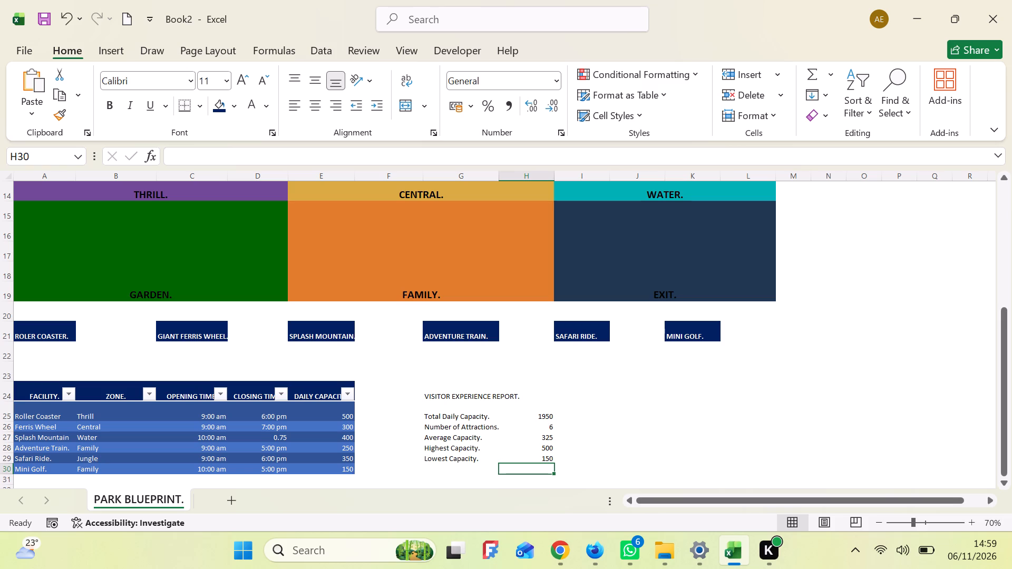
Make the "VISITOR EXPERIENCE REPORT." heading bold and merge and centre it across G24:H24.
click(446, 394)
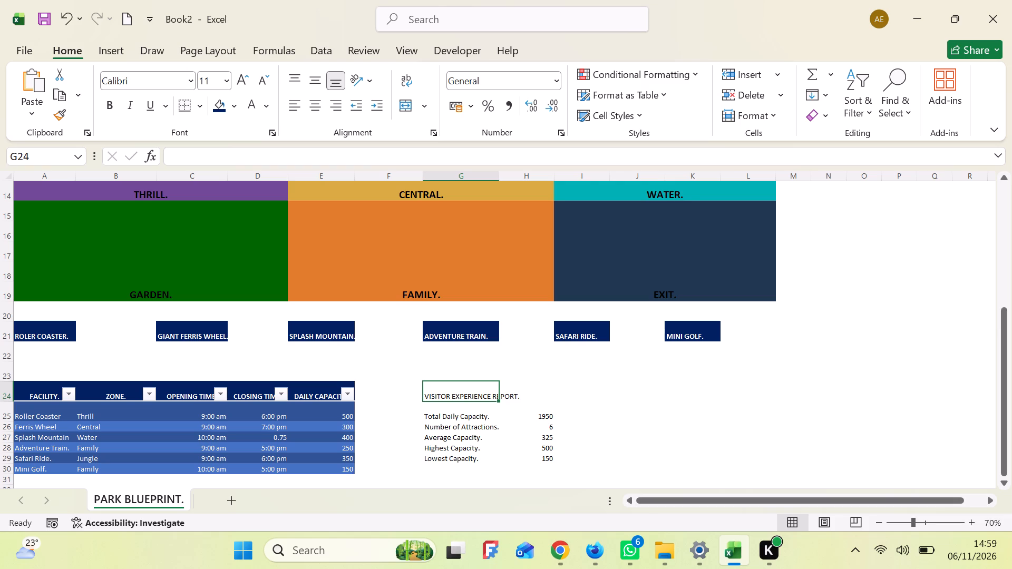
shift+click(513, 391)
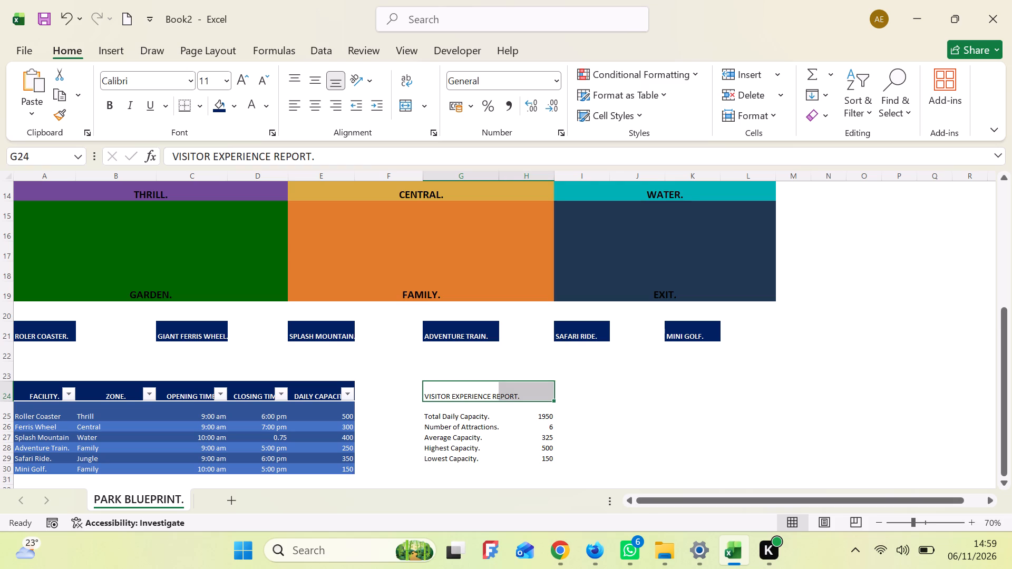
click(116, 103)
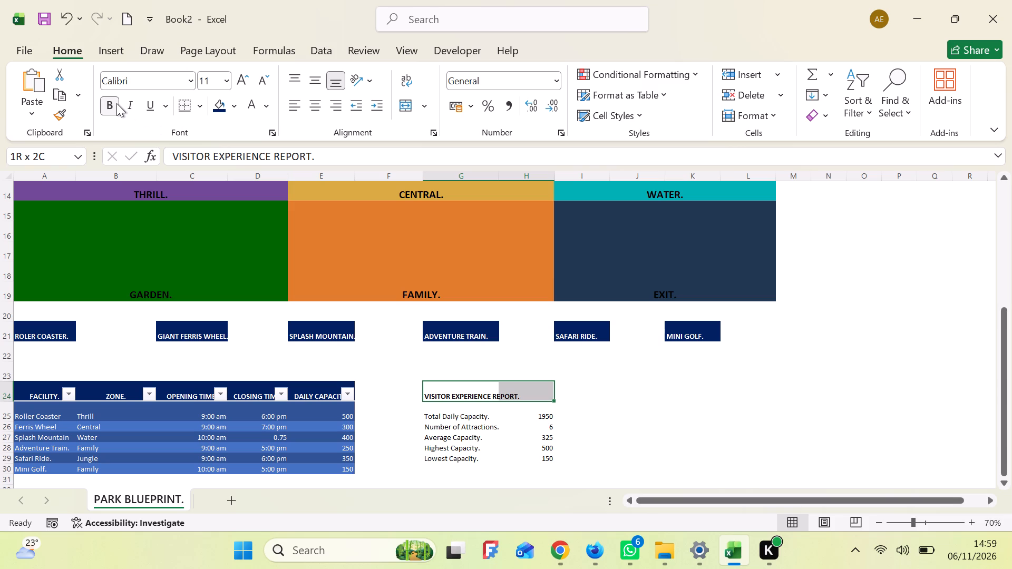
click(430, 102)
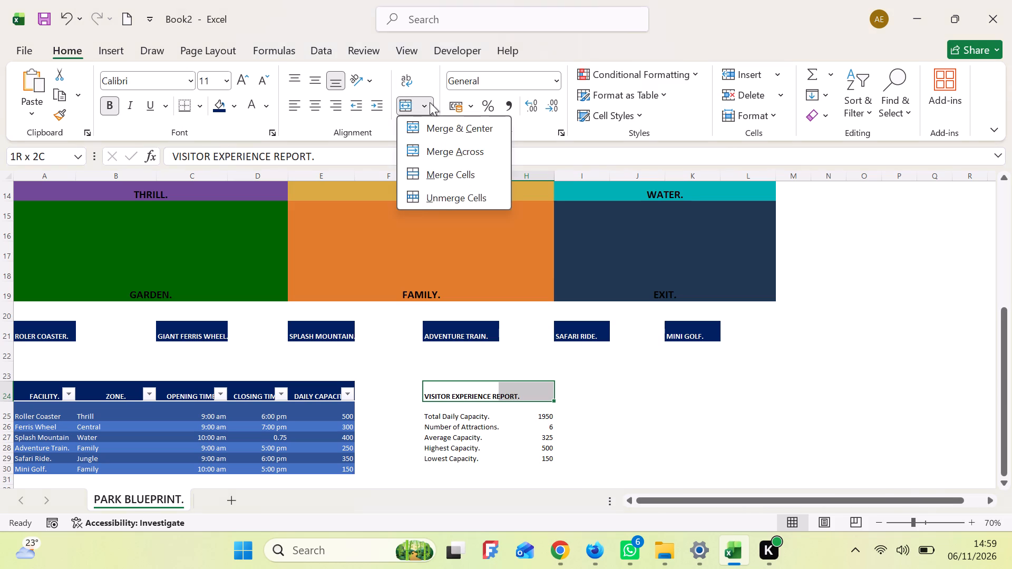
click(447, 130)
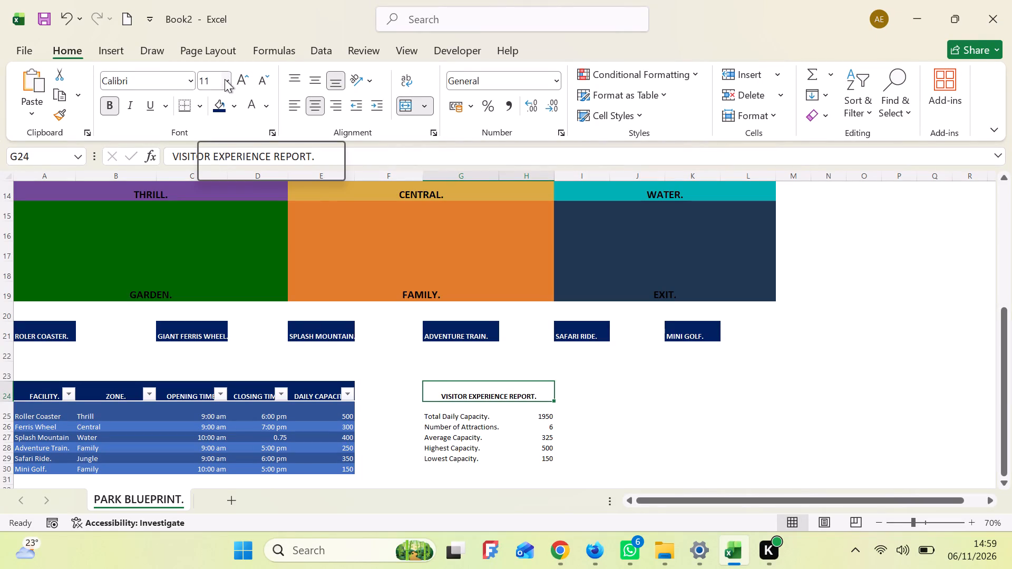
Fill the "VISITOR EXPERIENCE REPORT." heading cell with standard dark blue and make its text white.
click(233, 104)
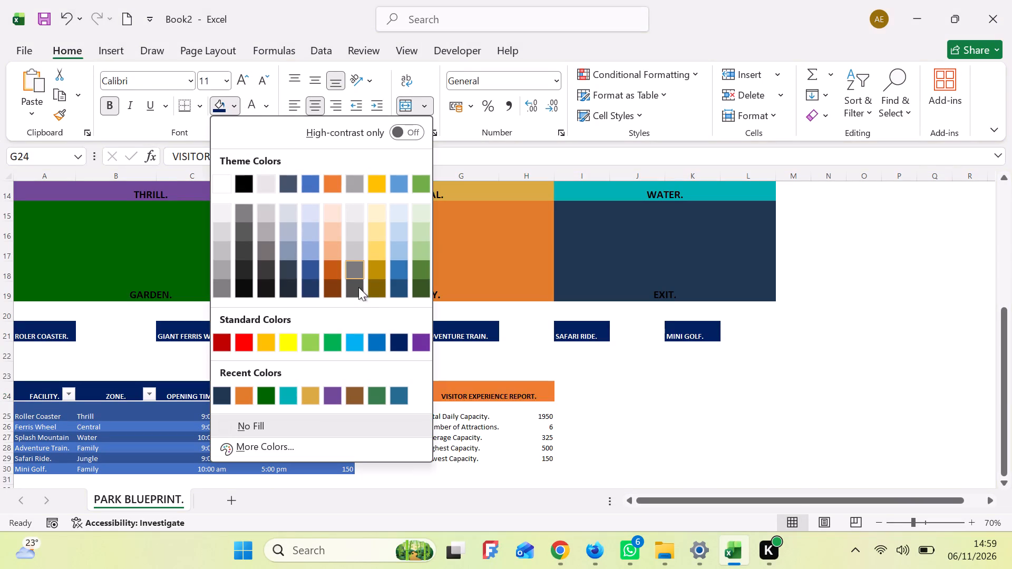
click(394, 344)
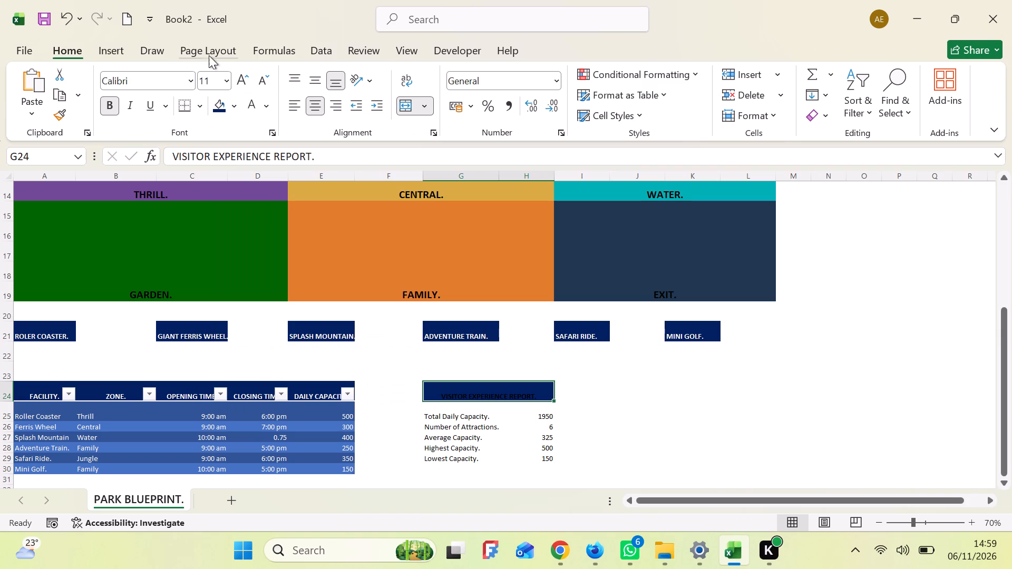
click(250, 109)
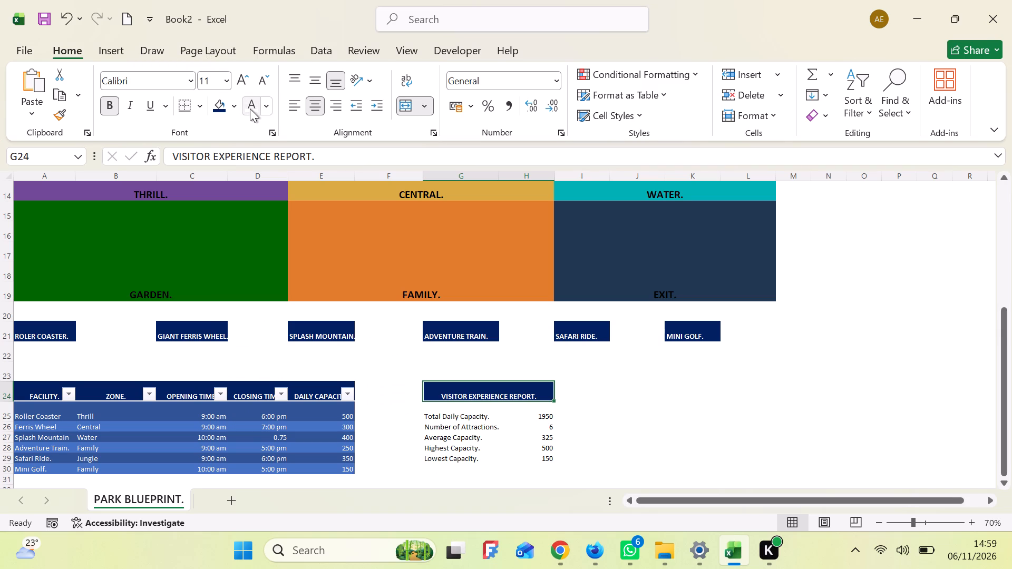
Apply all borders and a light blue fill to the visitor experience report rows G25:H29.
click(451, 419)
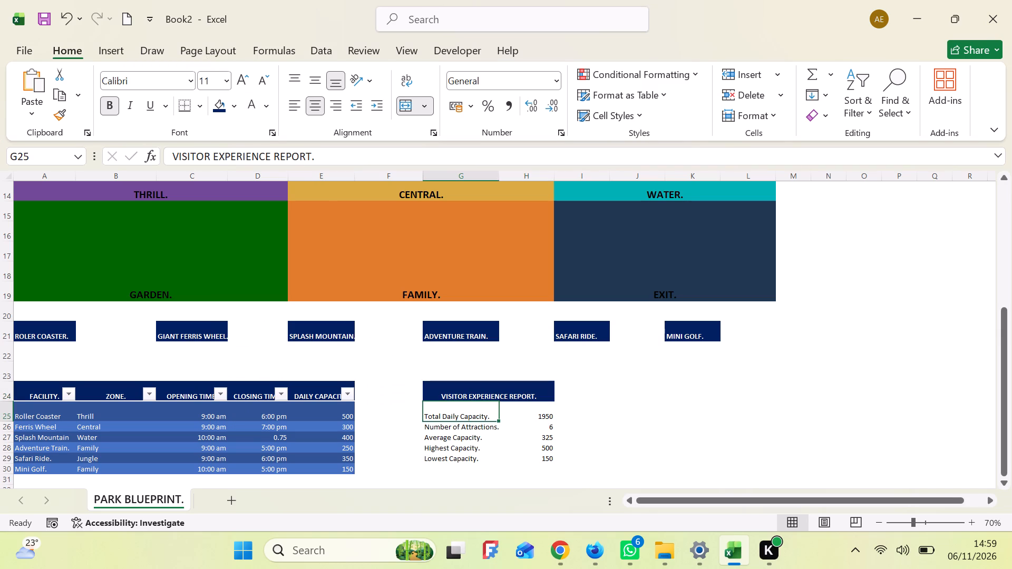
shift+click(539, 463)
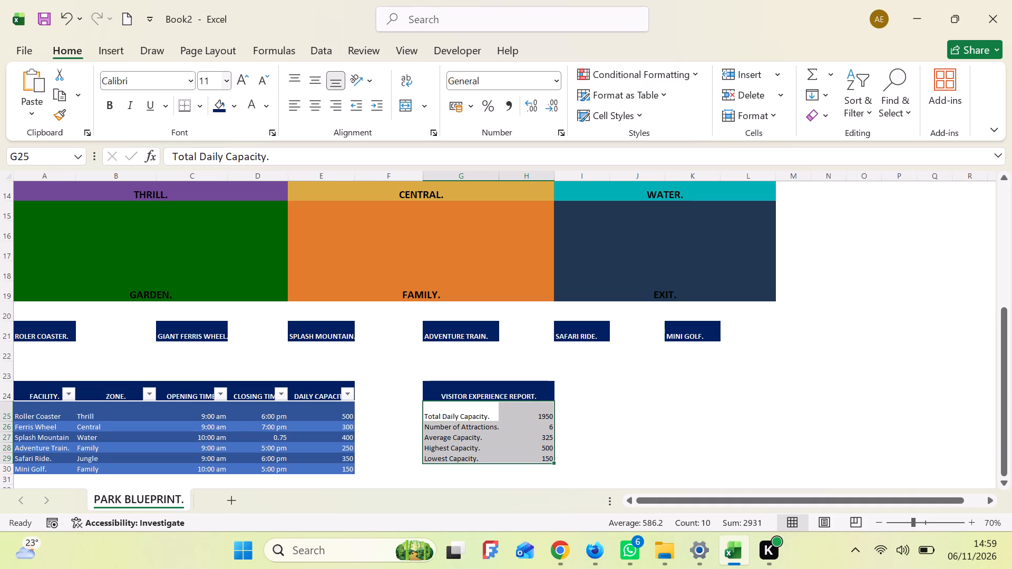
click(202, 106)
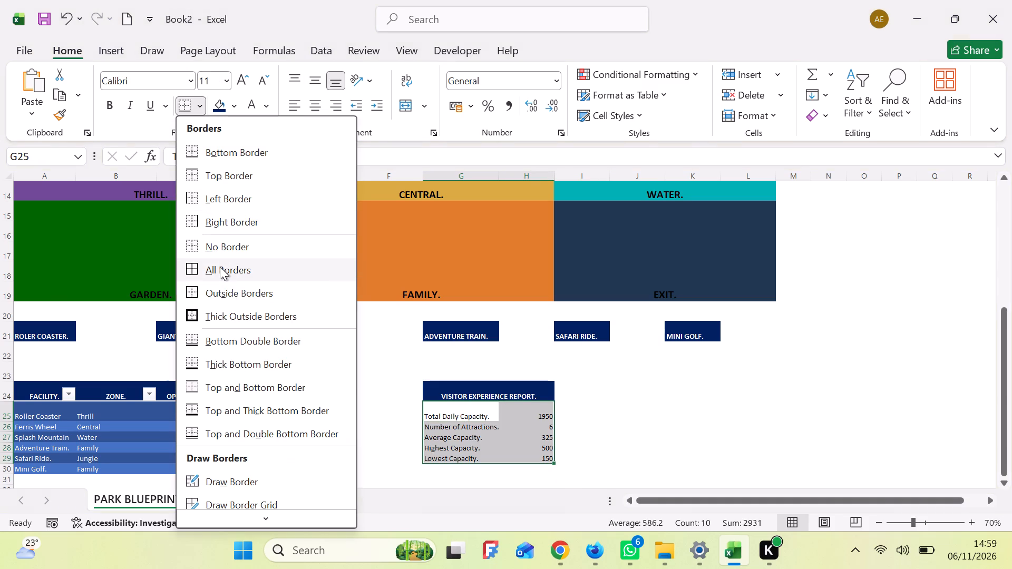
click(220, 267)
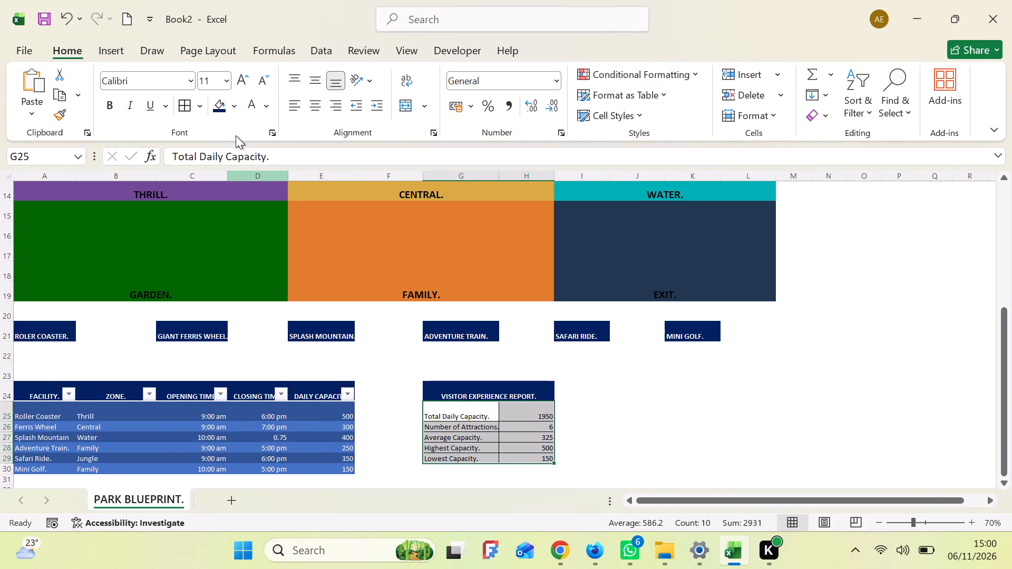
click(237, 103)
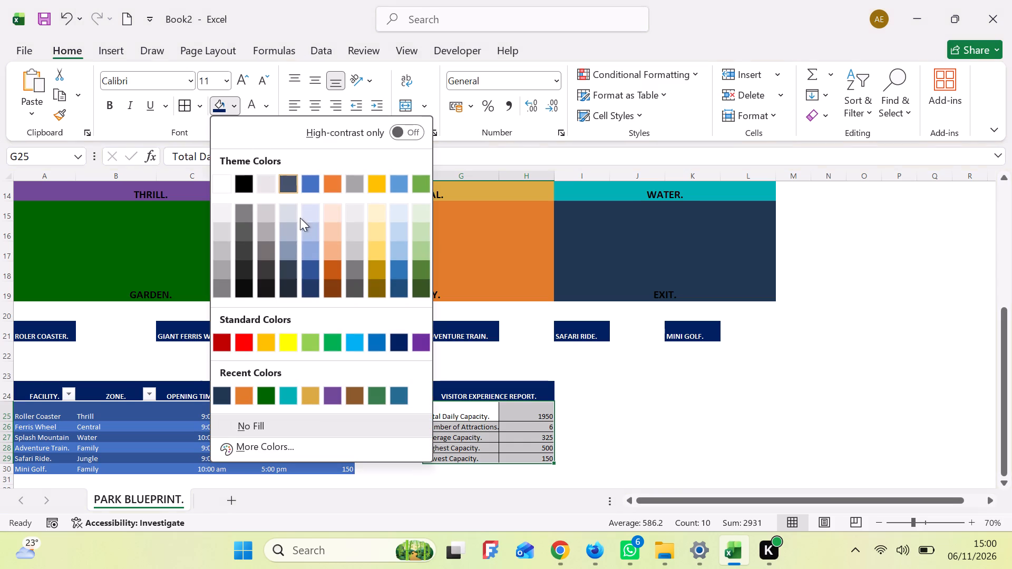
click(397, 250)
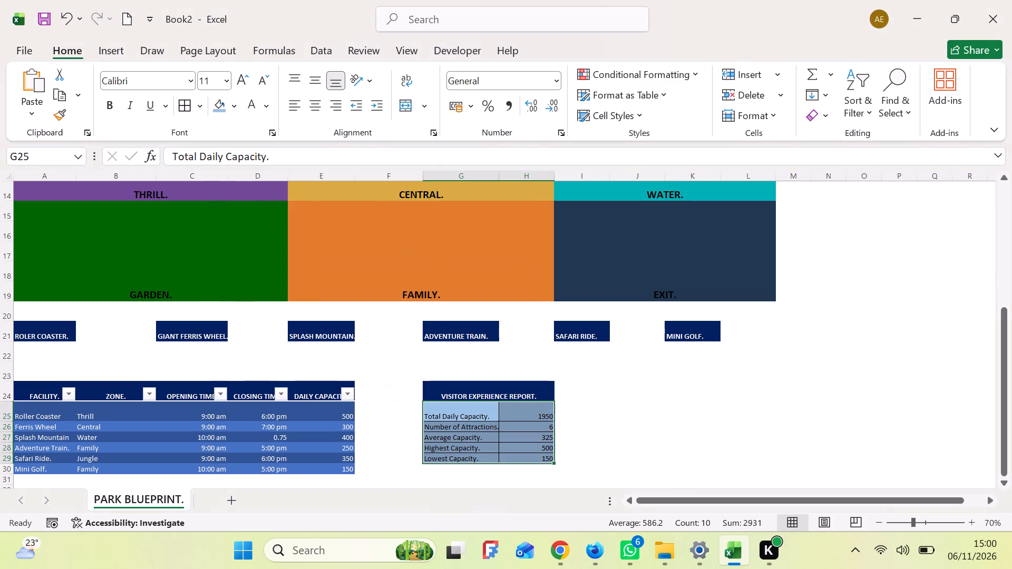
click(678, 435)
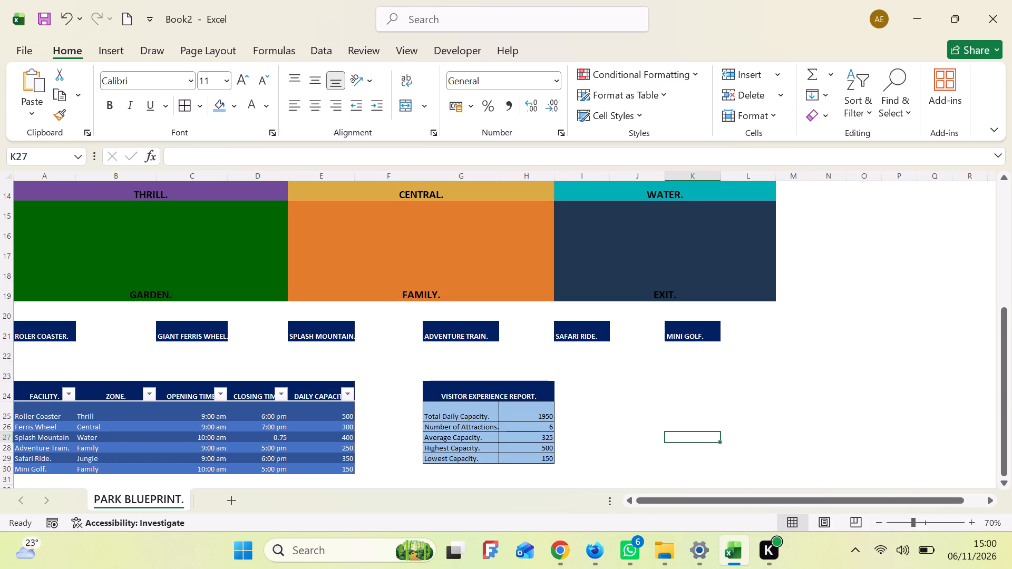
Enter the header "TICKET CATEGORY." in A33, below the facility schedule table.
click(45, 485)
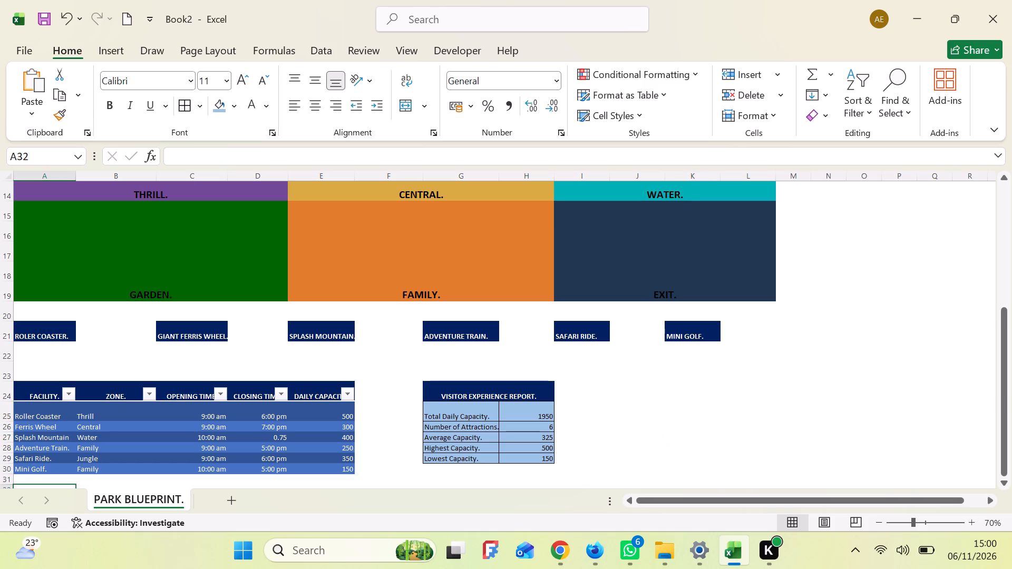
key(Return)
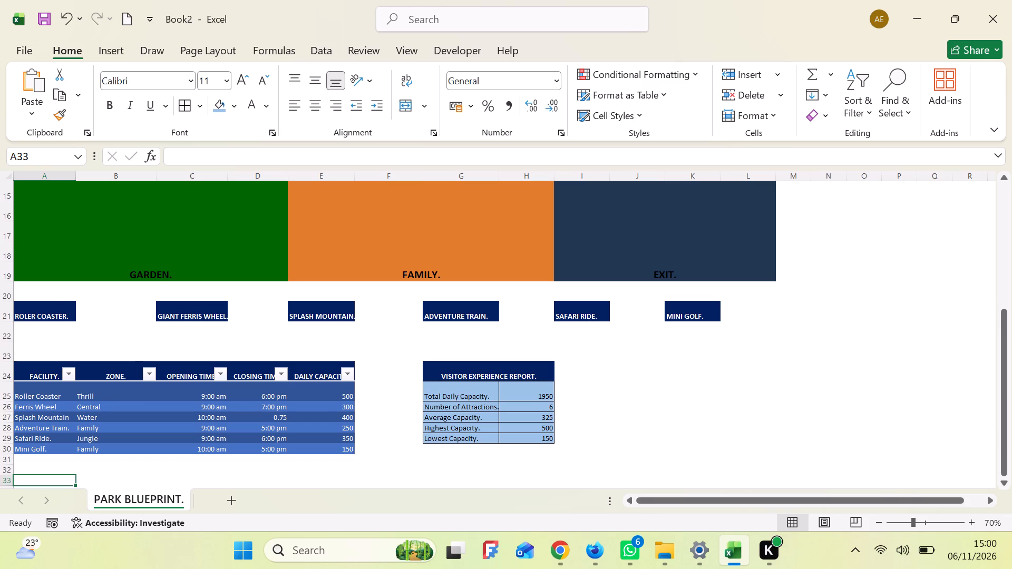
key(t)
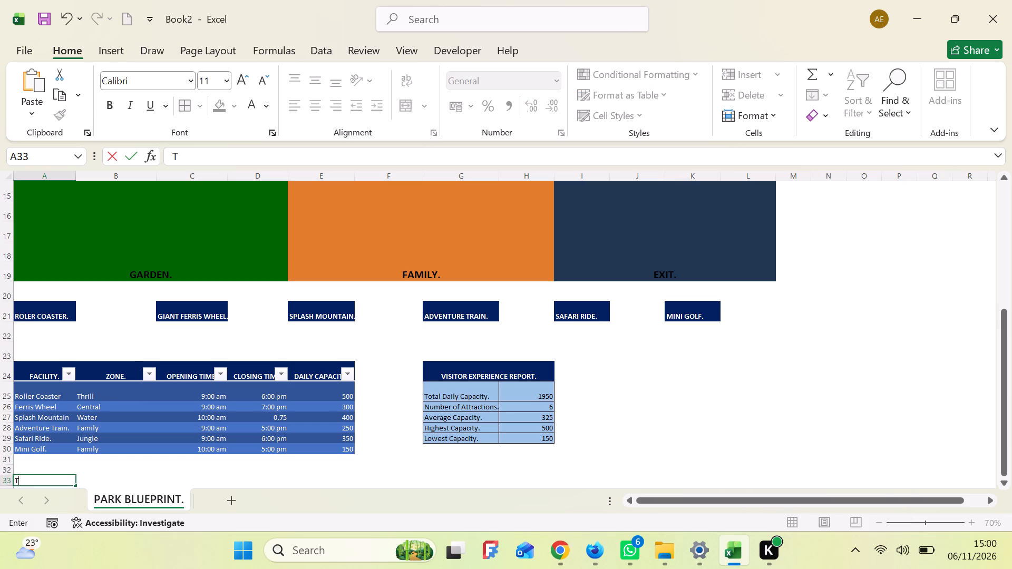
key(i)
text(CKET C)
text(ATEGORY.)
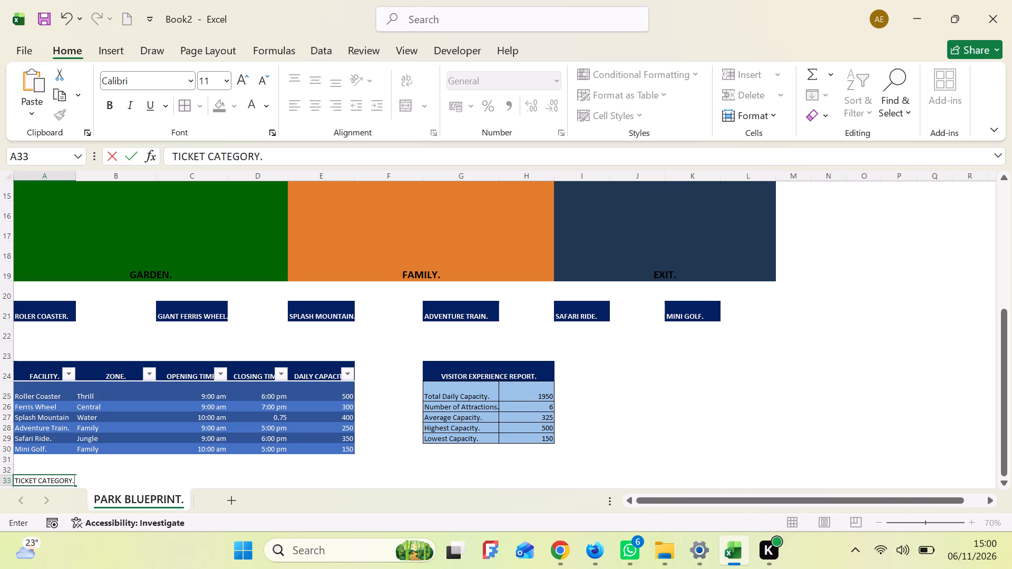
key(Return)
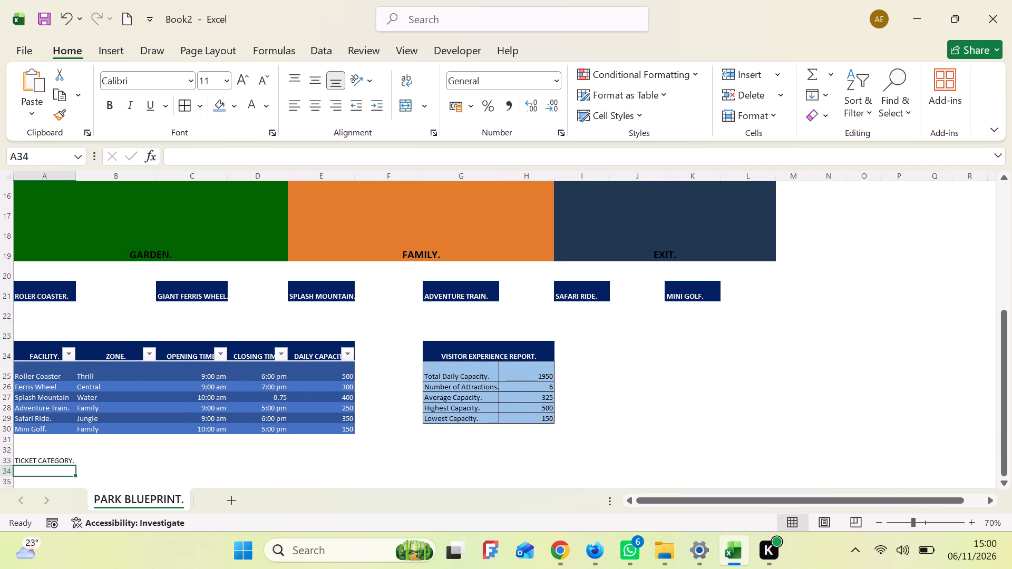
Enter the header "PRICE (KSH)." in B33, beside the ticket category header.
click(111, 460)
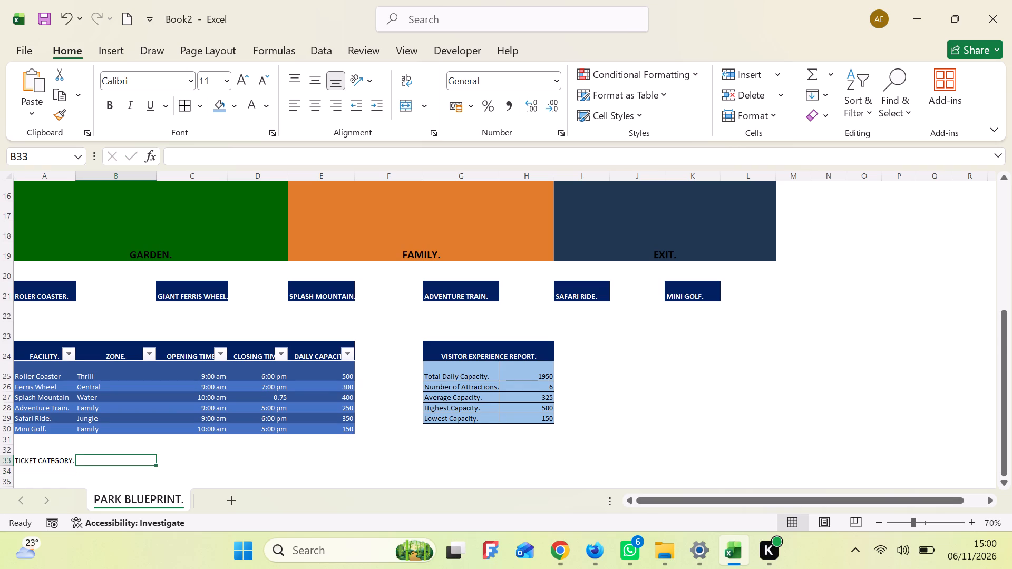
key(p)
text(RIC)
key(e)
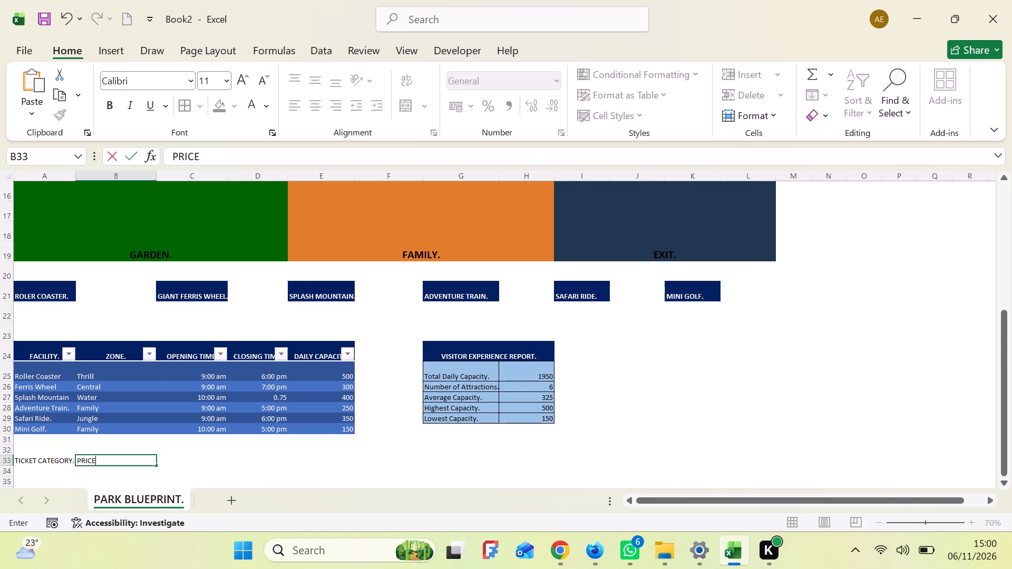
key(space)
key(shift+parenleft)
text(KSH)
key(shift+parenright)
key(period)
key(Tab)
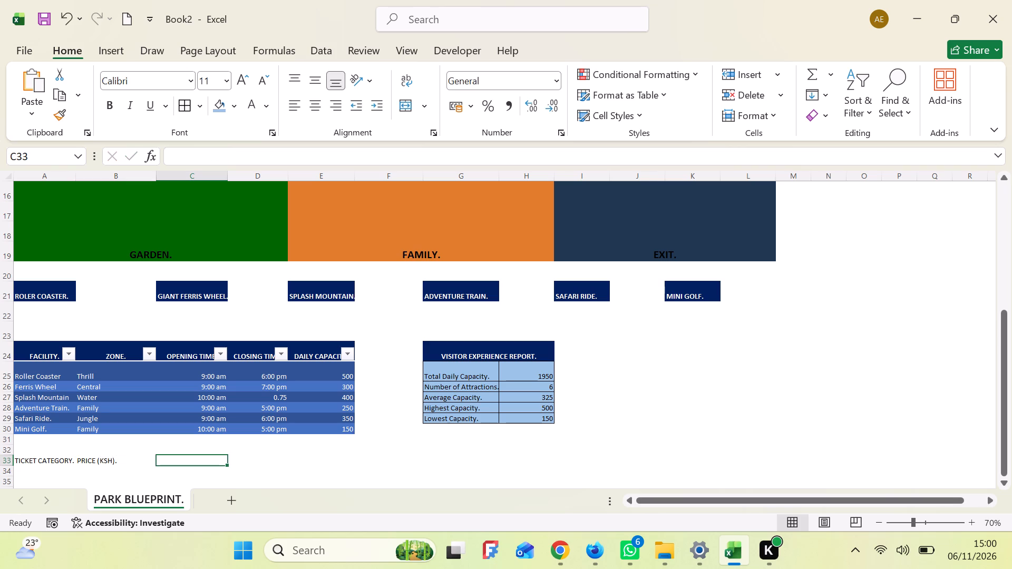
Enter the header "DAILY VISITORS." in C33 of the ticket table's header row.
key(d)
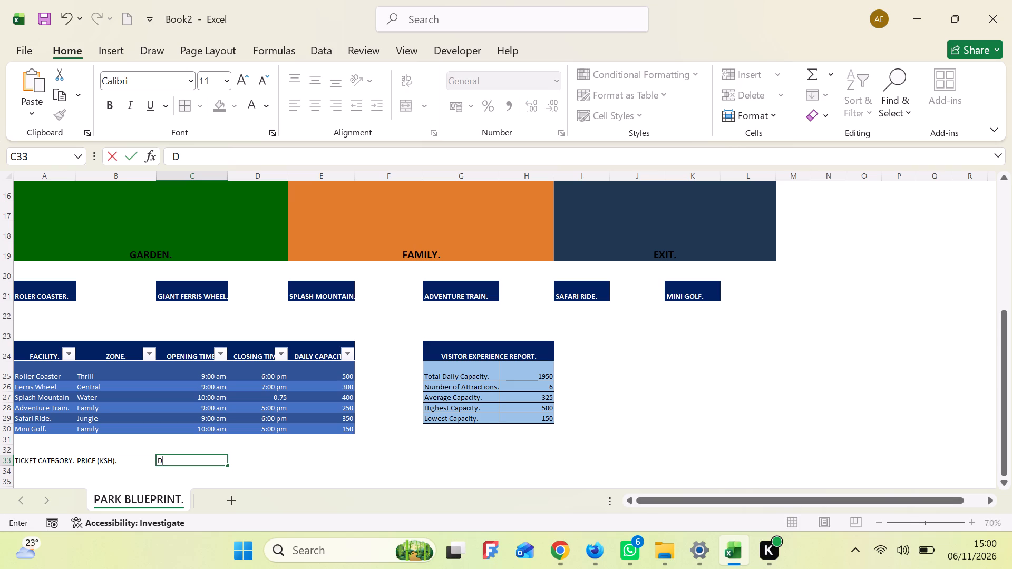
key(a)
key(i)
key(l)
text(Y)
key(space)
text(VISITORS.)
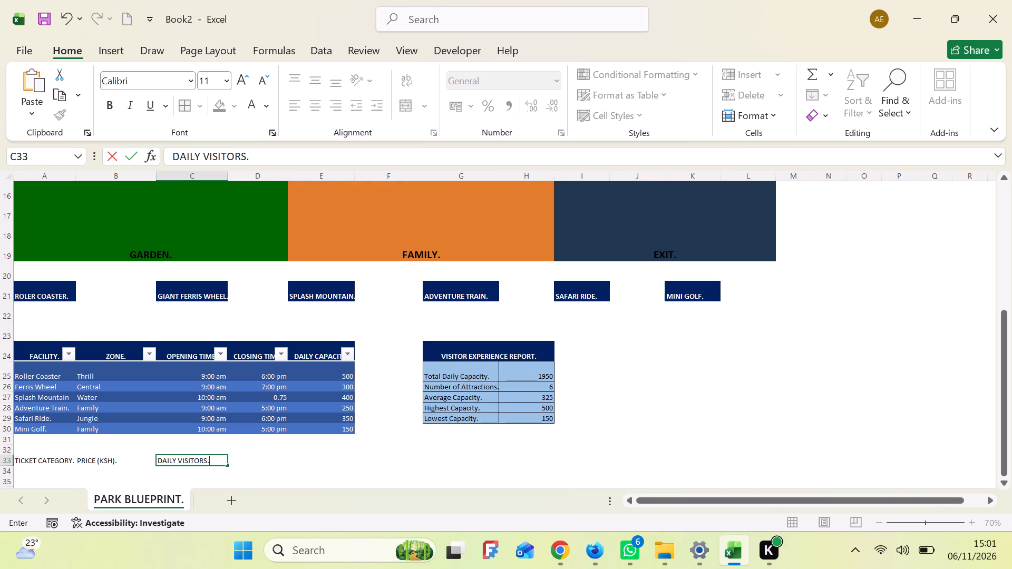
key(Tab)
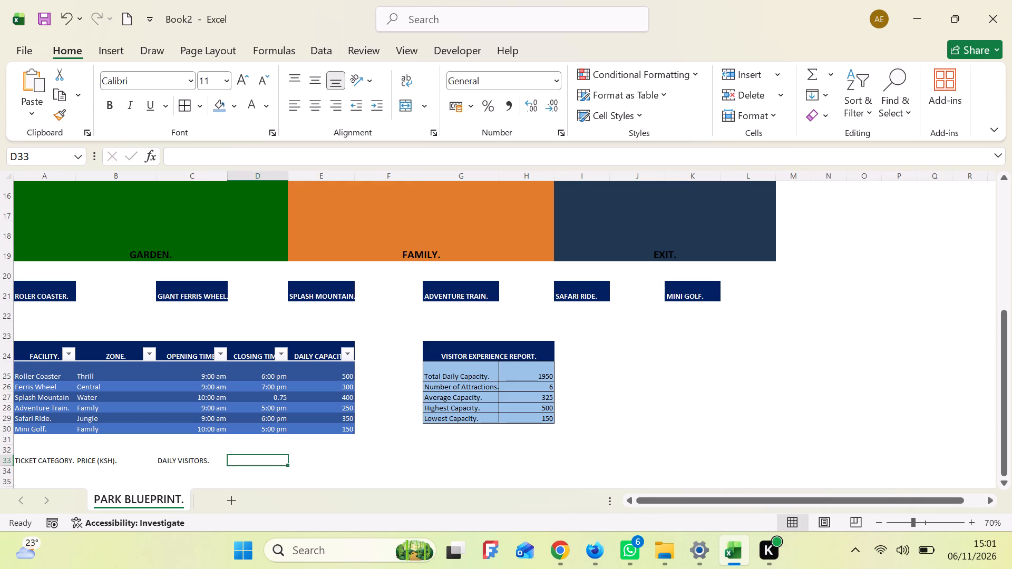
Enter the header "EXPECTED REVENUE." in D33 of the ticket table's header row.
key(e)
text(XPECTED)
key(space)
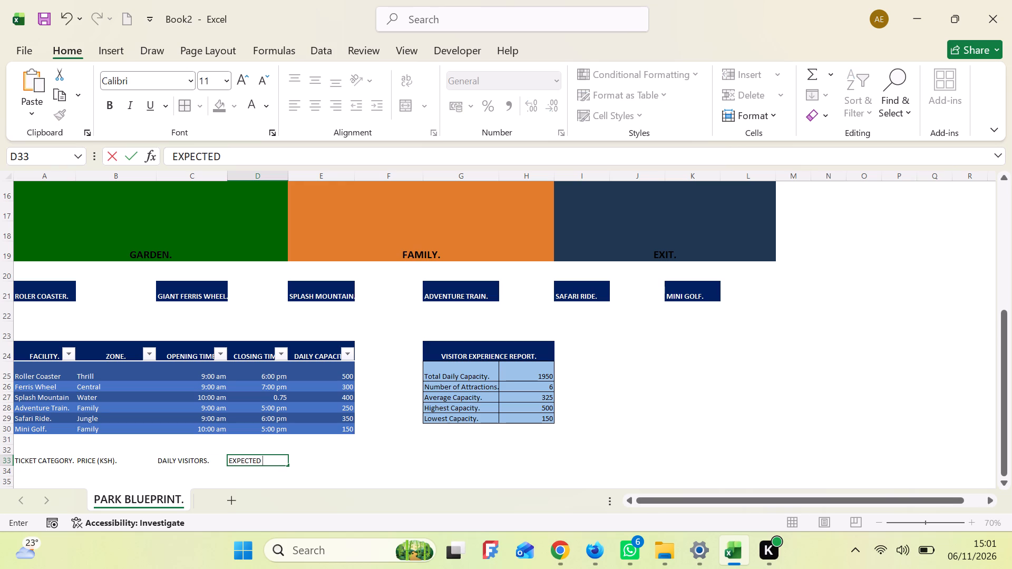
text(REVENU)
text(E.)
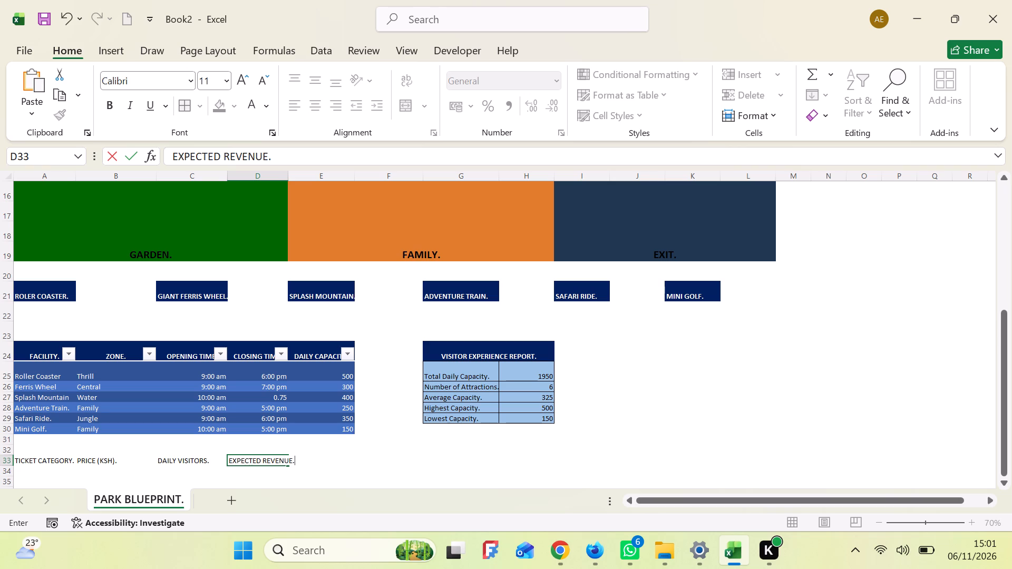
key(Return)
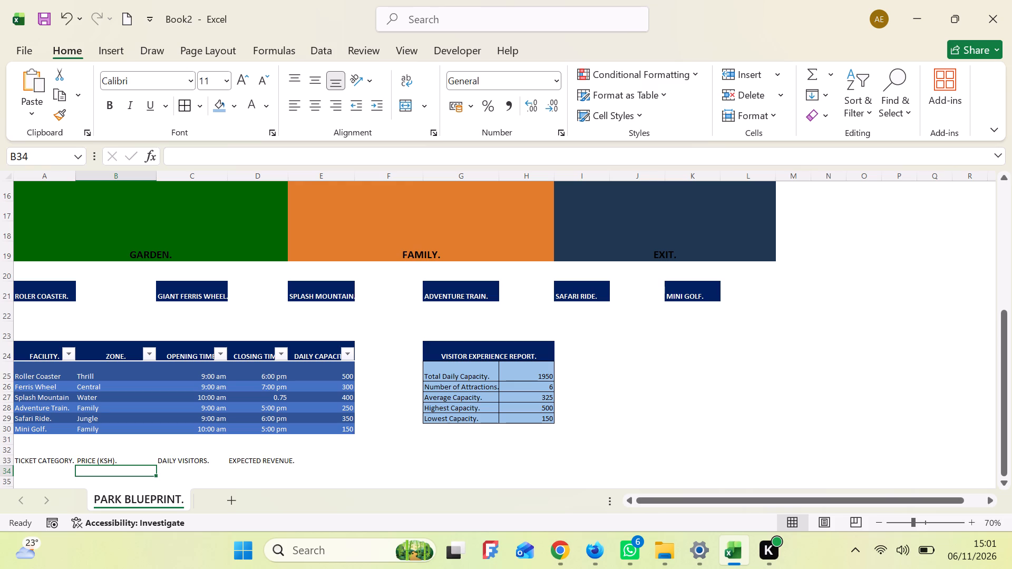
Widen column D slightly to fit the "EXPECTED REVENUE." header.
drag(289, 174, 295, 179)
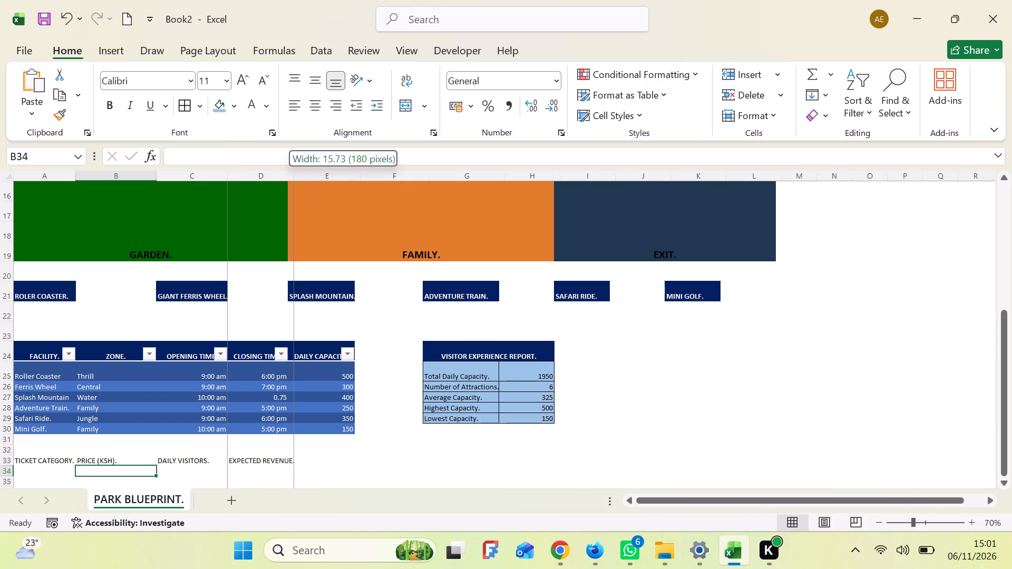
drag(295, 179, 296, 180)
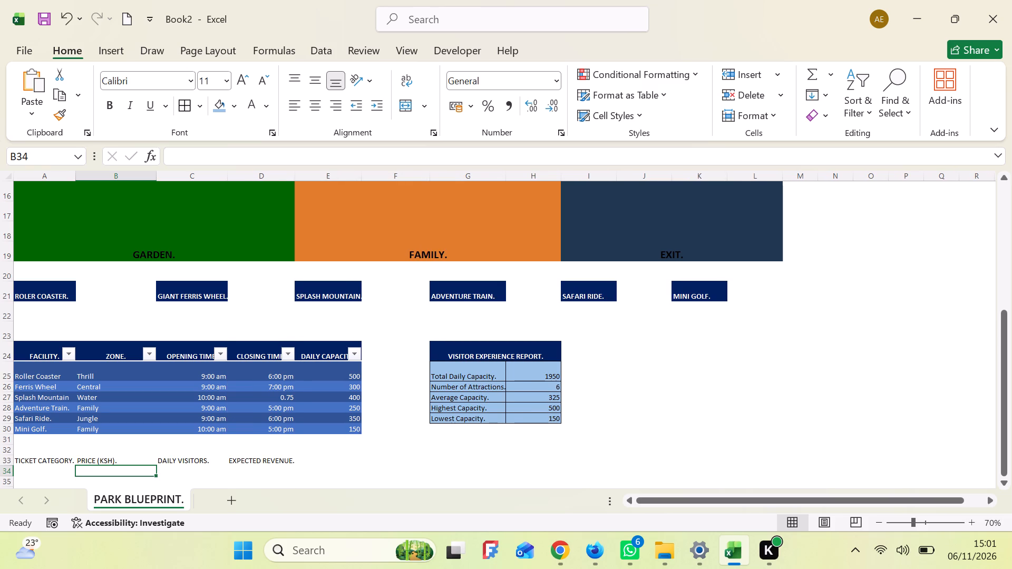
Enter the ticket categories Adult, Child, Family and VIP in A34 to A37 under the ticket category header.
click(35, 472)
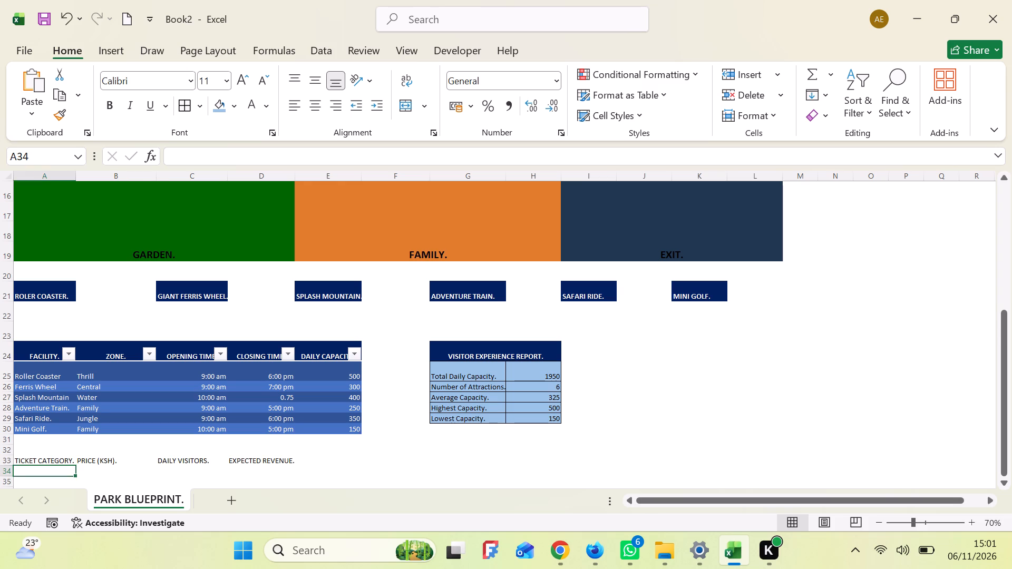
key(a)
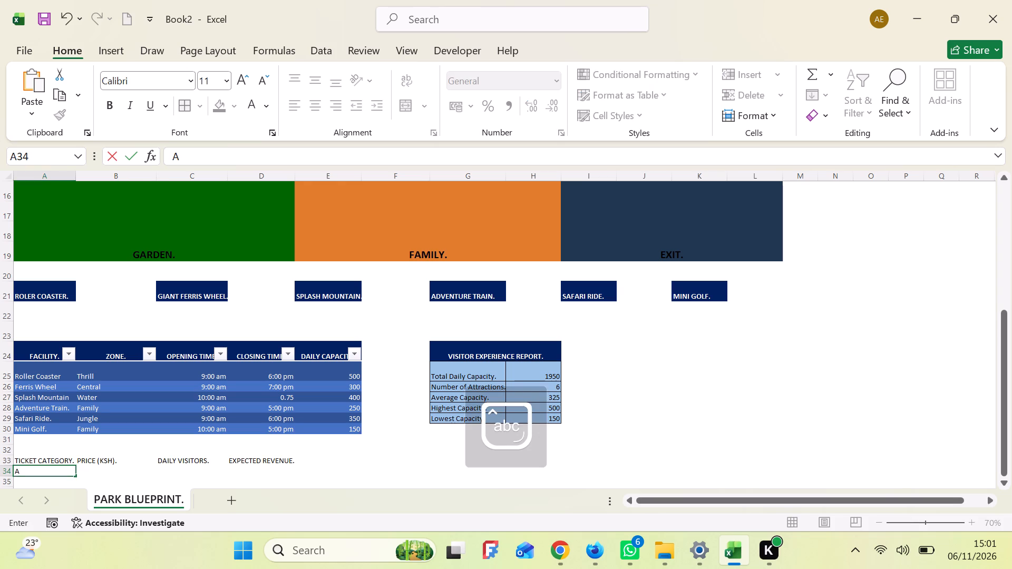
key(d)
key(u)
key(l)
key(t)
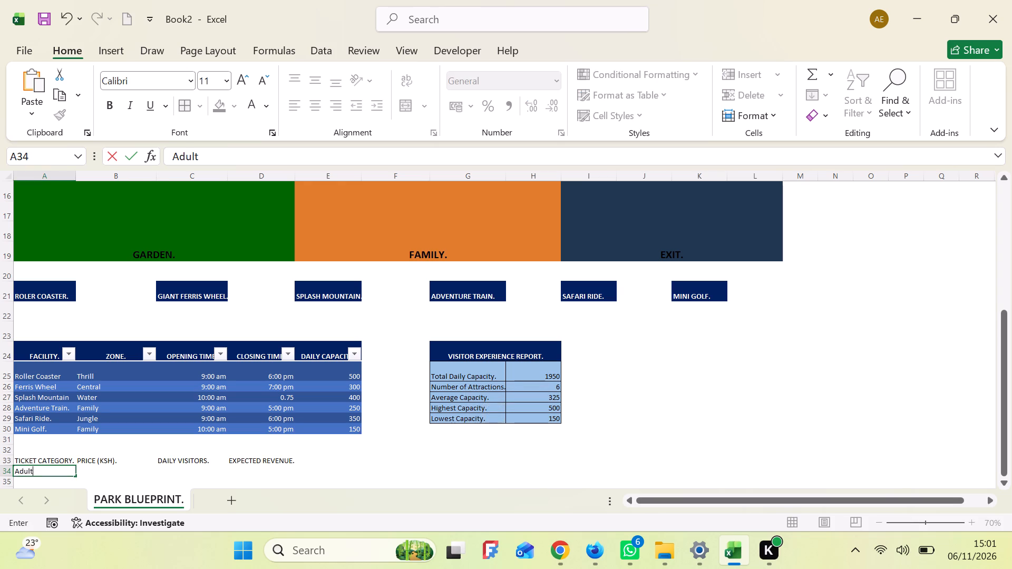
key(Return)
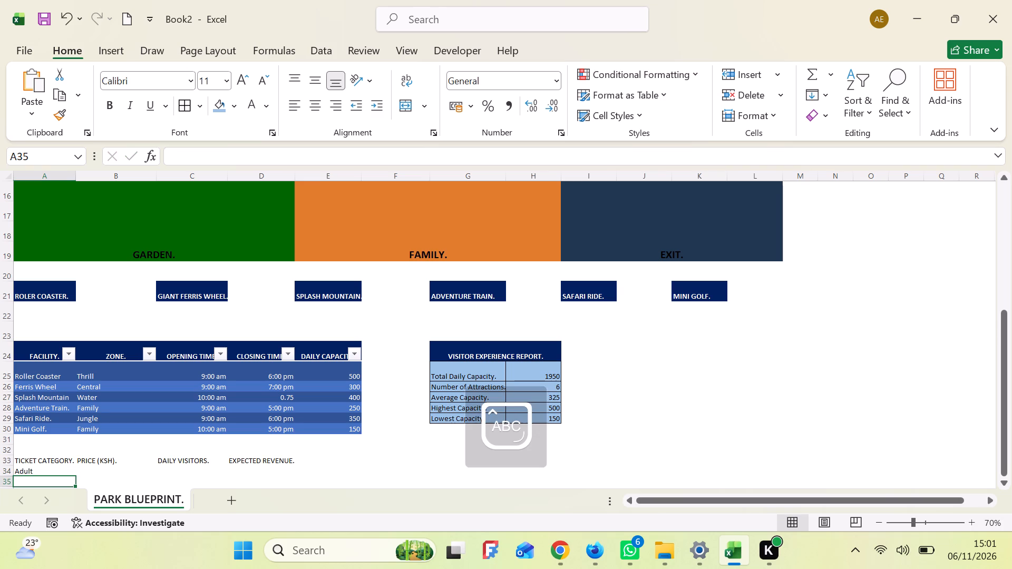
key(c)
text(hild)
key(Return)
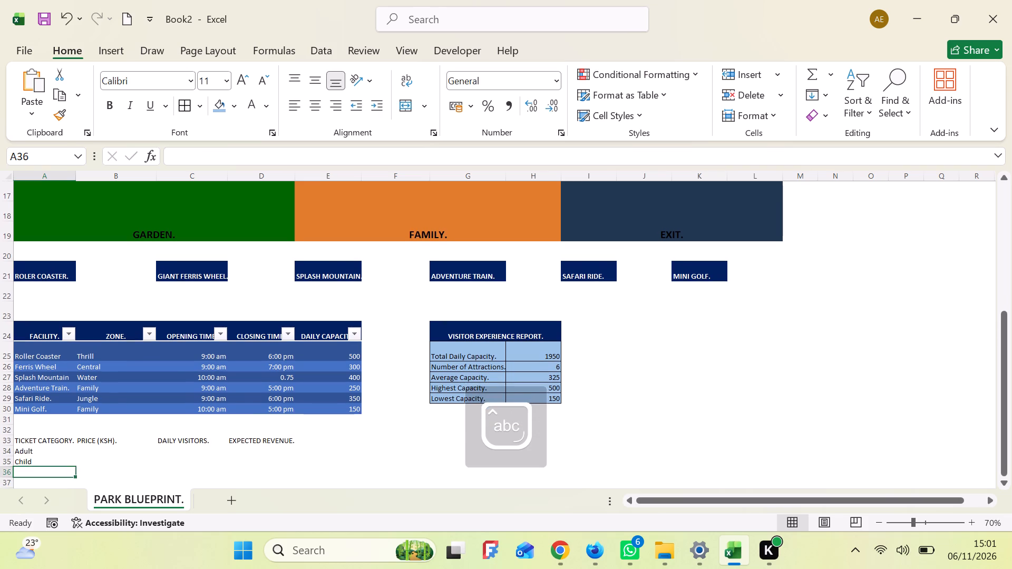
key(f)
text(amil)
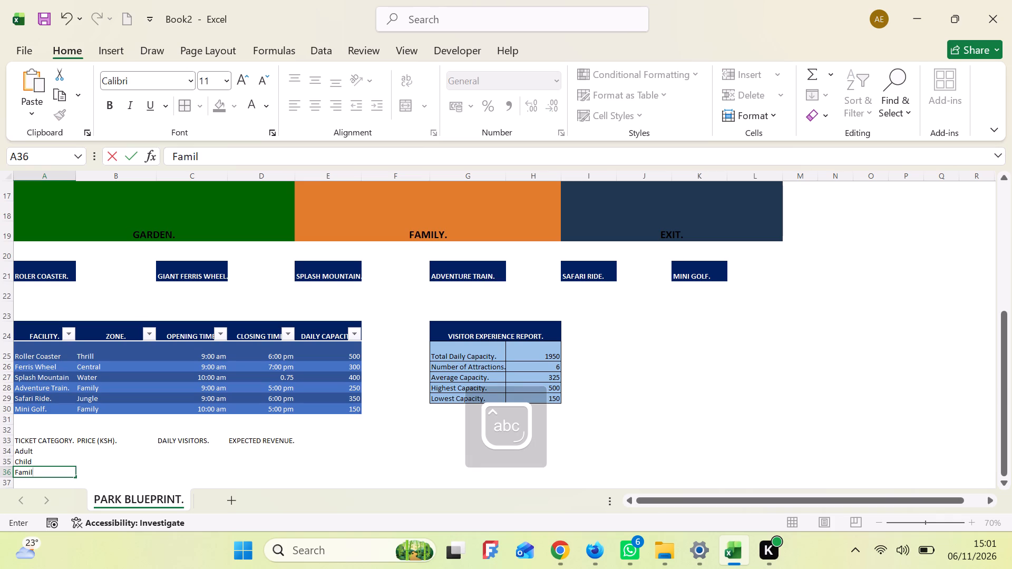
key(y)
key(Return)
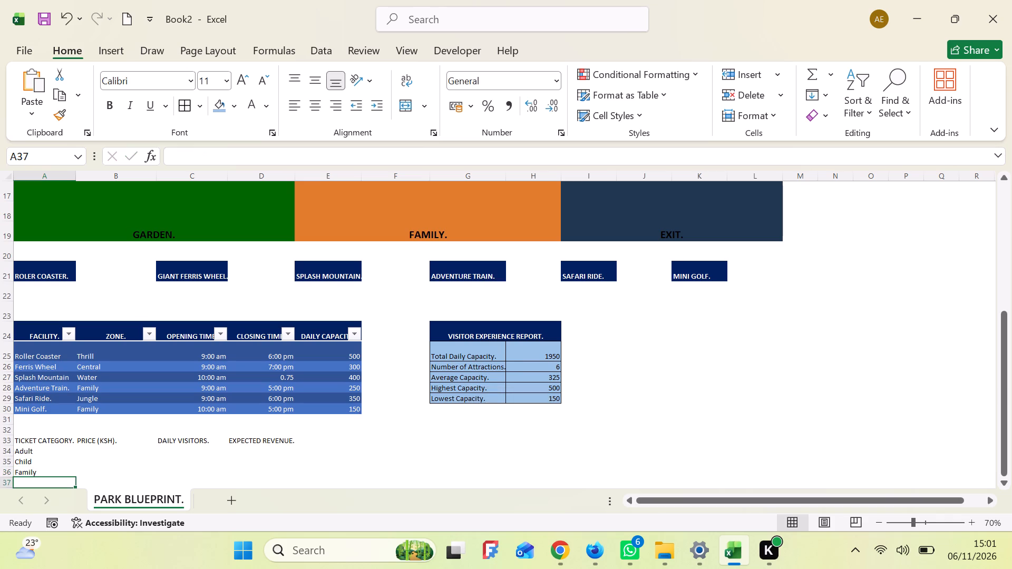
text(VIP)
key(Return)
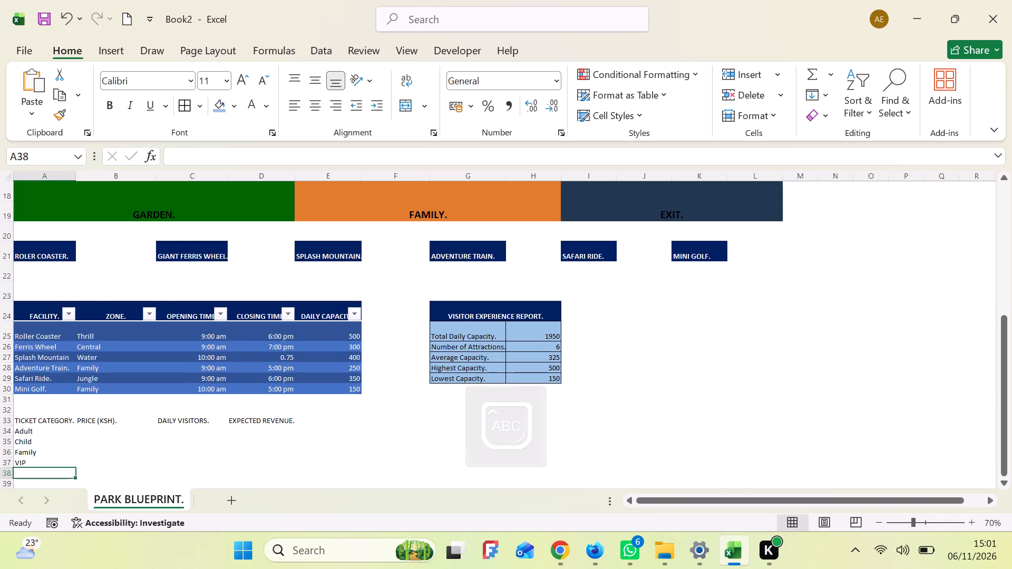
Enter the ticket prices 2500, 1500, 6000 and 4500 in B34 to B37 for Adult, Child, Family and VIP.
click(106, 435)
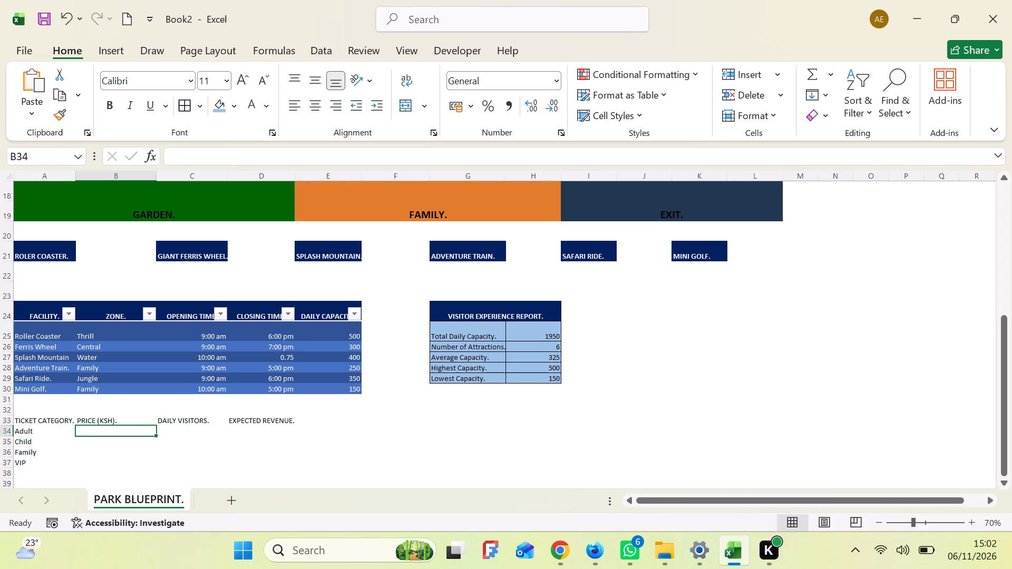
key(2)
text(500)
key(Return)
text(1500)
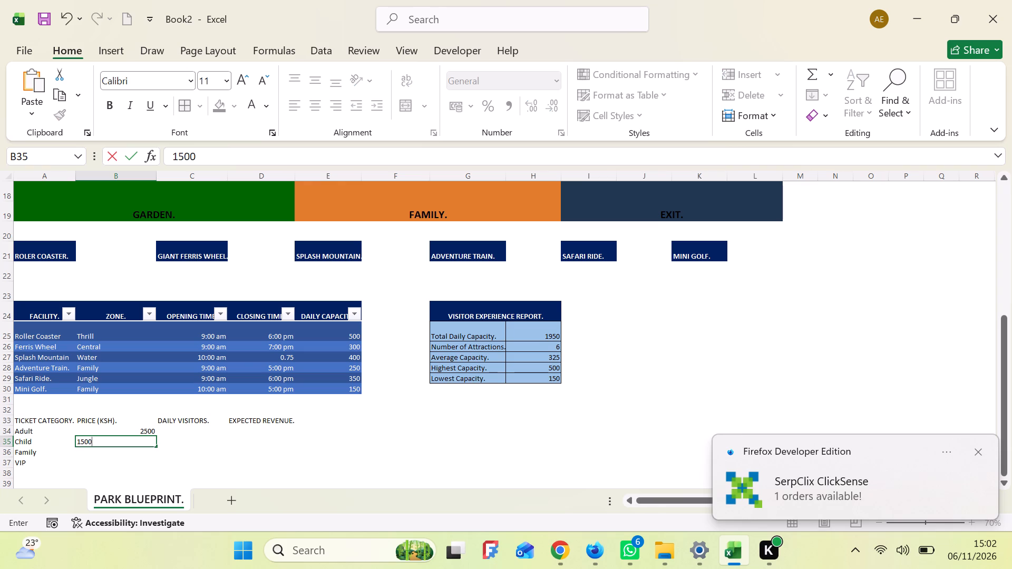
key(Return)
text(6000)
key(Return)
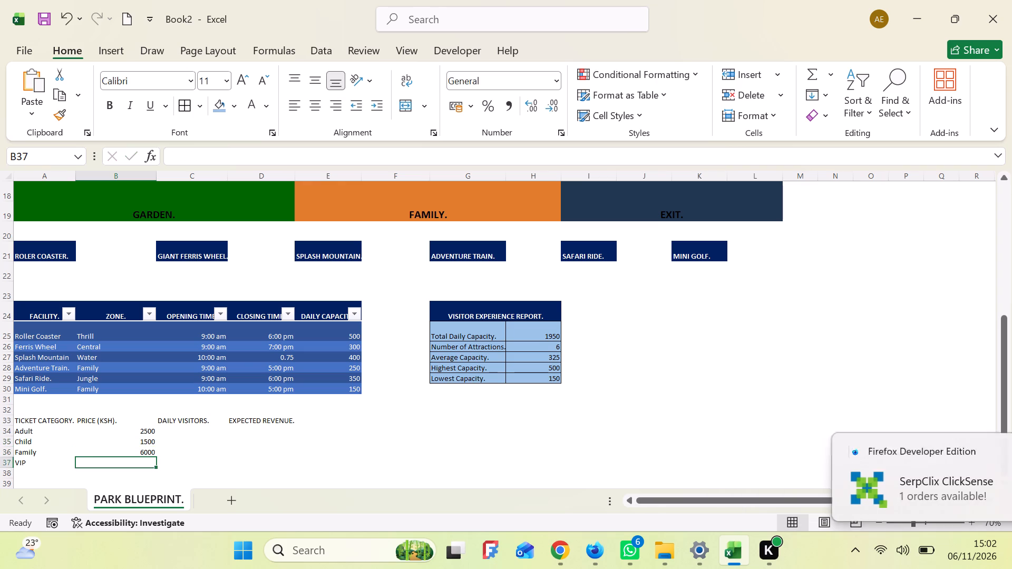
key(4)
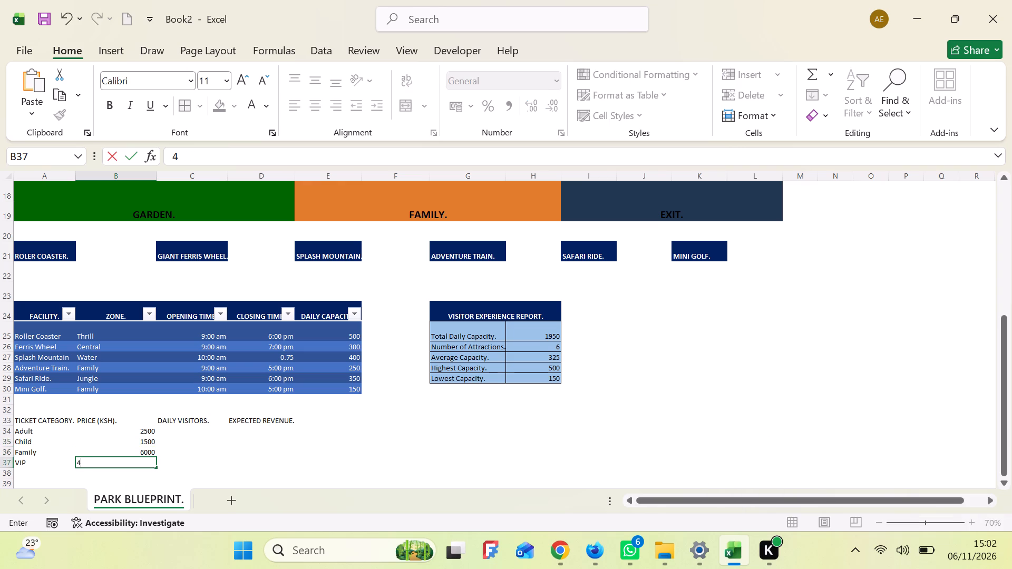
key(5)
text(00)
key(Return)
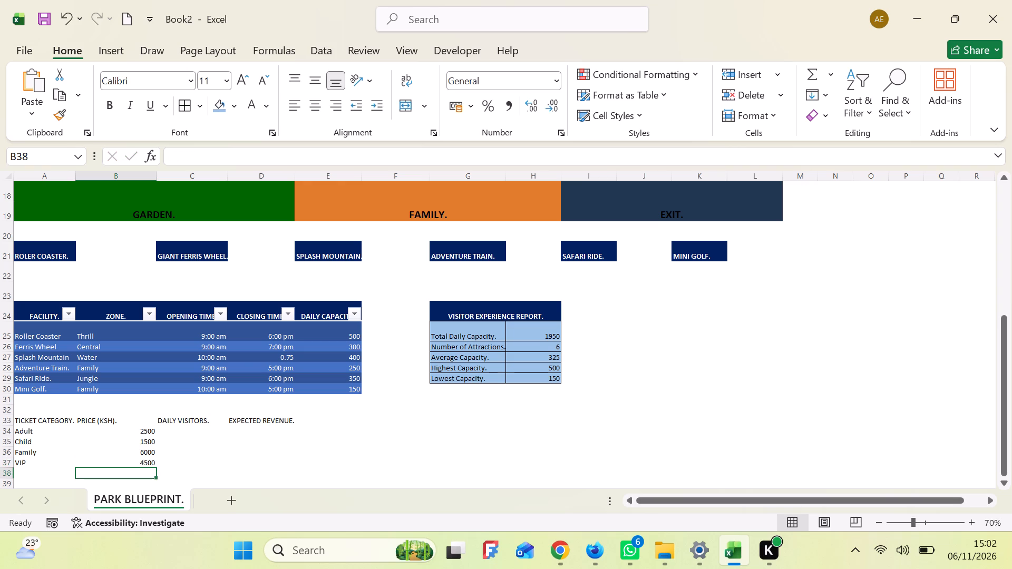
Enter the daily visitors 120, 180, 45 and 30 in C34 to C37 for Adult, Child, Family and VIP.
click(186, 427)
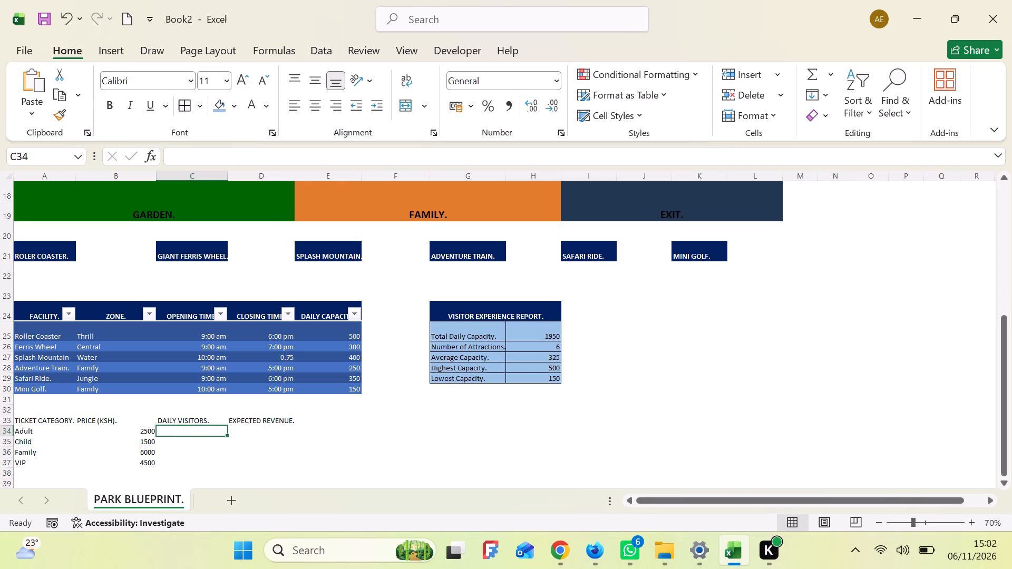
key(1)
text(20)
key(Return)
text(180)
key(Return)
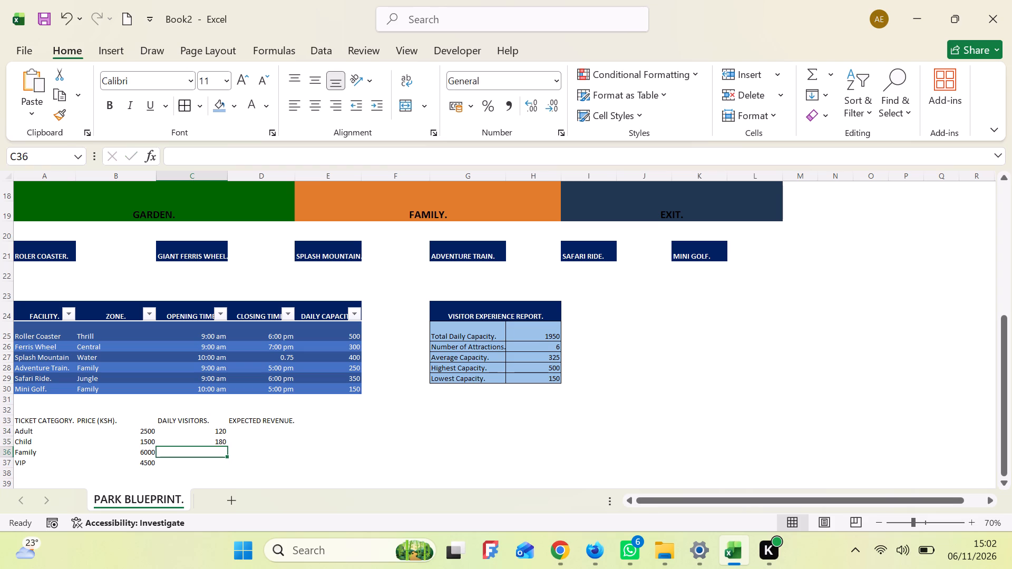
text(45)
key(Return)
text(30)
key(Return)
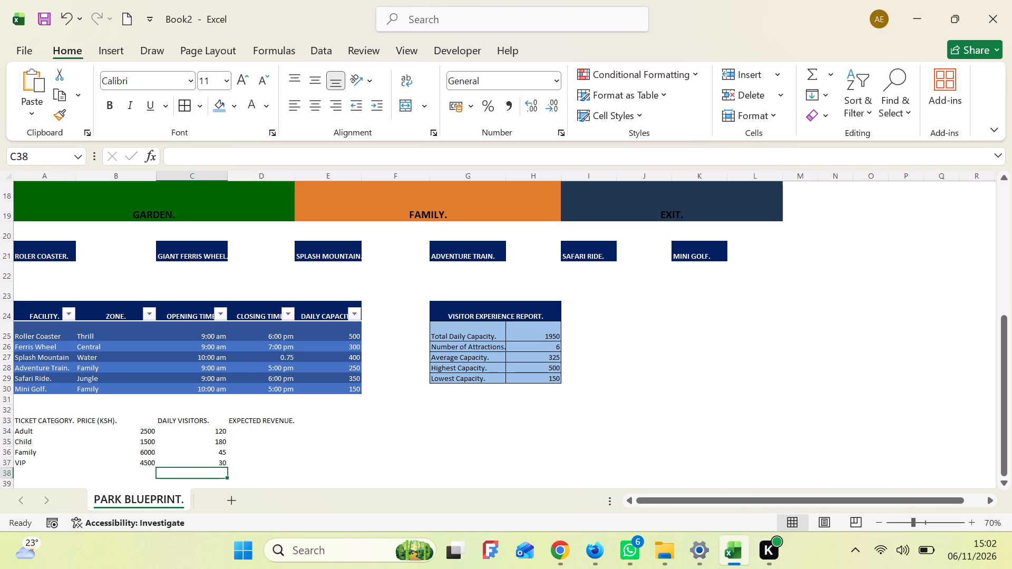
Enter the formula =B34*C34 in D34 to calculate the Adult ticket's expected revenue.
click(262, 435)
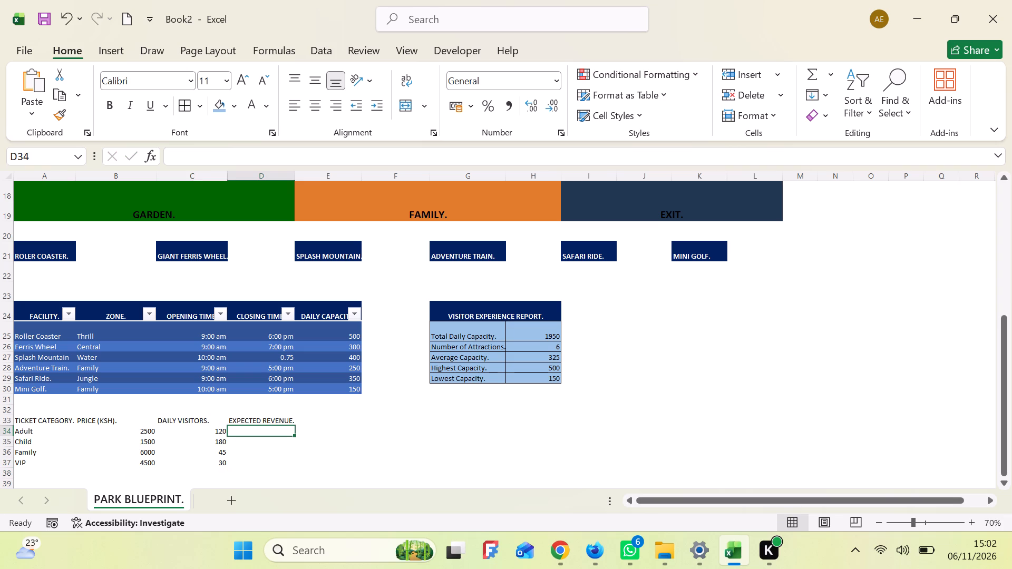
key(equal)
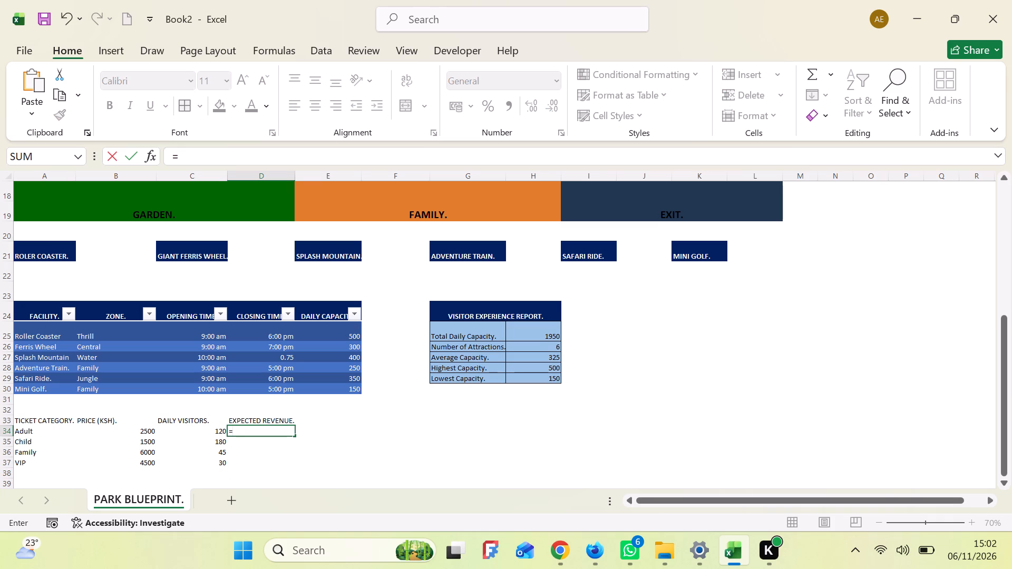
key(b)
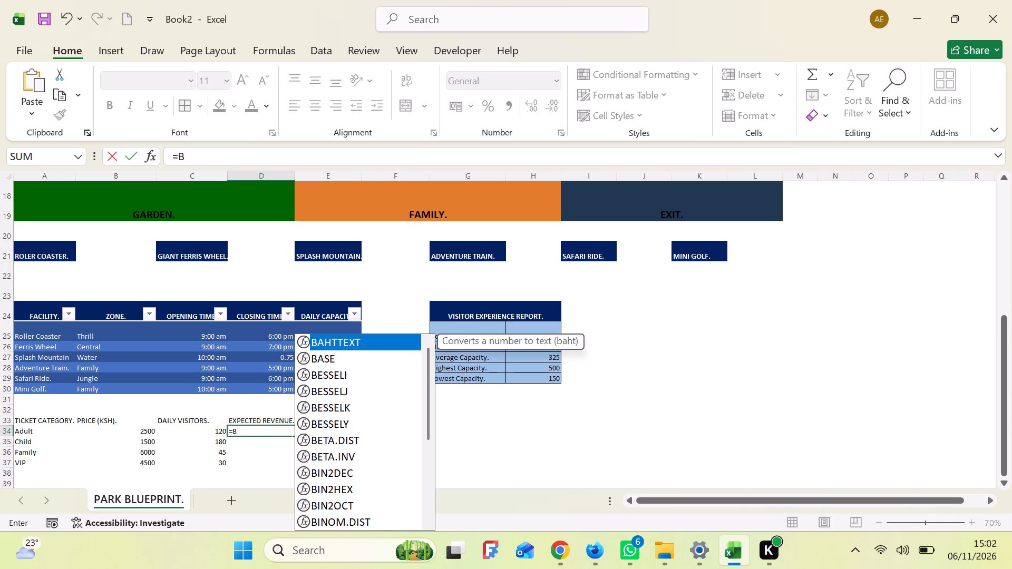
key(3)
key(4)
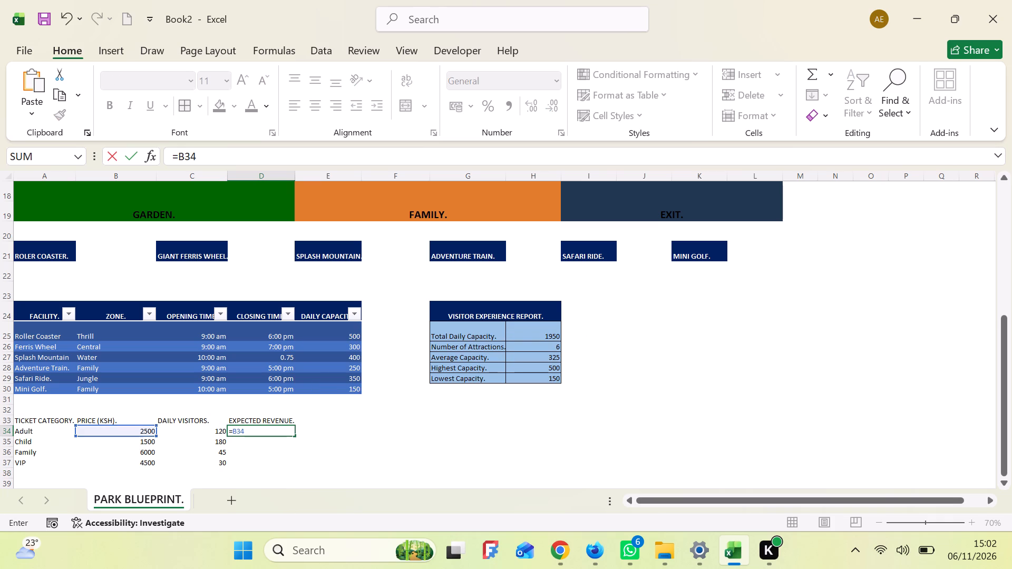
key(shift+asterisk)
key(c)
text(34)
key(Return)
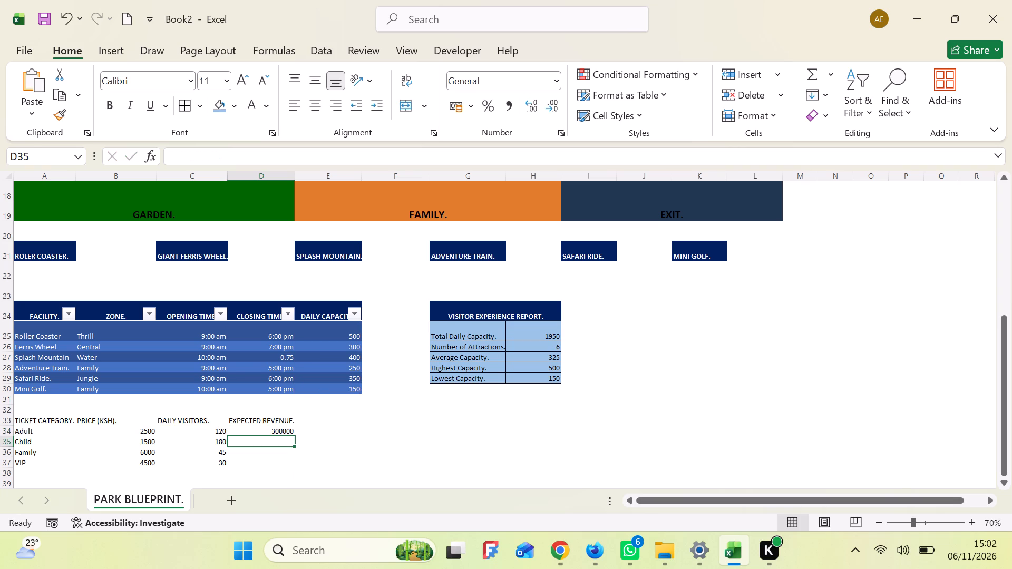
Fill the expected revenue formula from D34 down to D37 for the remaining ticket categories.
click(277, 428)
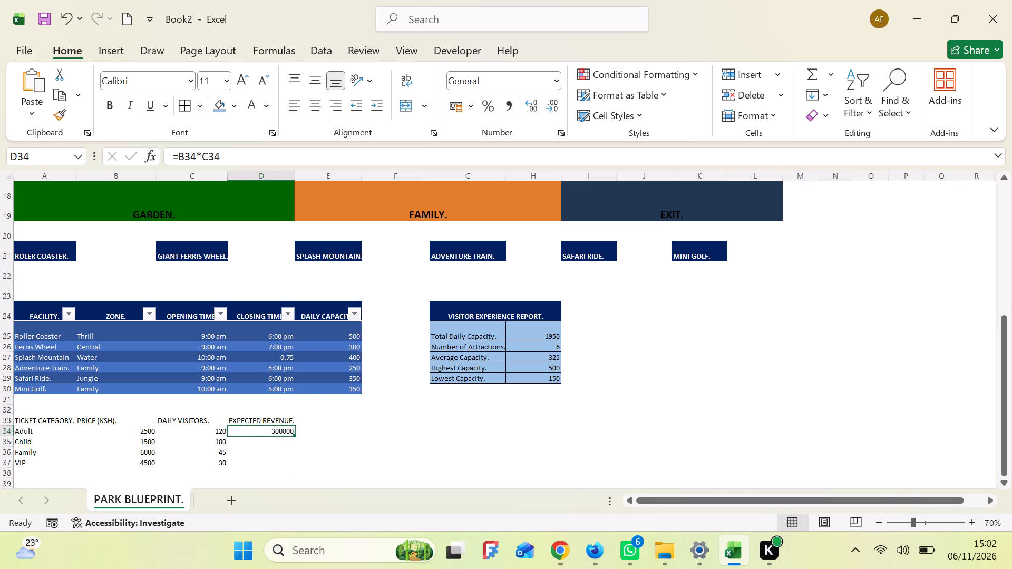
drag(291, 435, 296, 476)
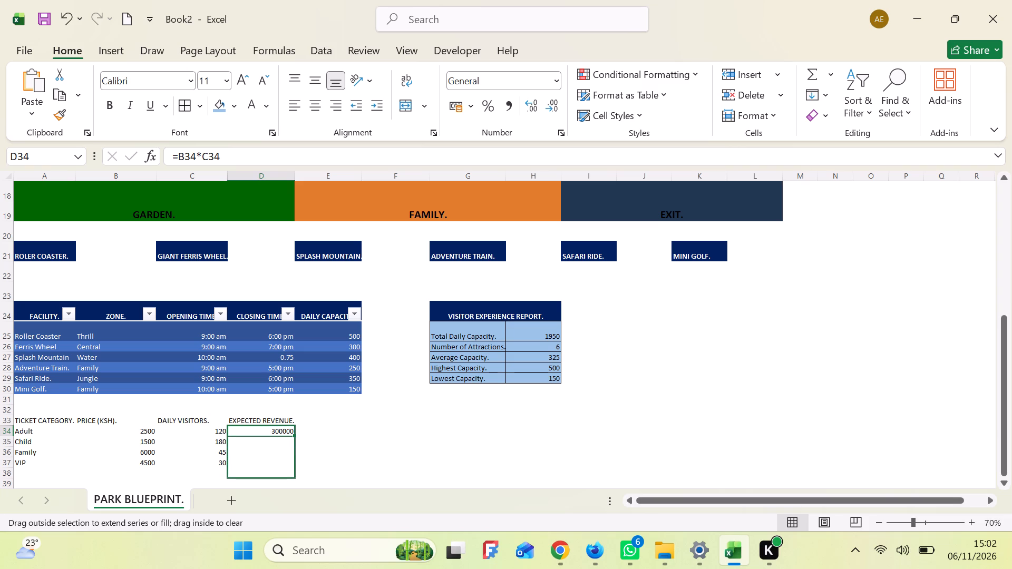
drag(296, 476, 291, 467)
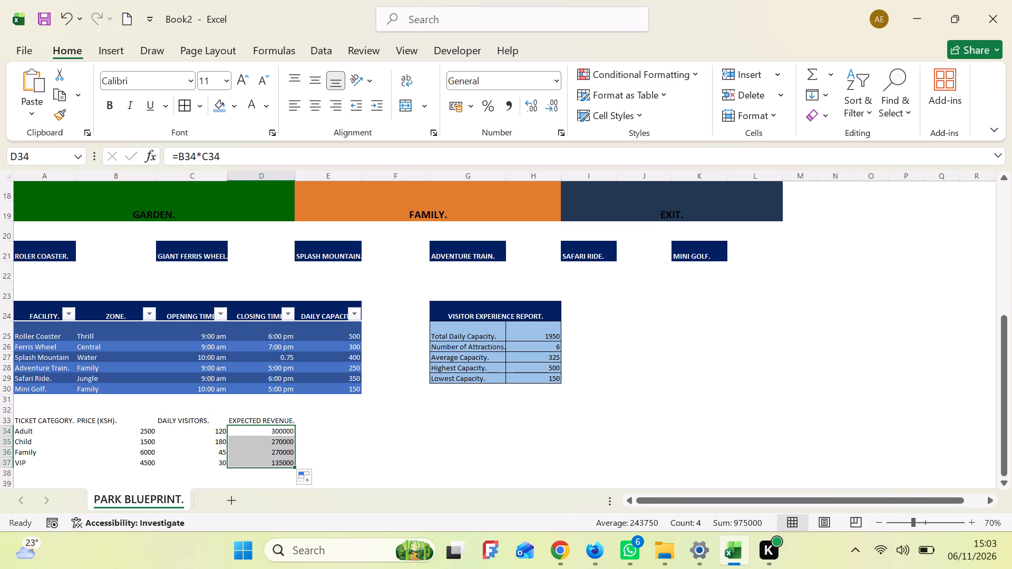
Format the expected revenue values in D34:D37 with thousands separators and no decimal places.
click(511, 109)
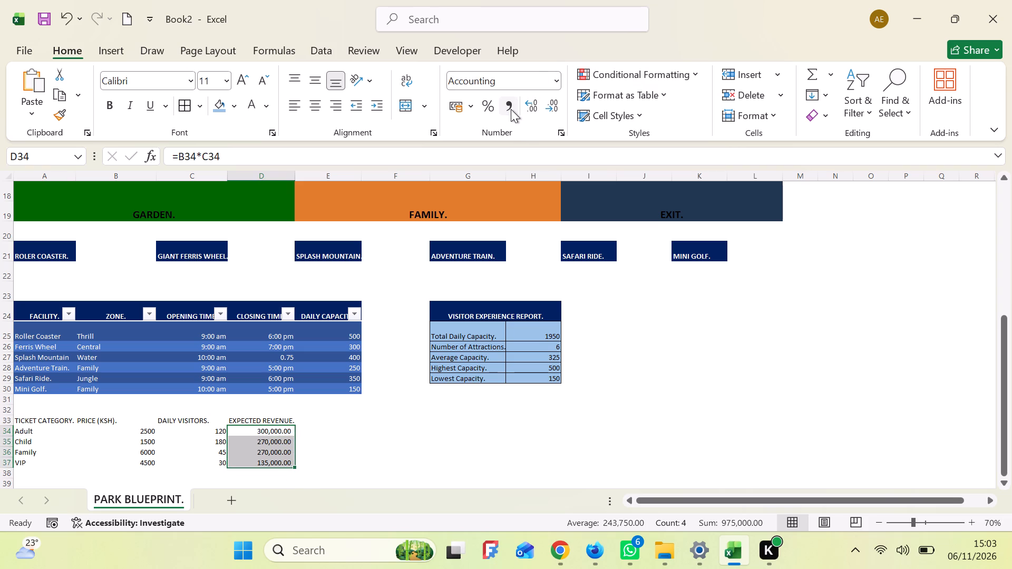
click(554, 104)
click(554, 104)
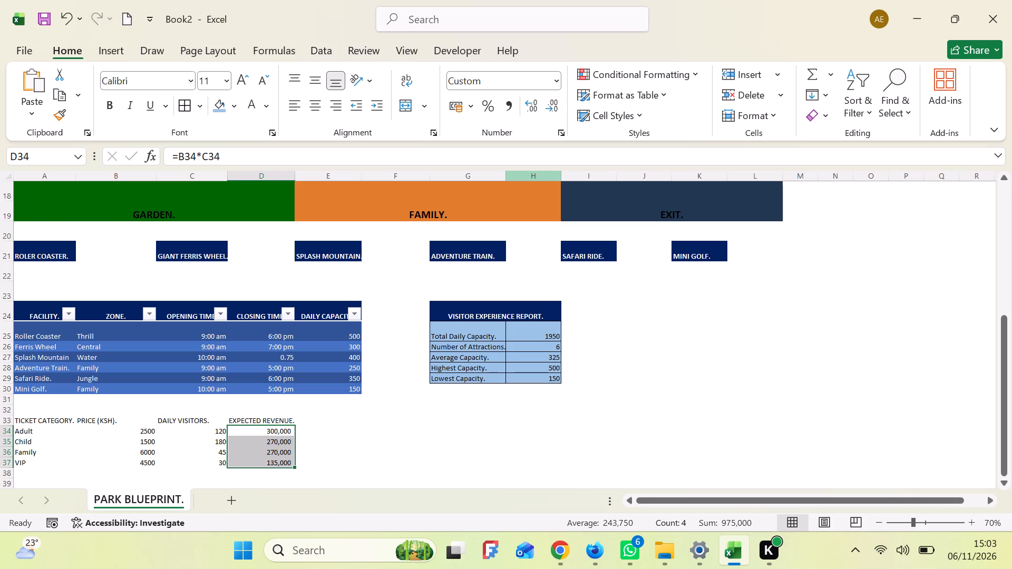
click(478, 424)
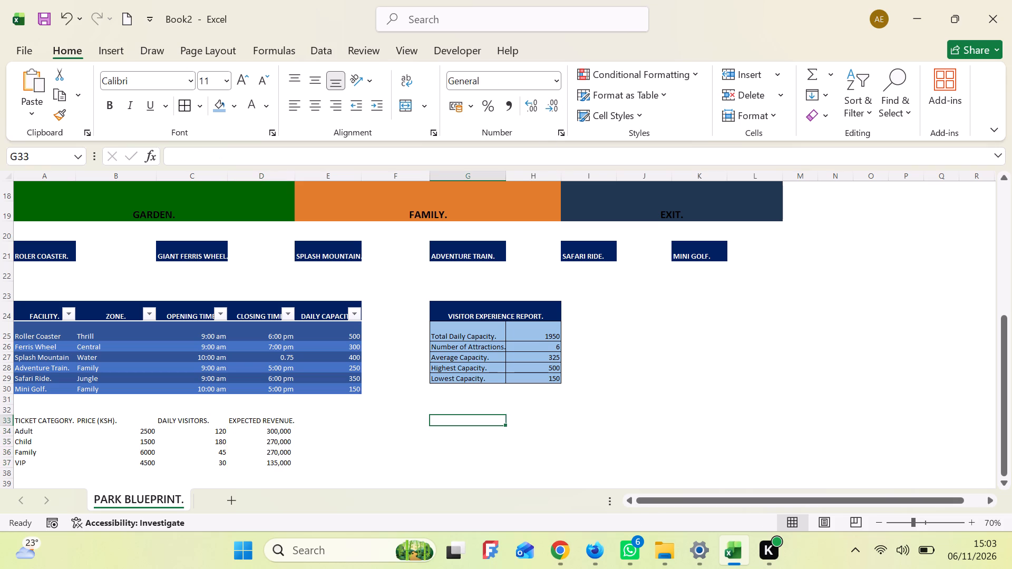
Enter the label "TOTAL REVENUE." in C39 below the ticket table.
click(165, 482)
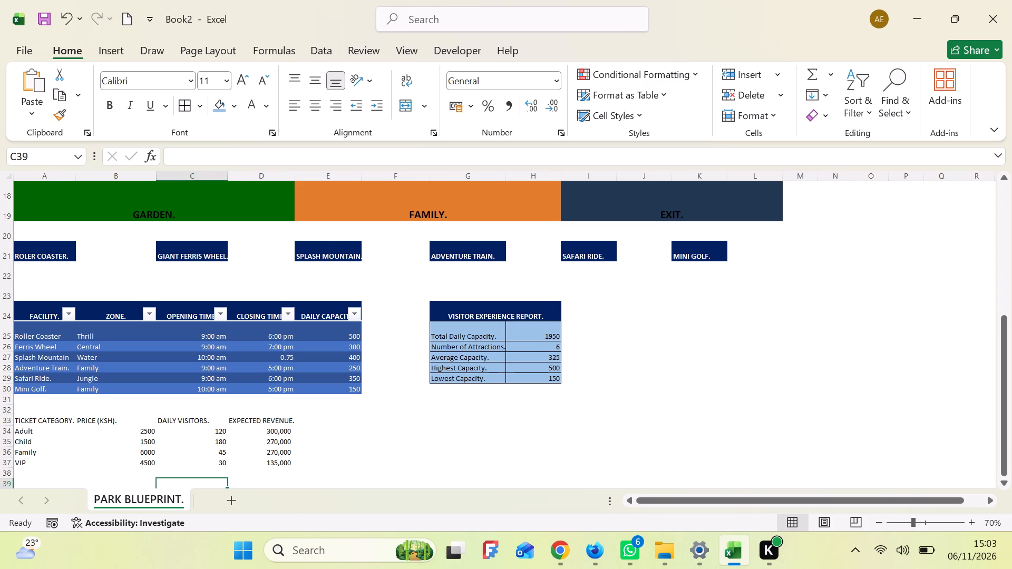
key(t)
key(o)
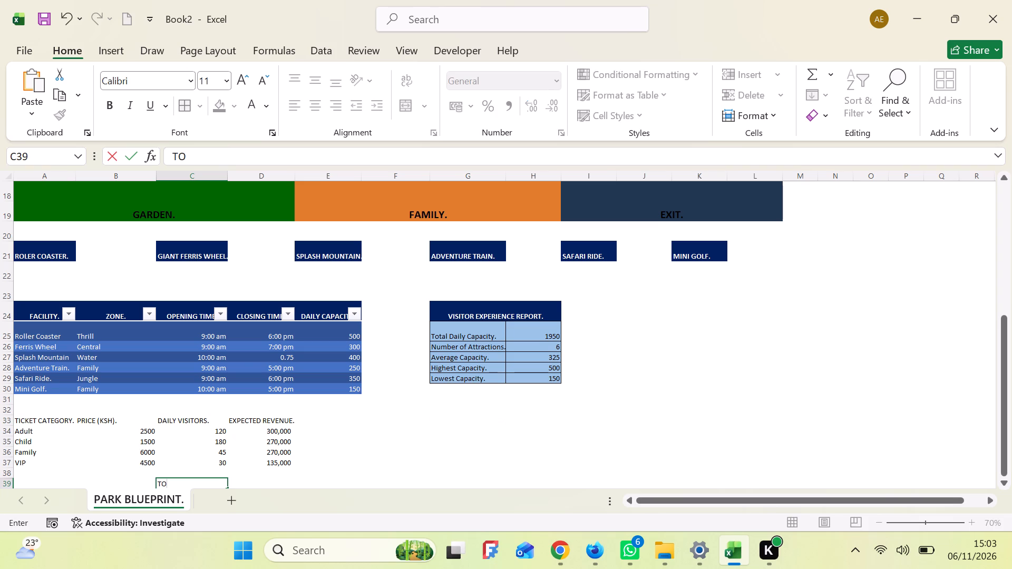
key(t)
key(a)
text(L)
key(space)
text(REVENUE.)
key(Tab)
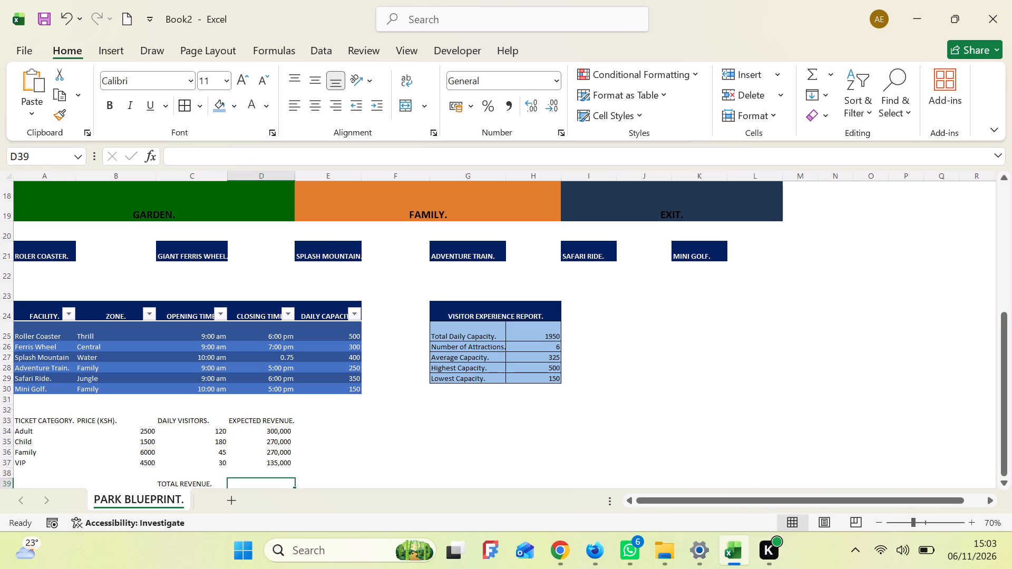
Enter the formula =SUM(D34:D37) in D39 to calculate the total revenue.
key(equal)
key(s)
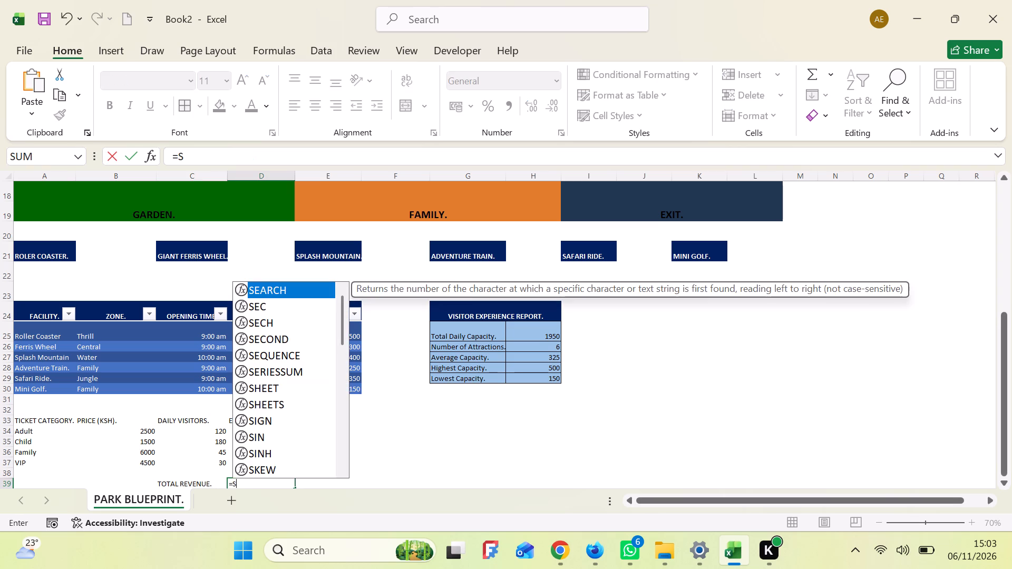
text(UM)
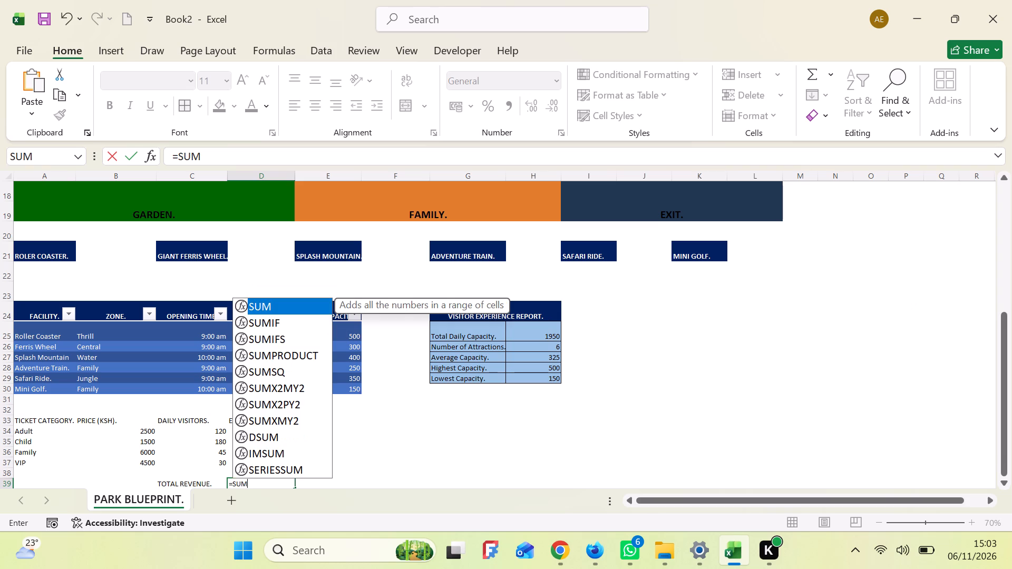
key(shift+parenleft)
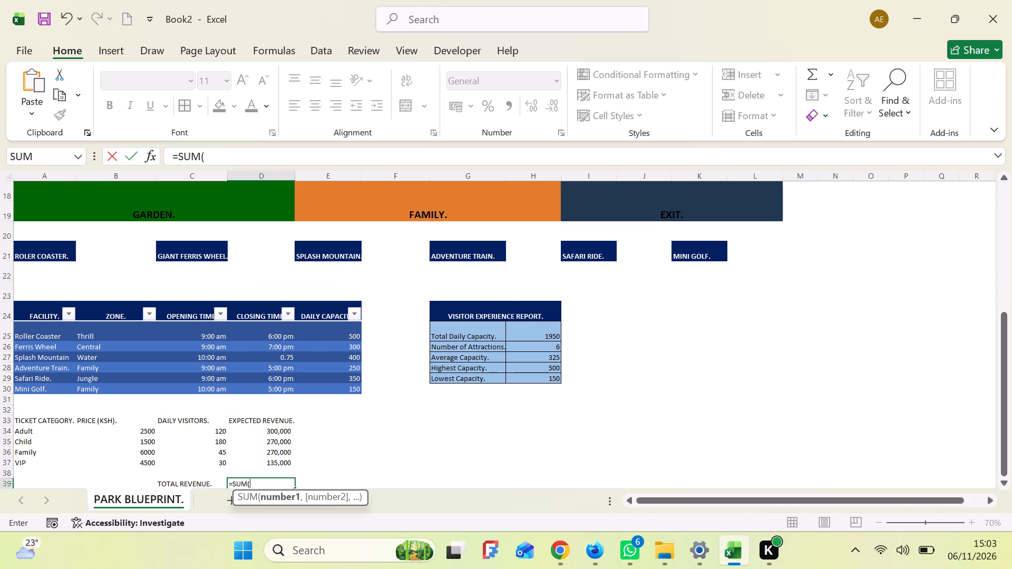
text(D34)
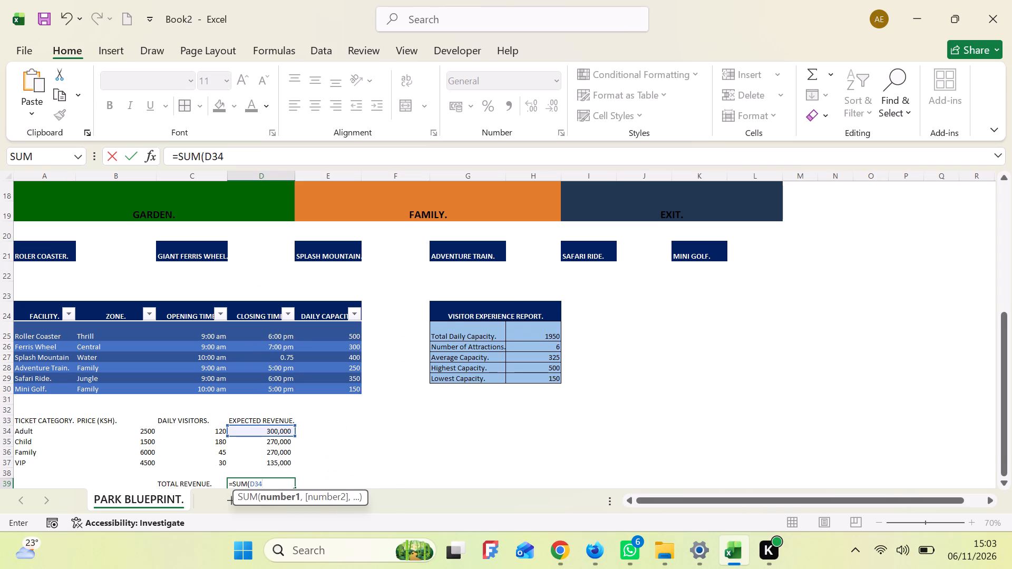
key(shift+colon)
text(D37)
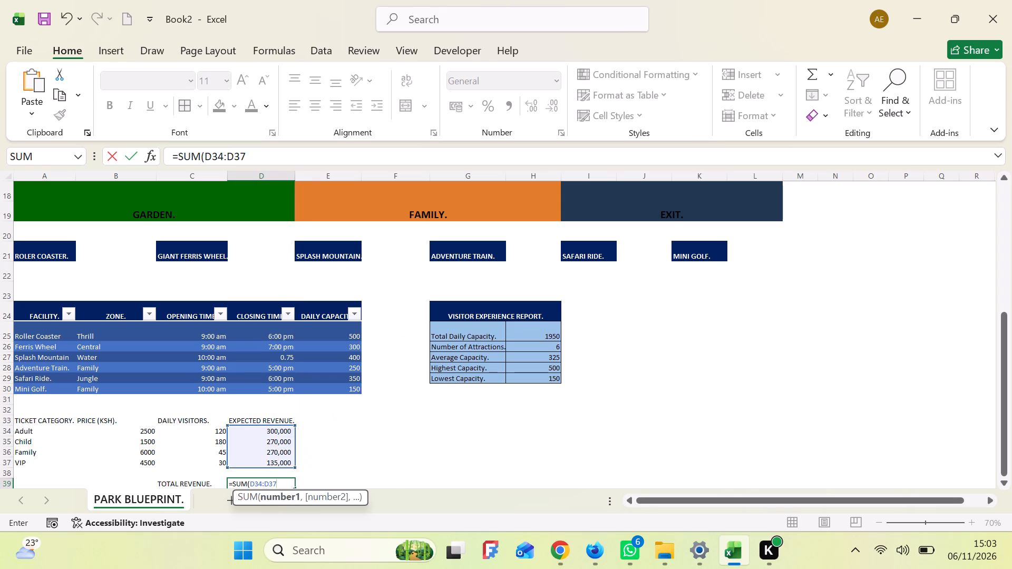
key(shift+parenright)
key(Return)
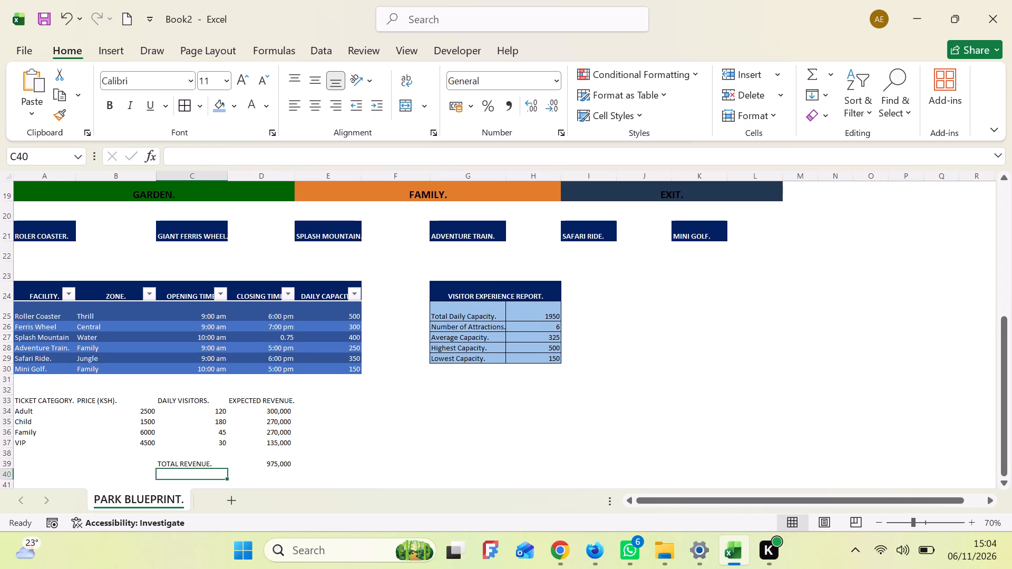
Make the four ticket table headers in A33:D33 bold, from TICKET CATEGORY. to EXPECTED REVENUE.
click(40, 404)
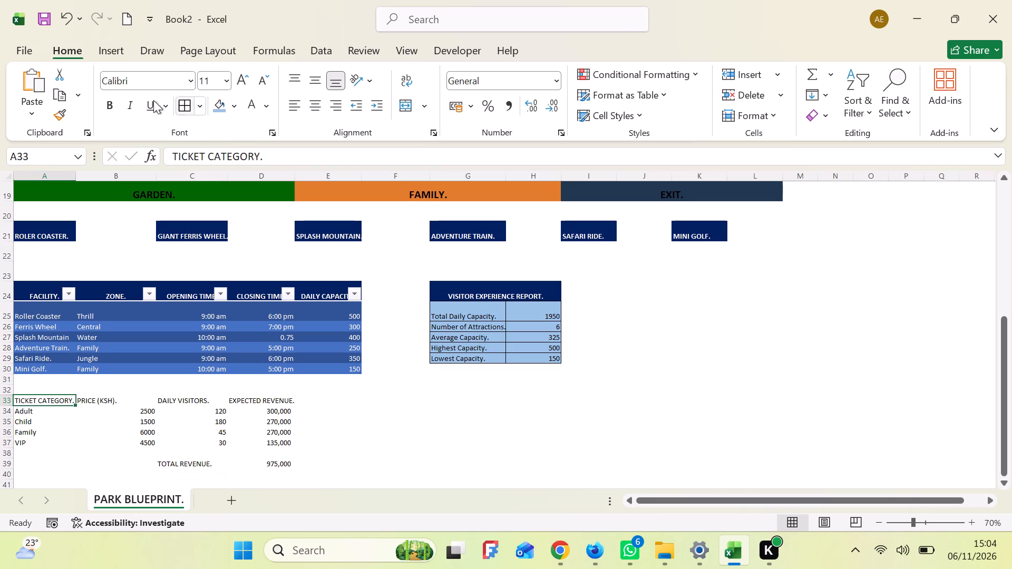
click(105, 110)
click(92, 400)
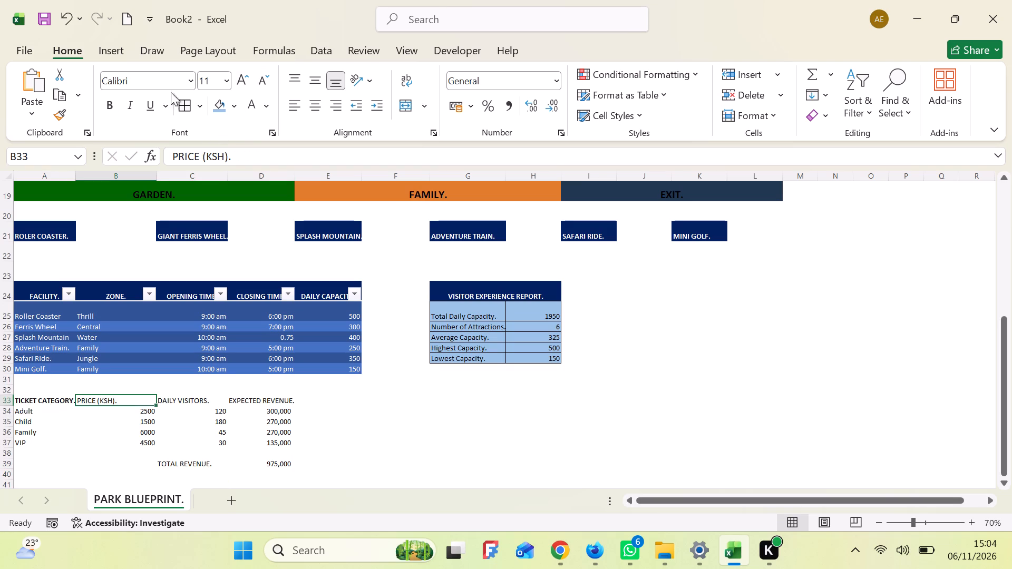
click(111, 109)
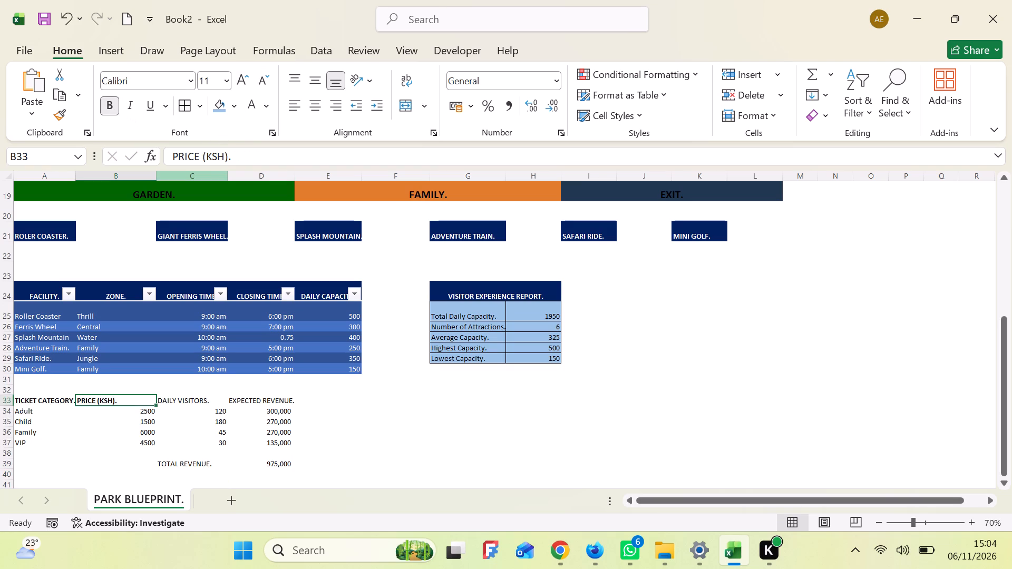
click(178, 401)
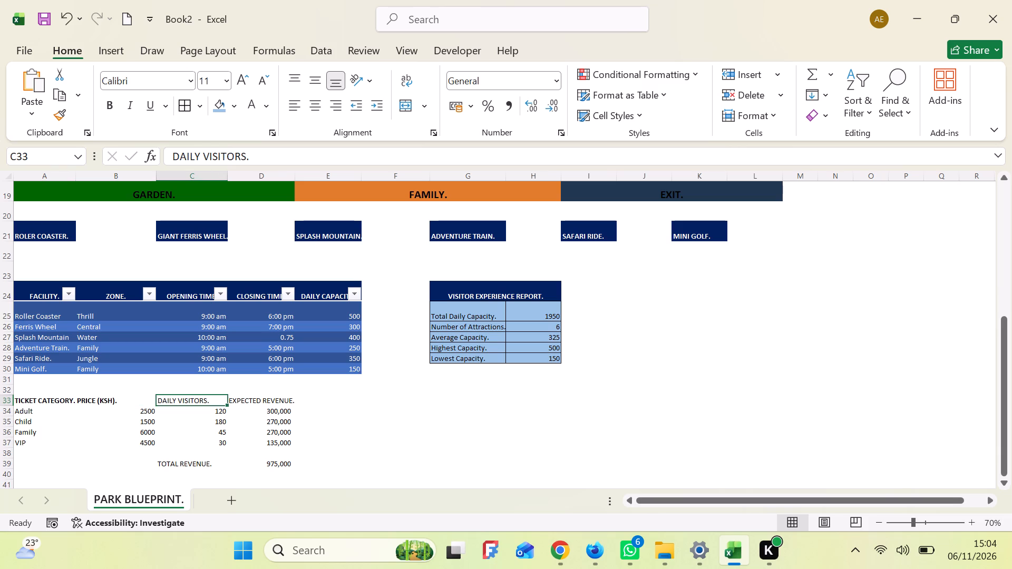
click(115, 104)
click(273, 399)
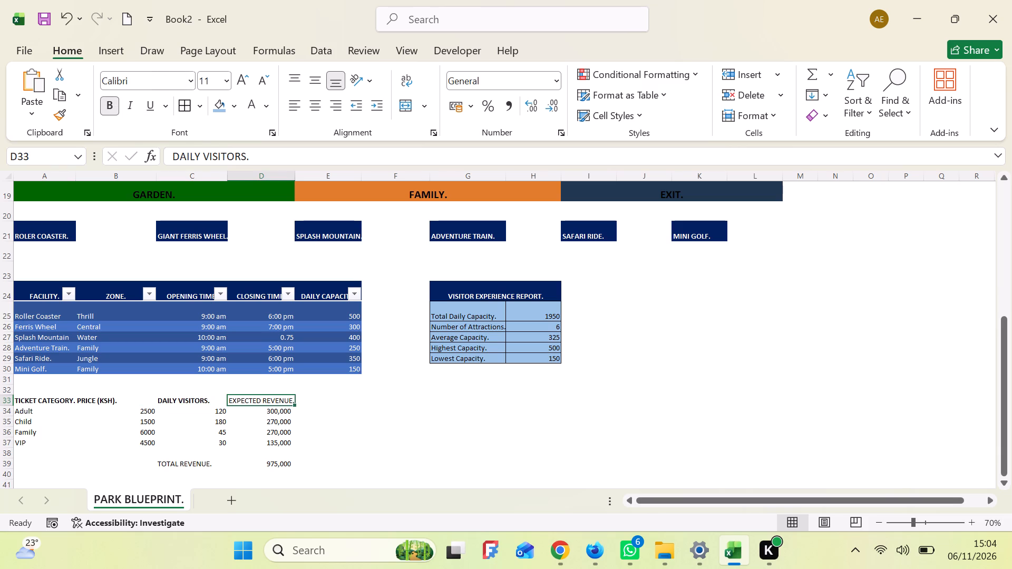
click(109, 100)
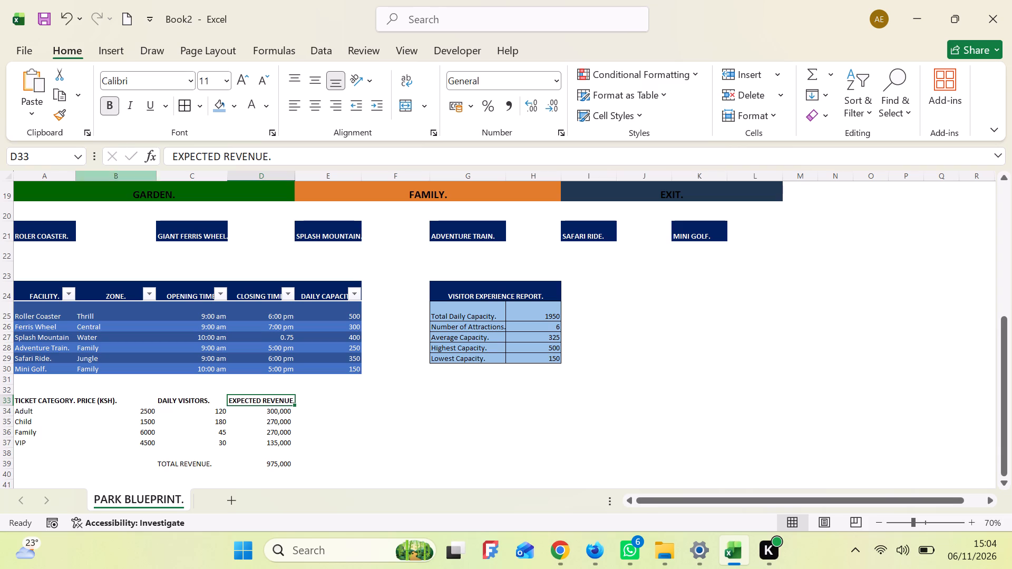
Choose a fill colour for the ticket table's header row A33:D33.
click(53, 403)
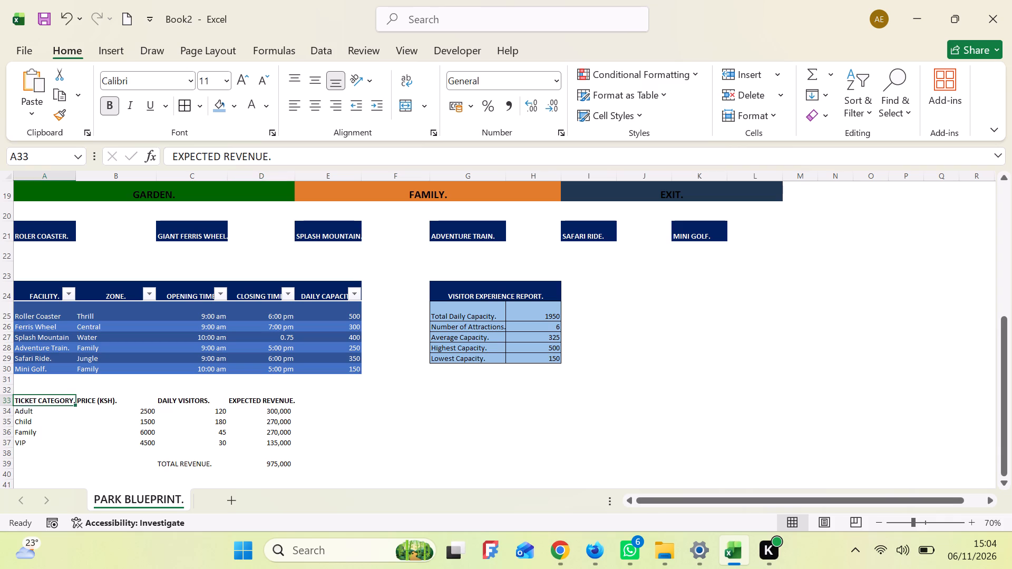
shift+click(258, 400)
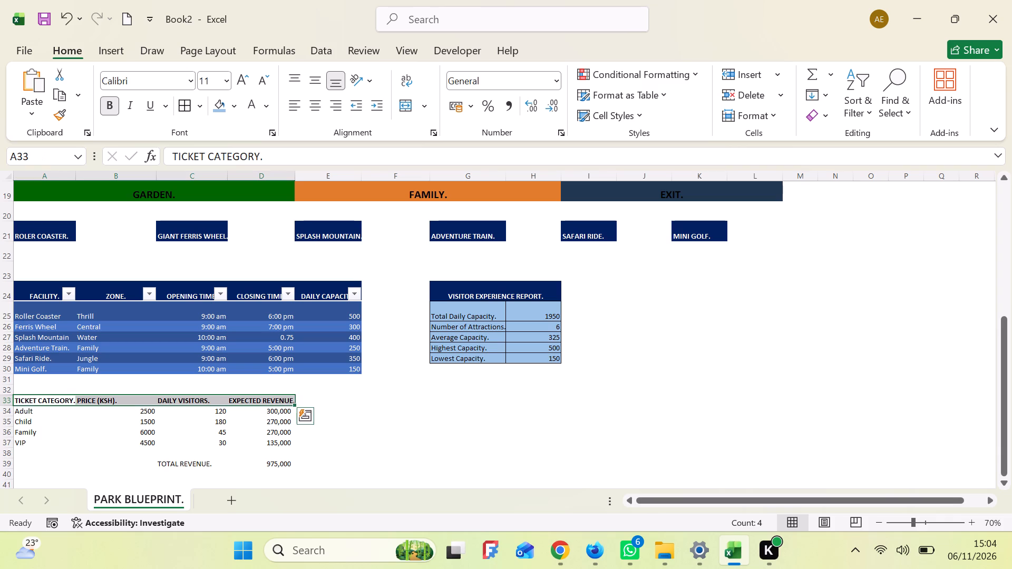
click(234, 103)
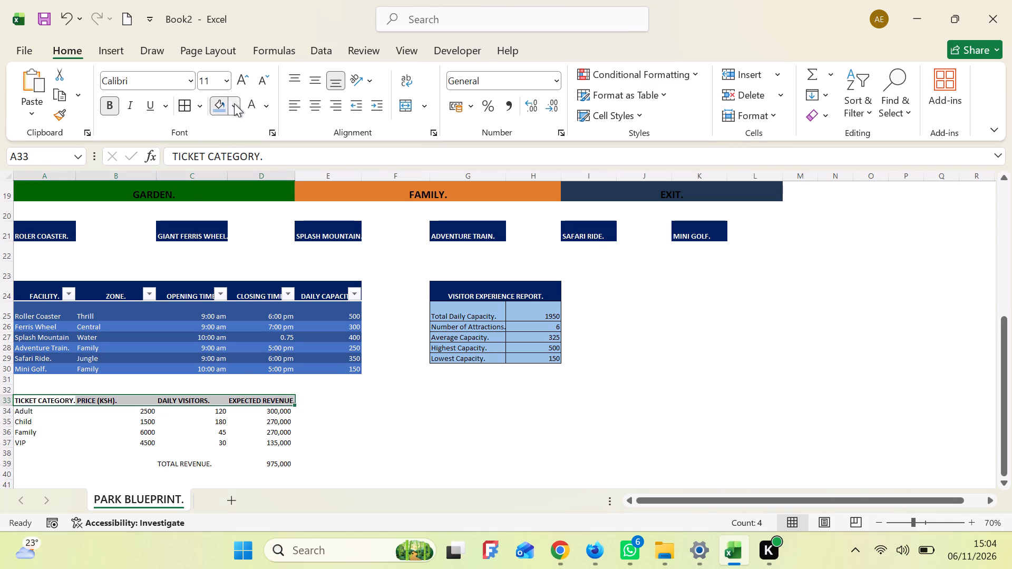
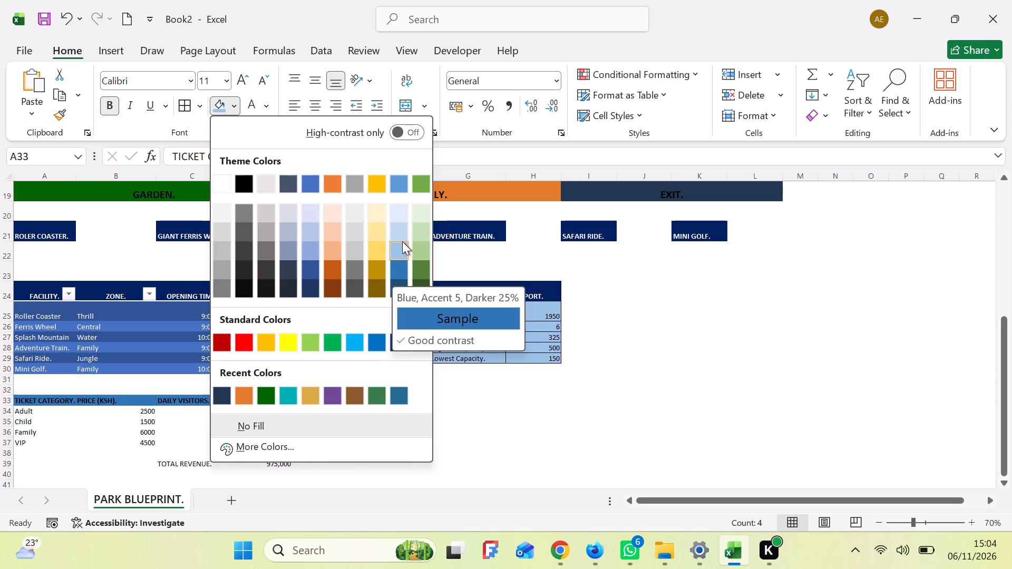
Fill the ticket table's header row A33:D33 with the light gold theme colour.
click(376, 237)
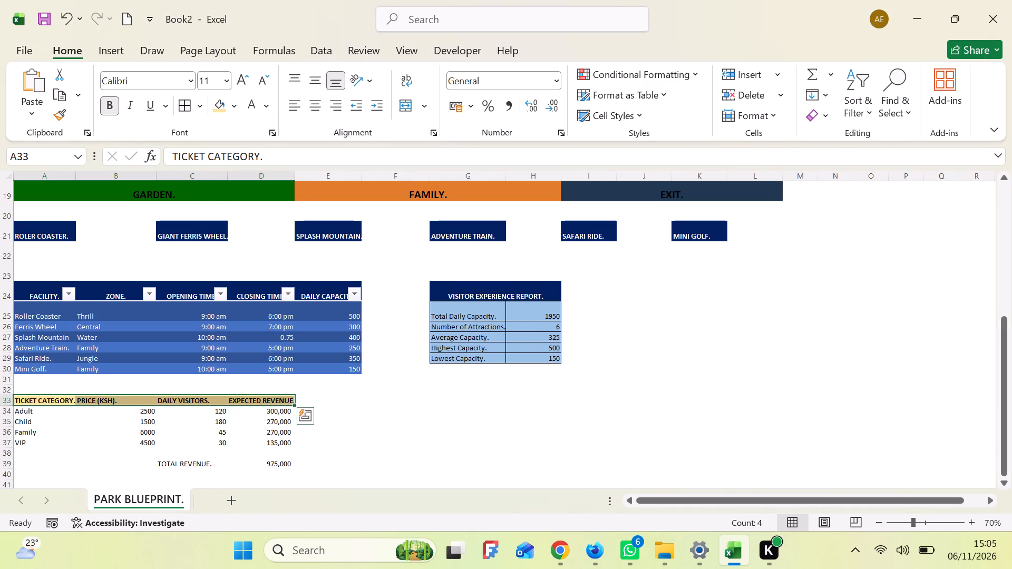
click(353, 462)
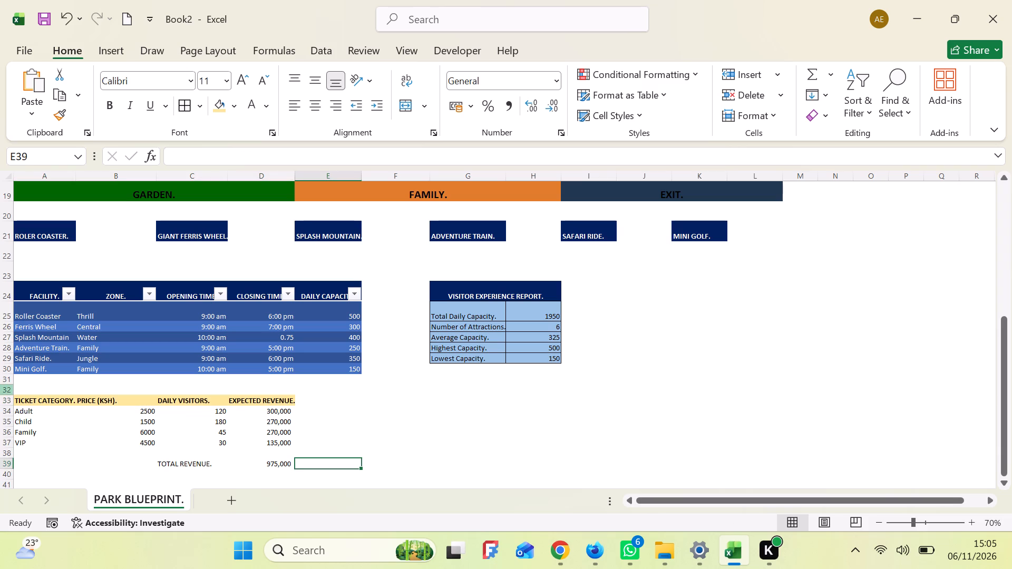
Apply all borders and the lightest orange theme fill to the ticket rows A34:D37, from Adult to VIP.
click(27, 414)
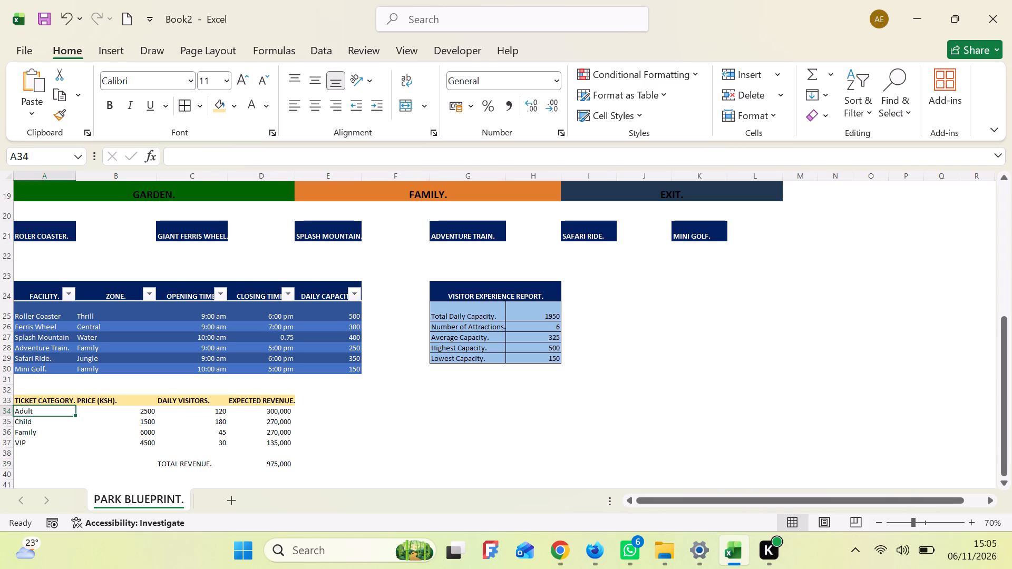
shift+click(285, 443)
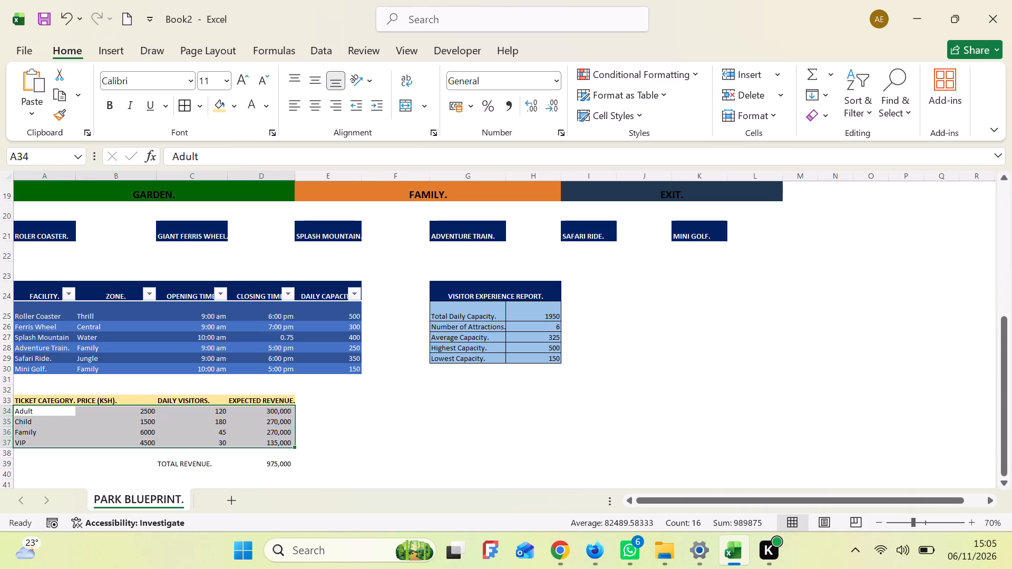
click(181, 107)
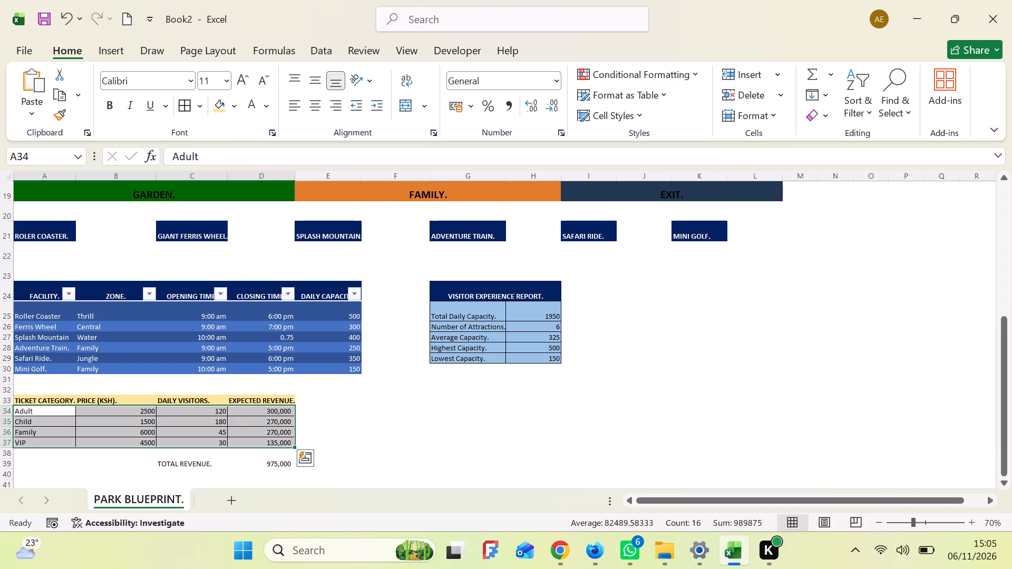
click(237, 109)
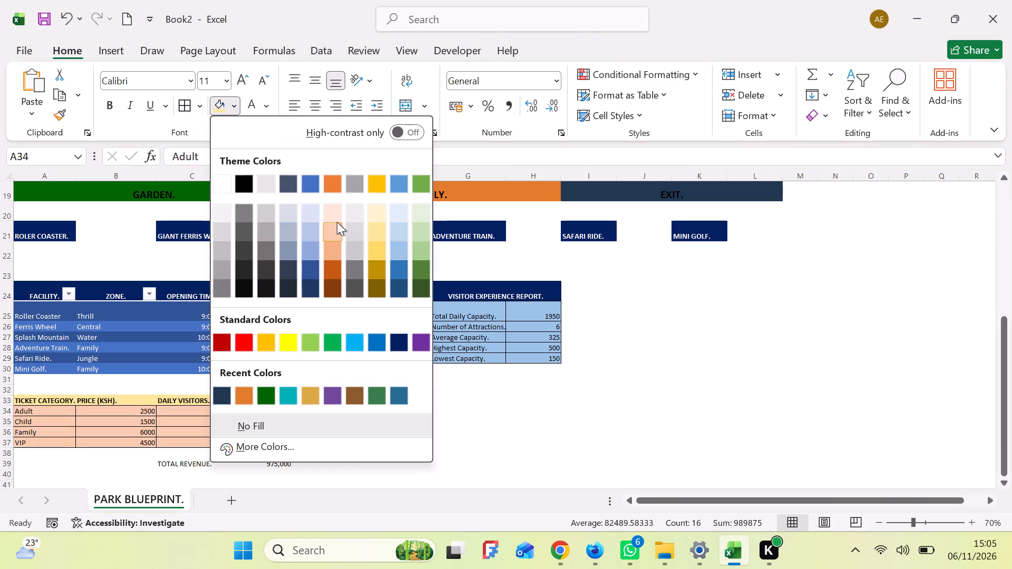
click(336, 211)
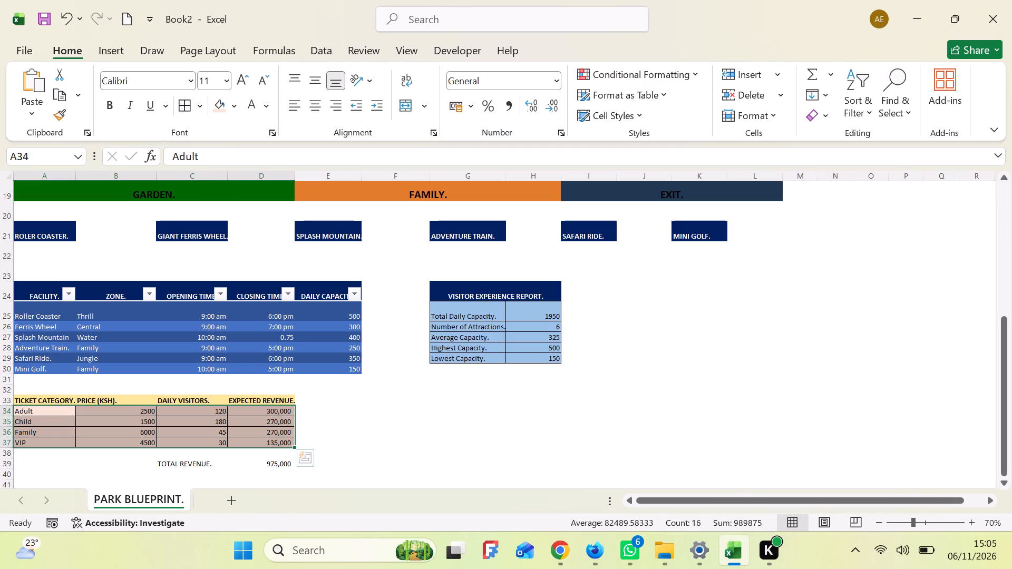
Make the total revenue label and value in C39:D39 bold and fill both cells with the darker blue theme colour.
click(196, 464)
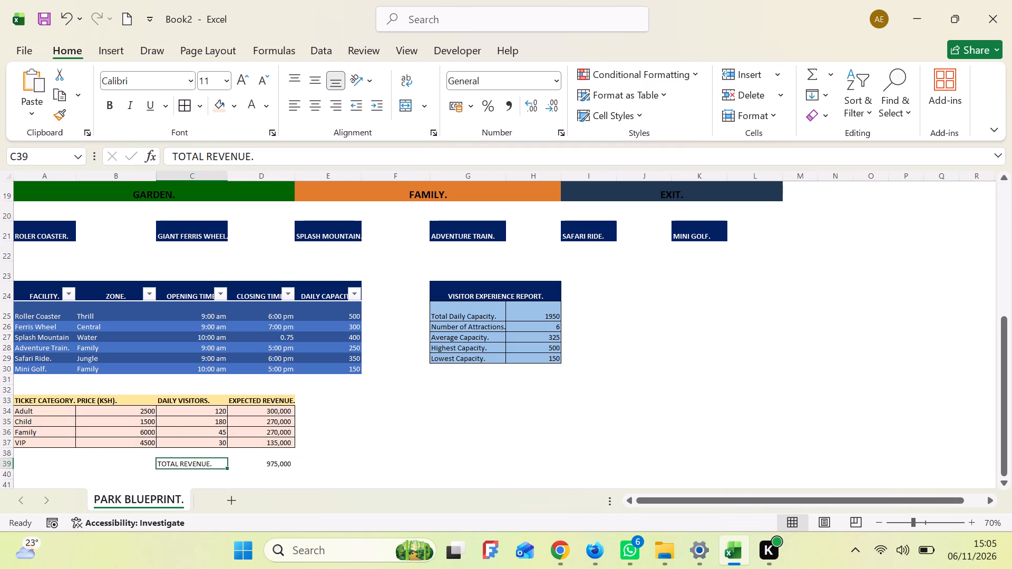
click(115, 107)
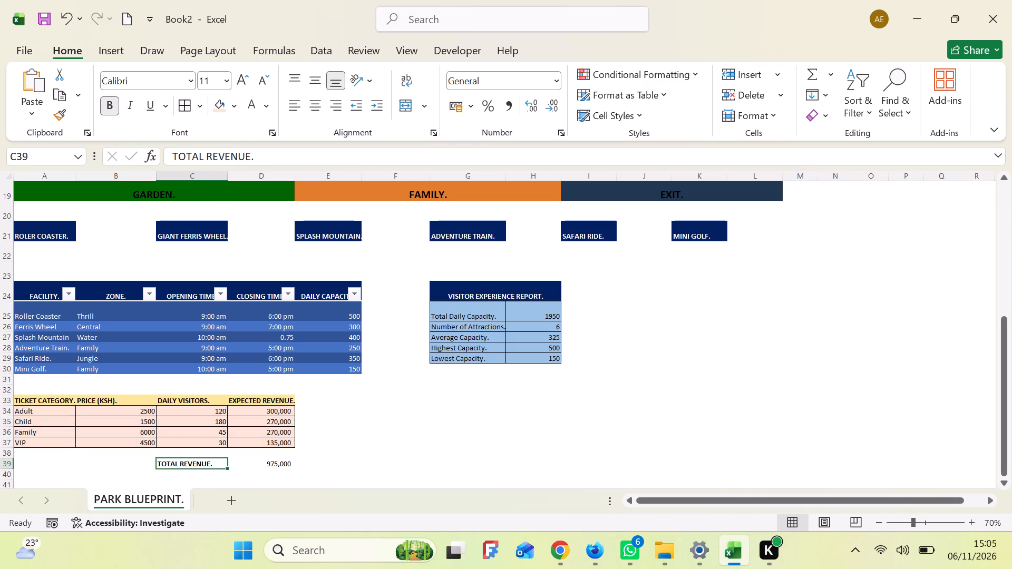
click(274, 466)
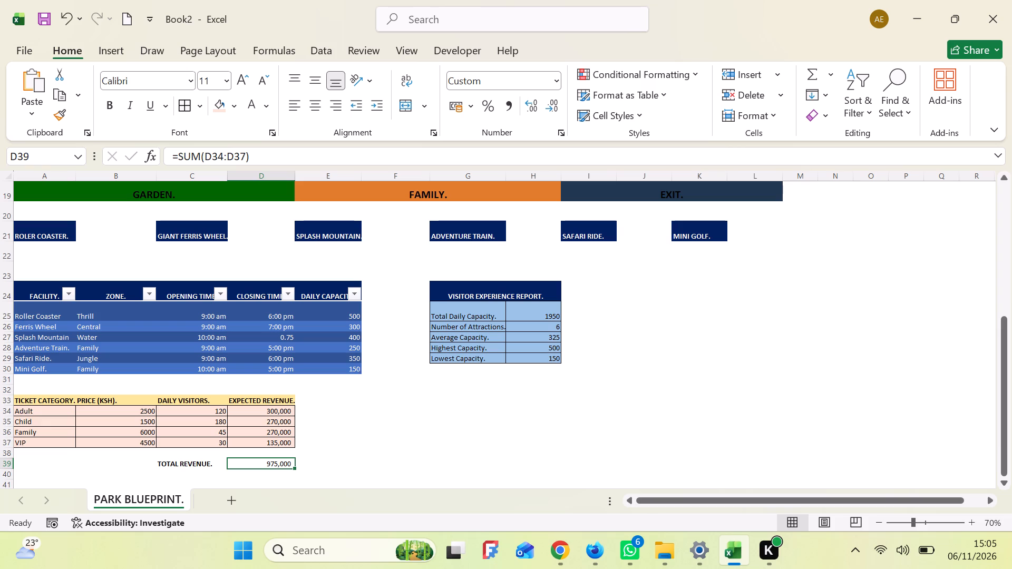
shift+click(173, 466)
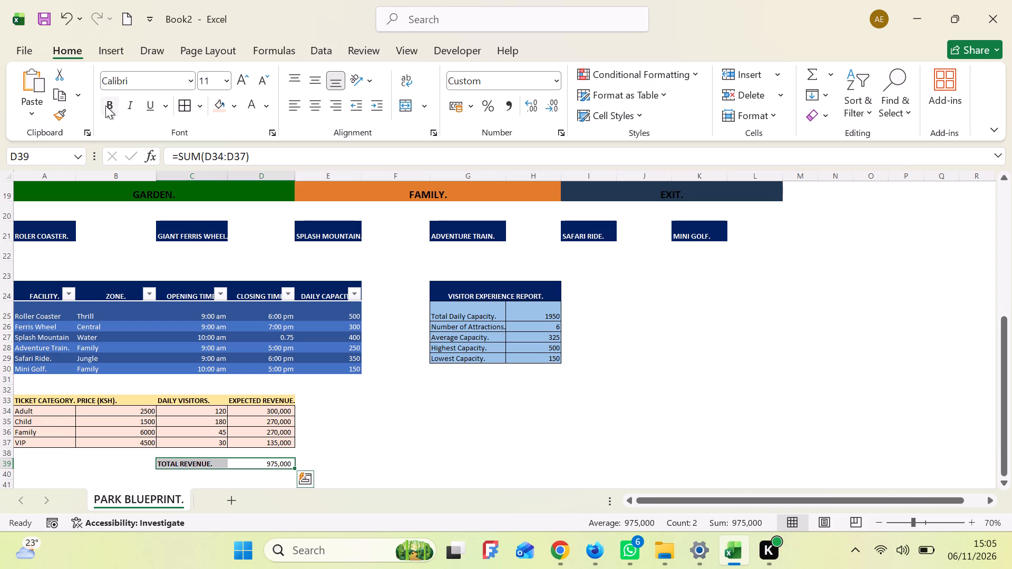
click(108, 108)
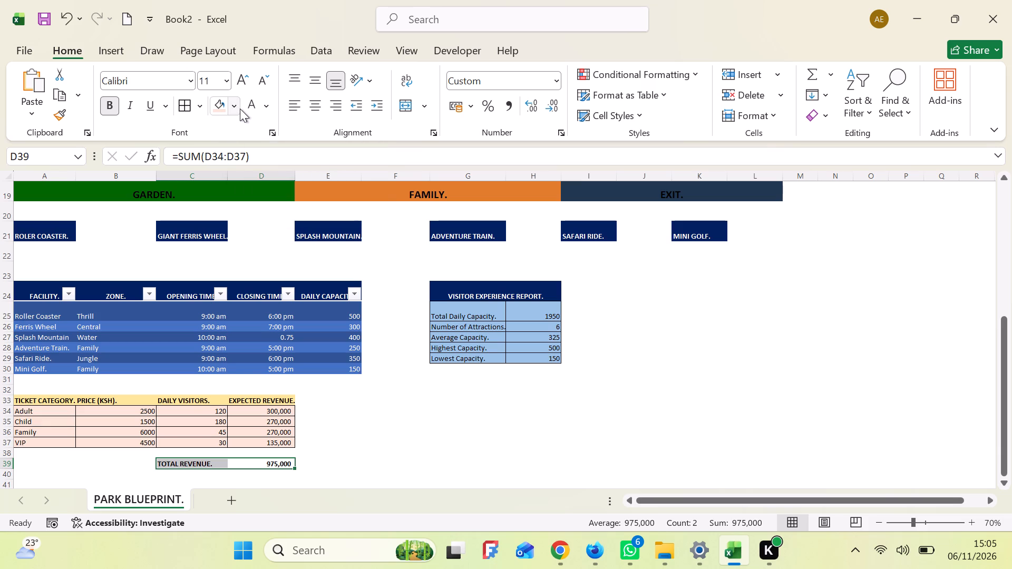
click(240, 106)
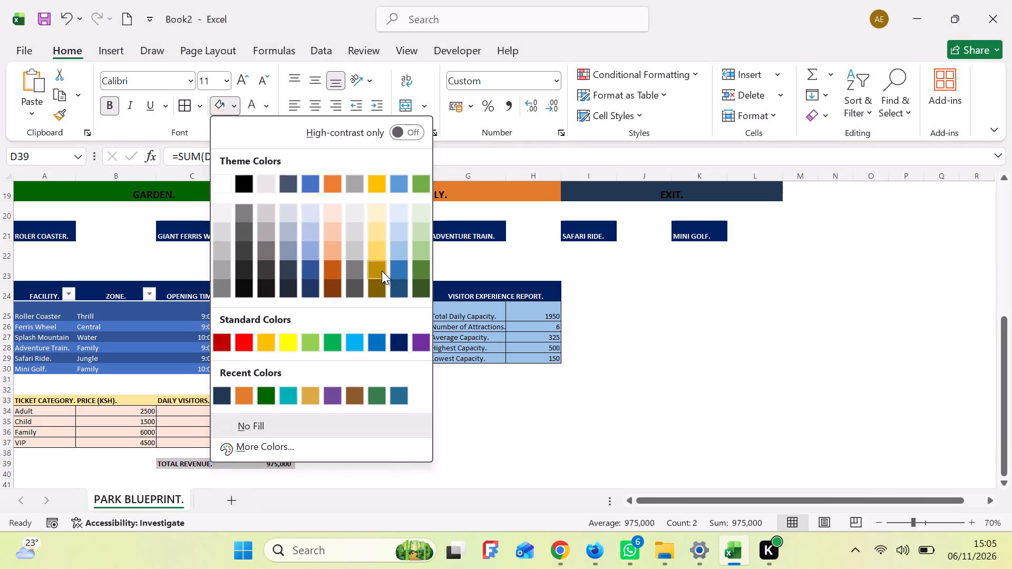
click(395, 271)
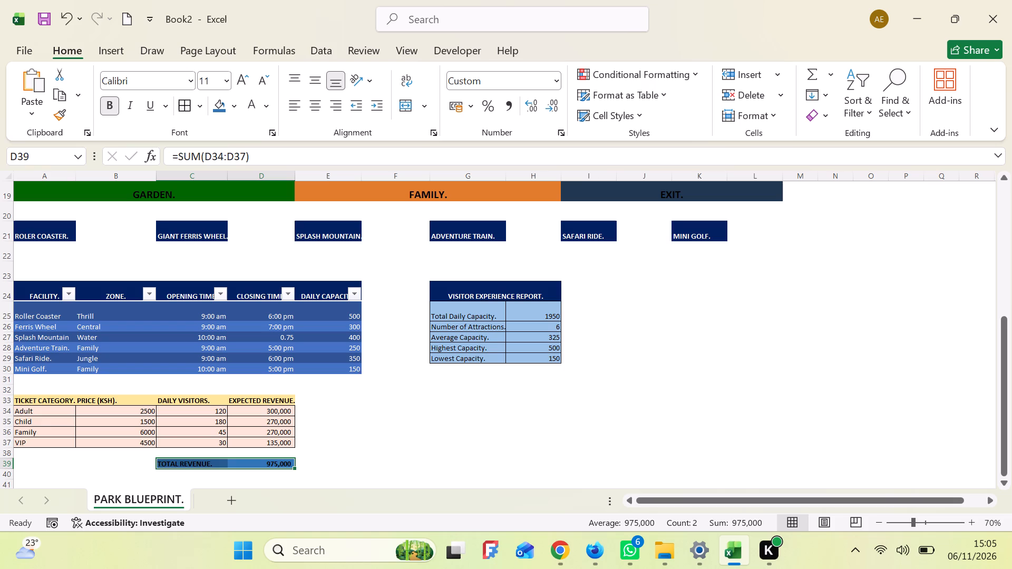
Enter the heading "PARK MAP LEGEND." in G33, beside the ticket table.
click(462, 394)
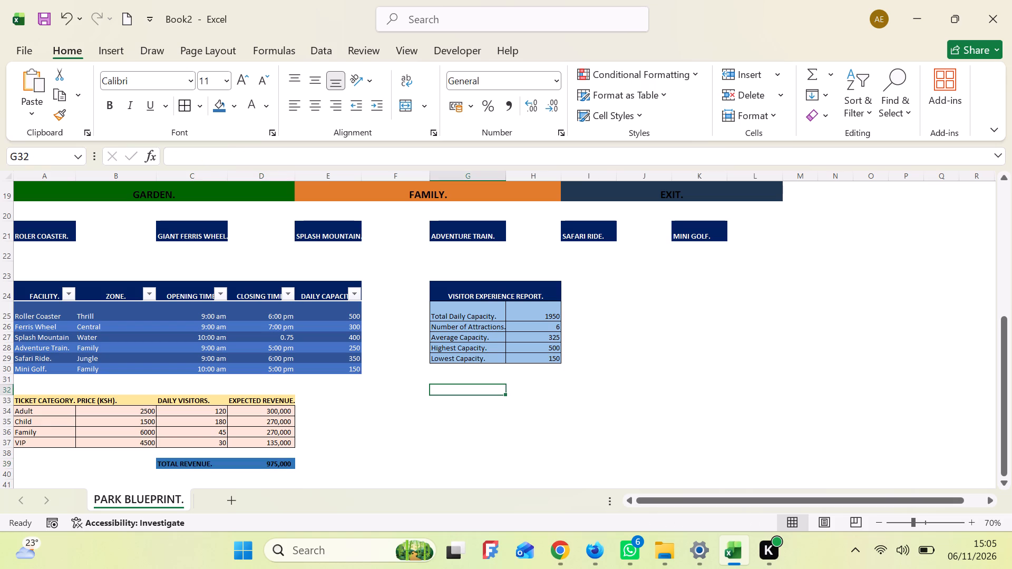
click(461, 400)
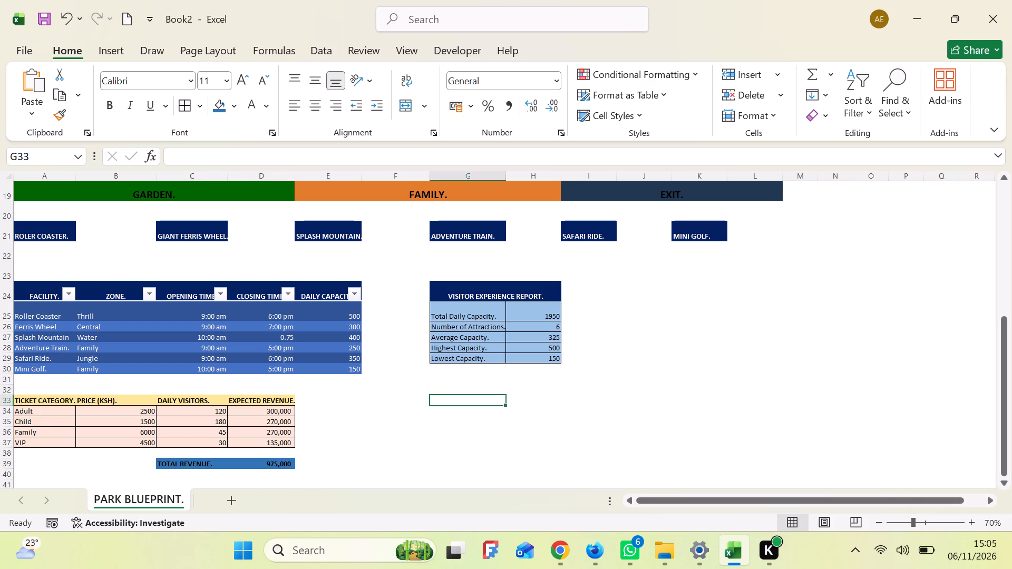
text(PARK)
key(space)
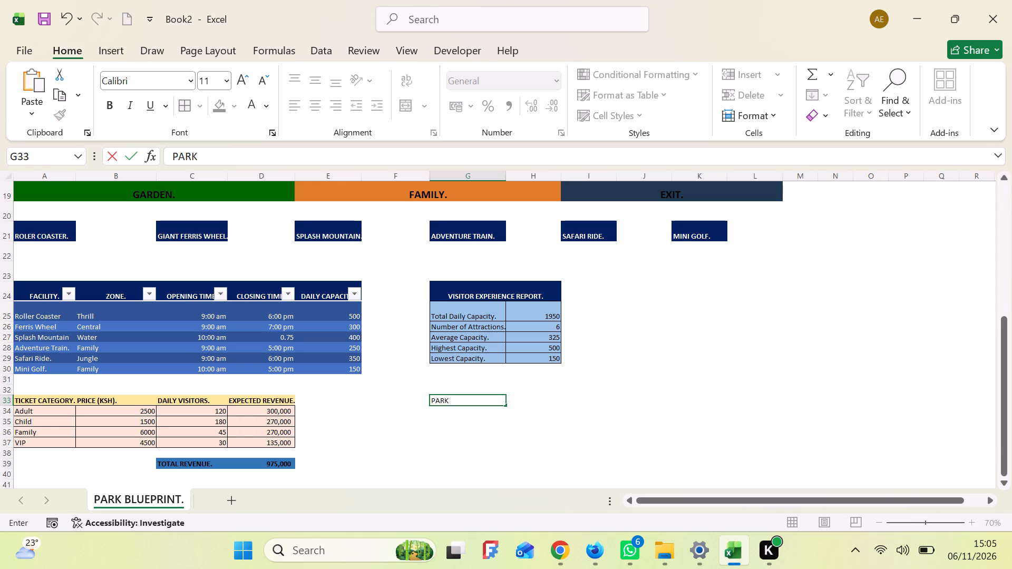
text(MA)
text(P)
key(space)
key(l)
text(EGEND)
key(period)
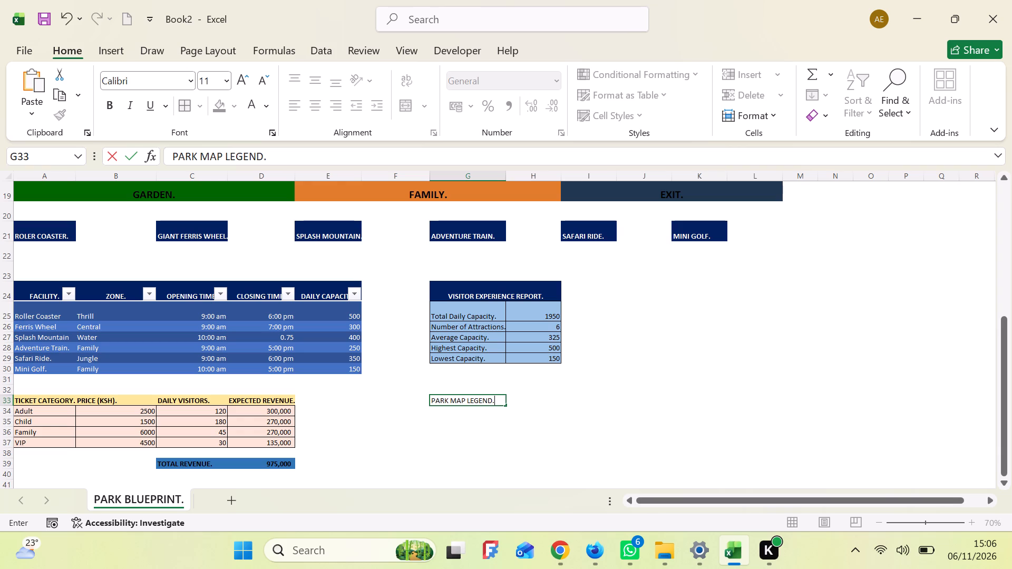
key(Tab)
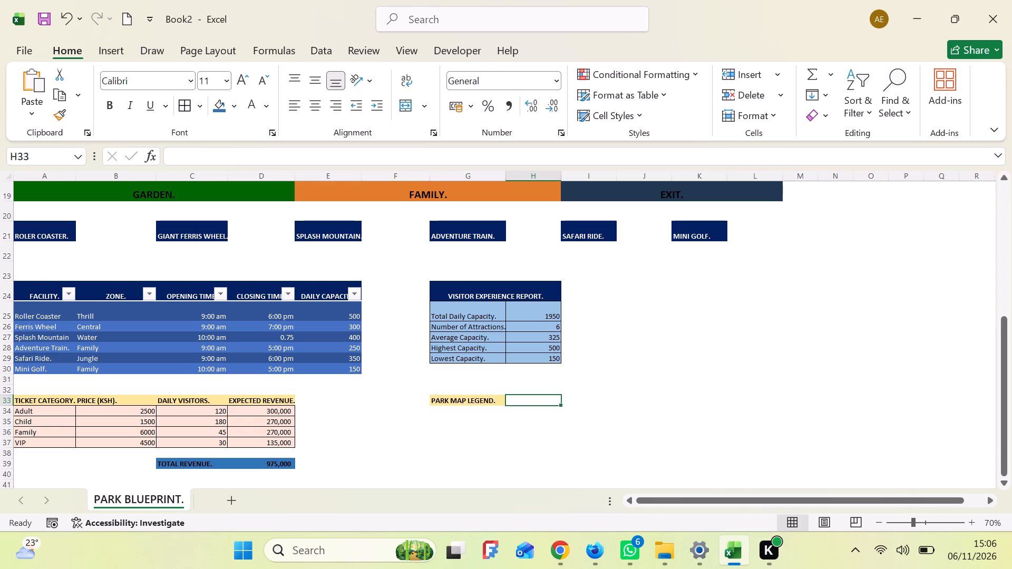
key(Return)
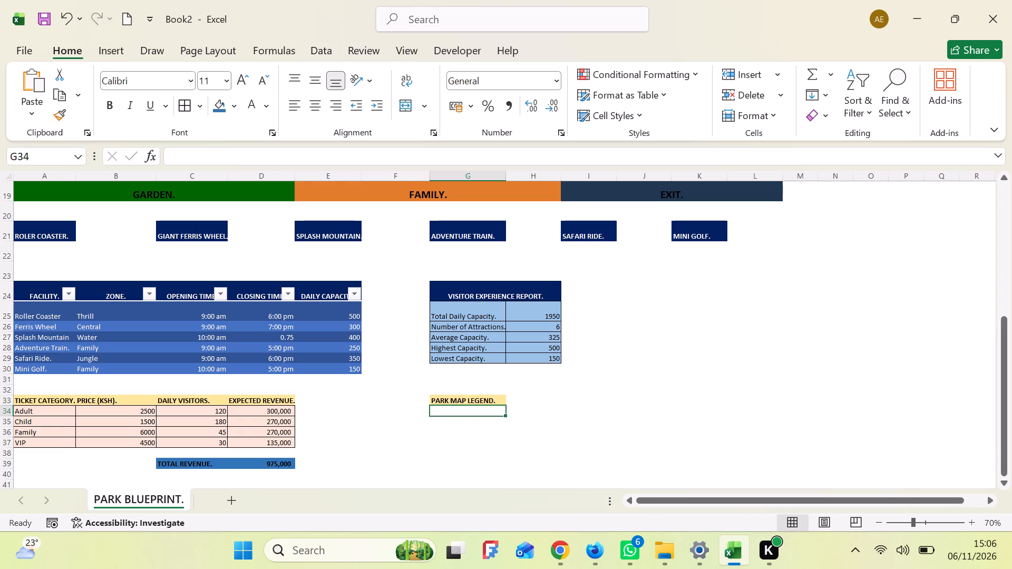
List the legend colours Blue, Green, Purple and Turquoise in G34:G37 under the PARK MAP LEGEND. heading.
key(b)
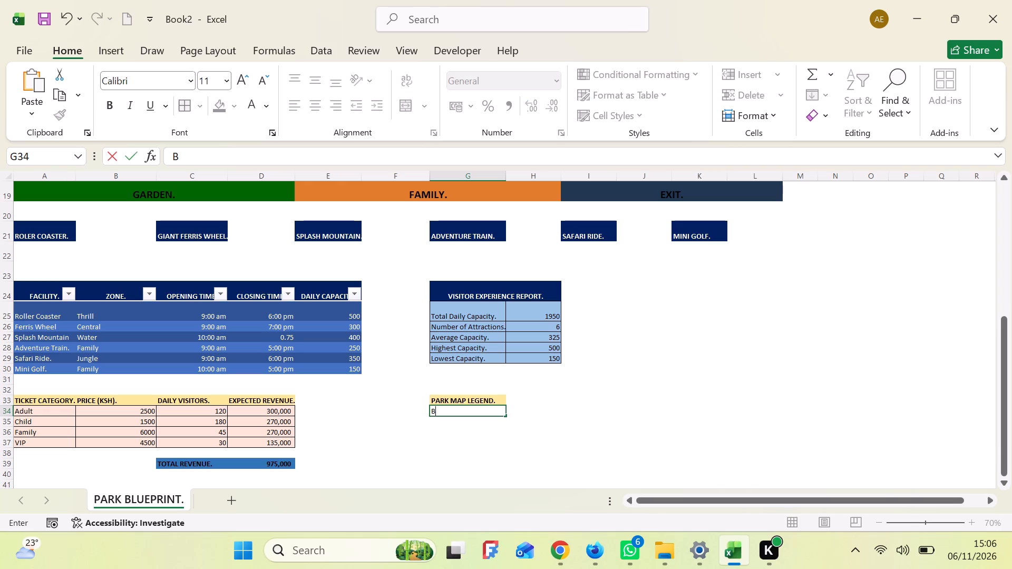
text(lue)
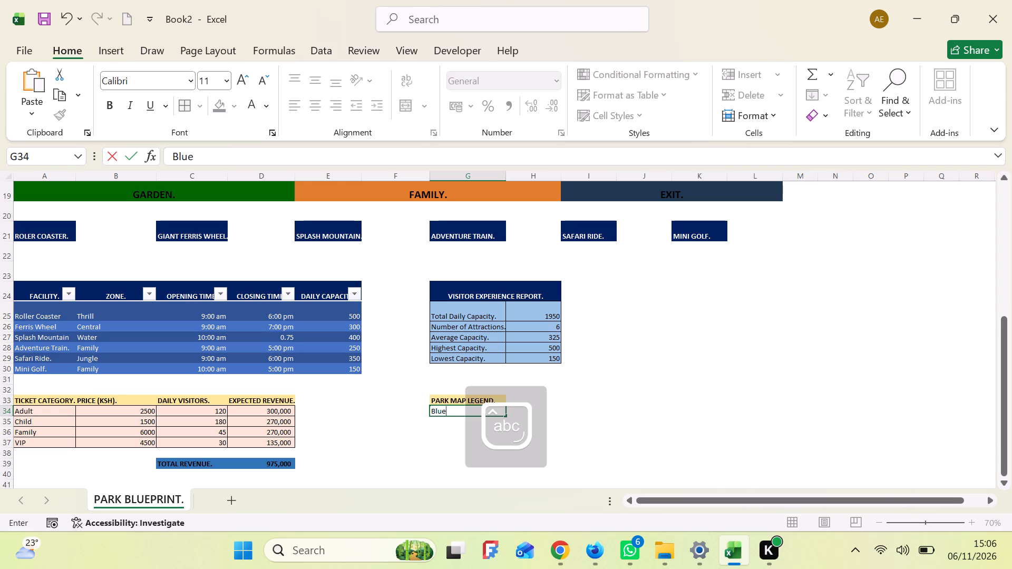
key(Return)
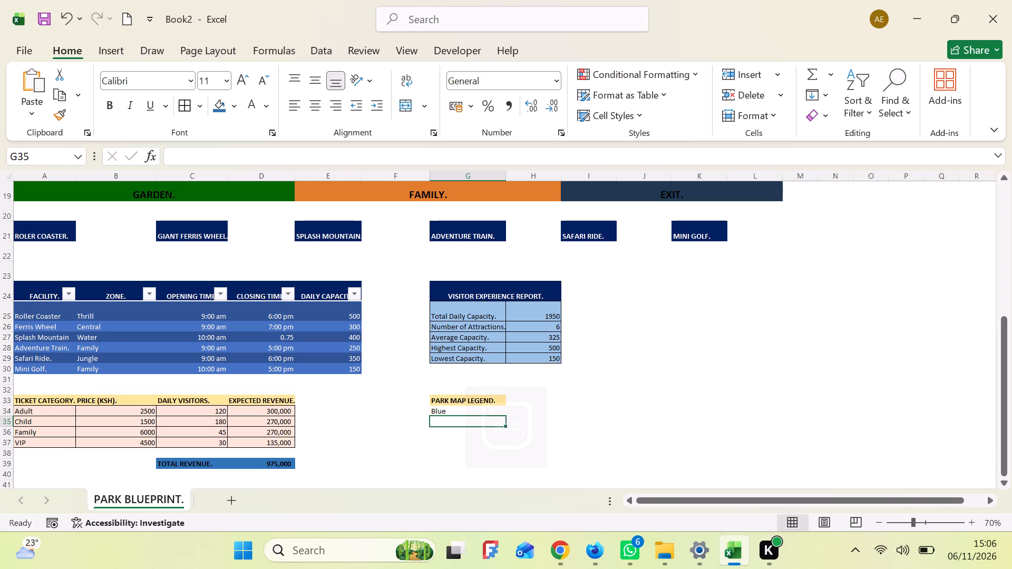
key(g)
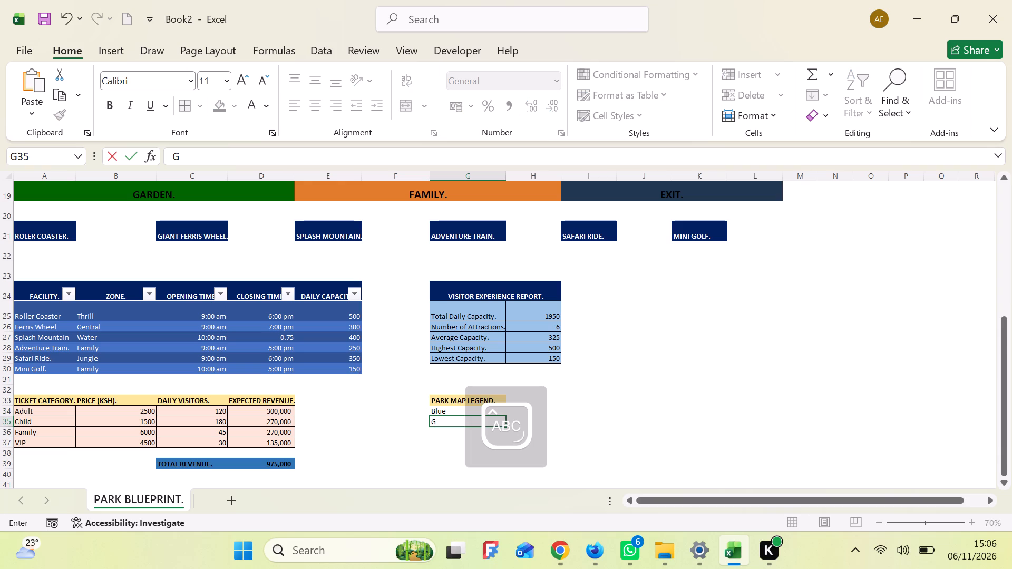
text(ree)
key(n)
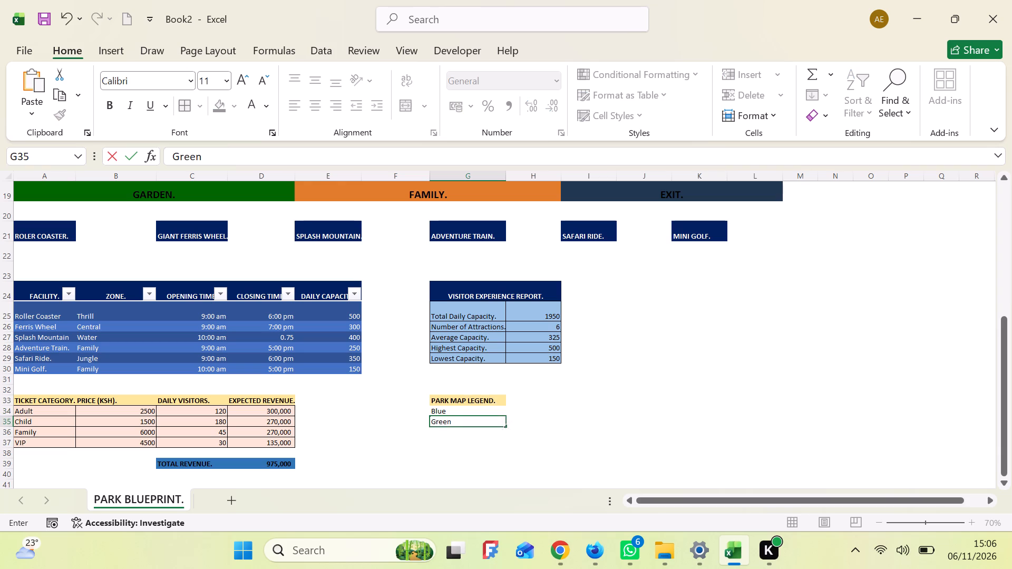
key(Return)
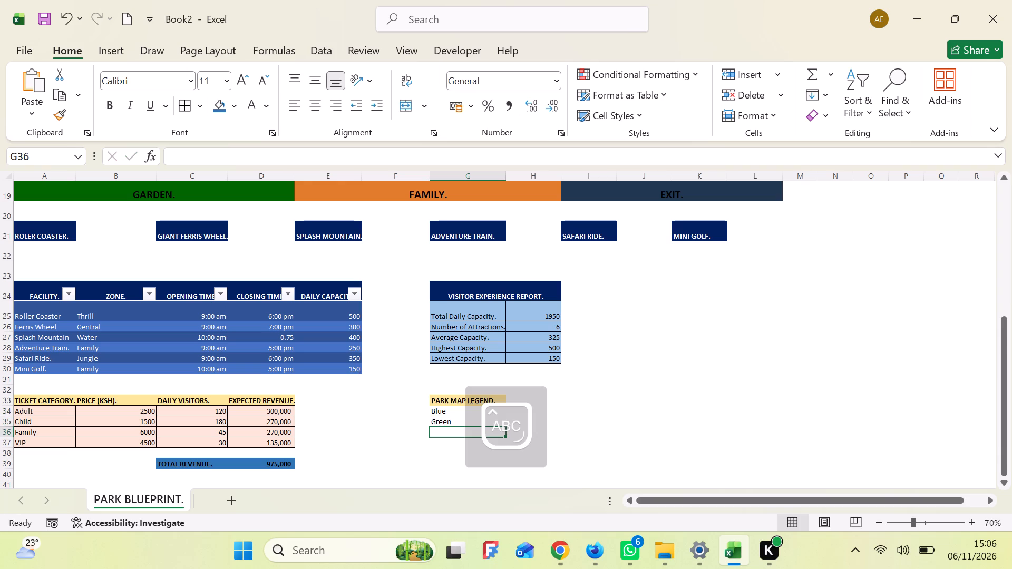
key(p)
text(ur)
text(ple)
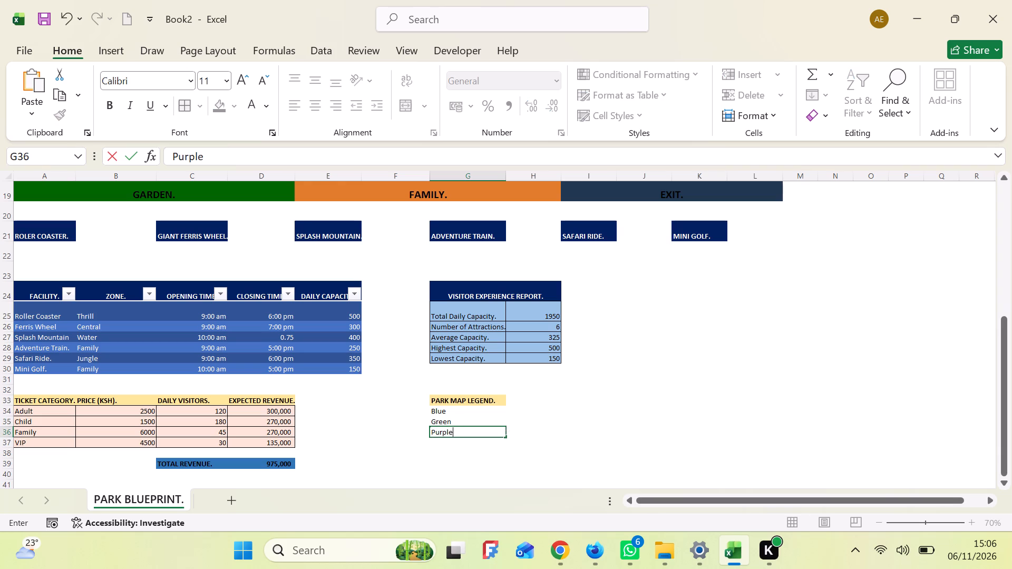
key(Return)
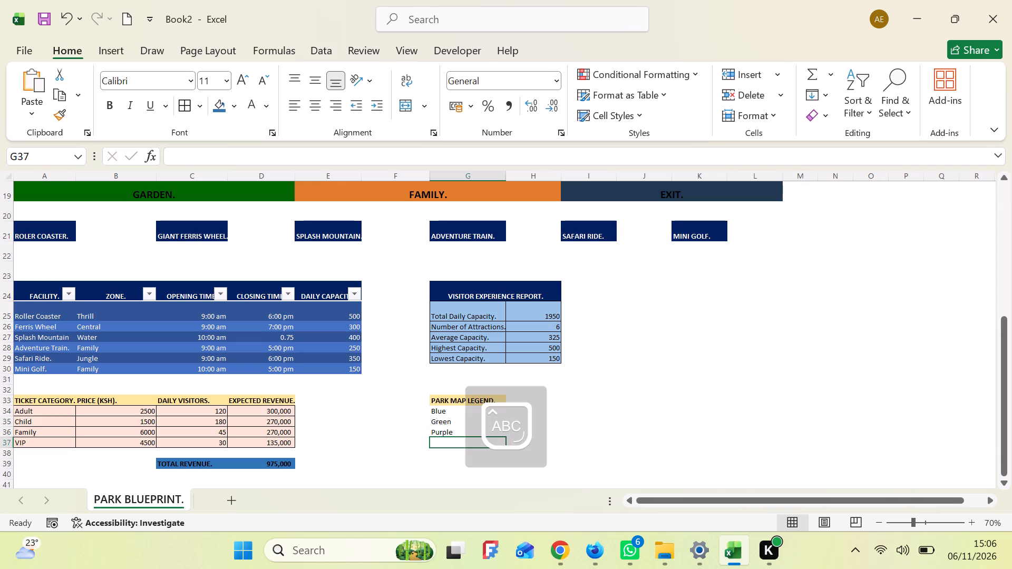
key(t)
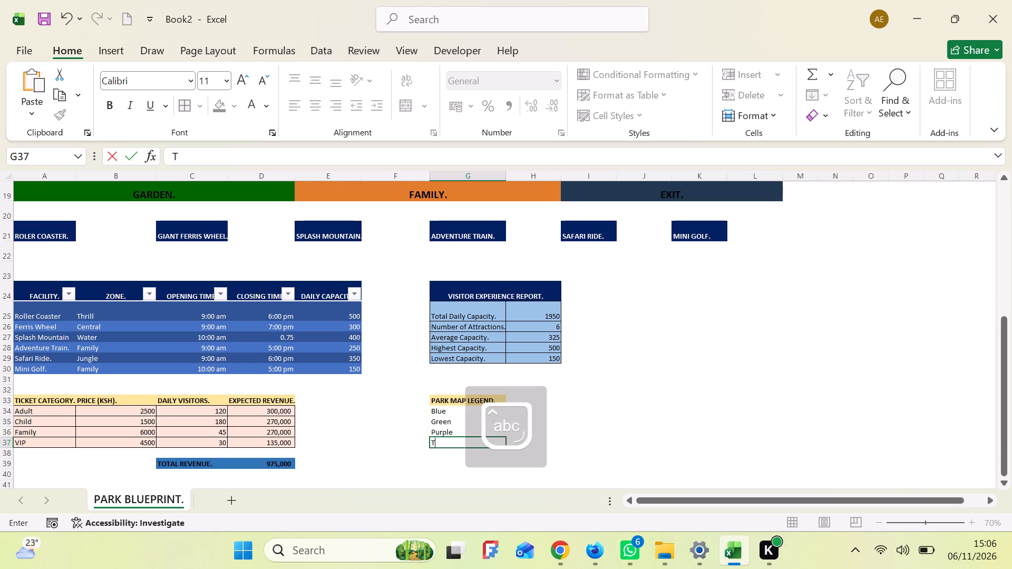
key(u)
key(r)
key(q)
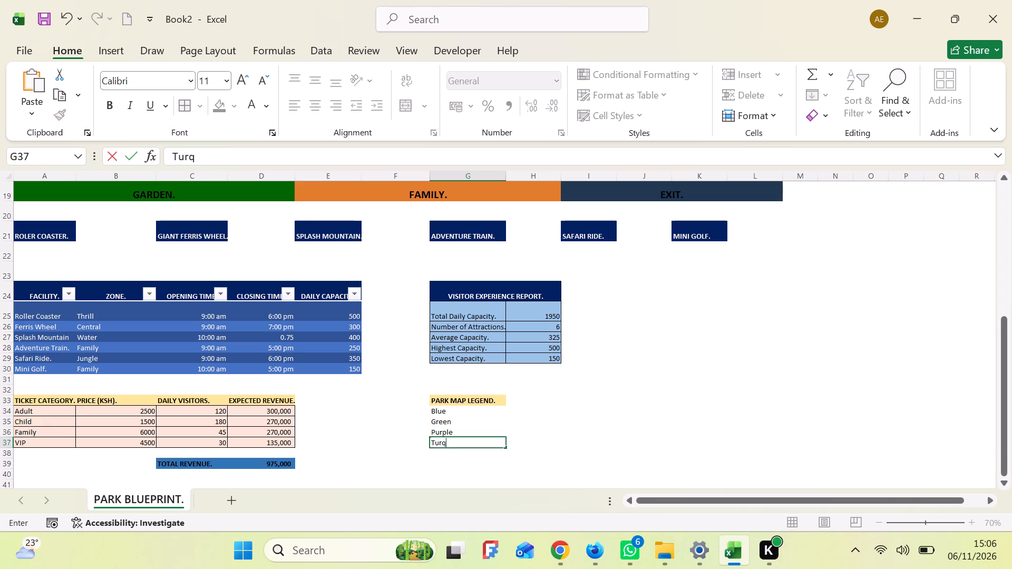
key(u)
key(o)
text(ise)
key(Return)
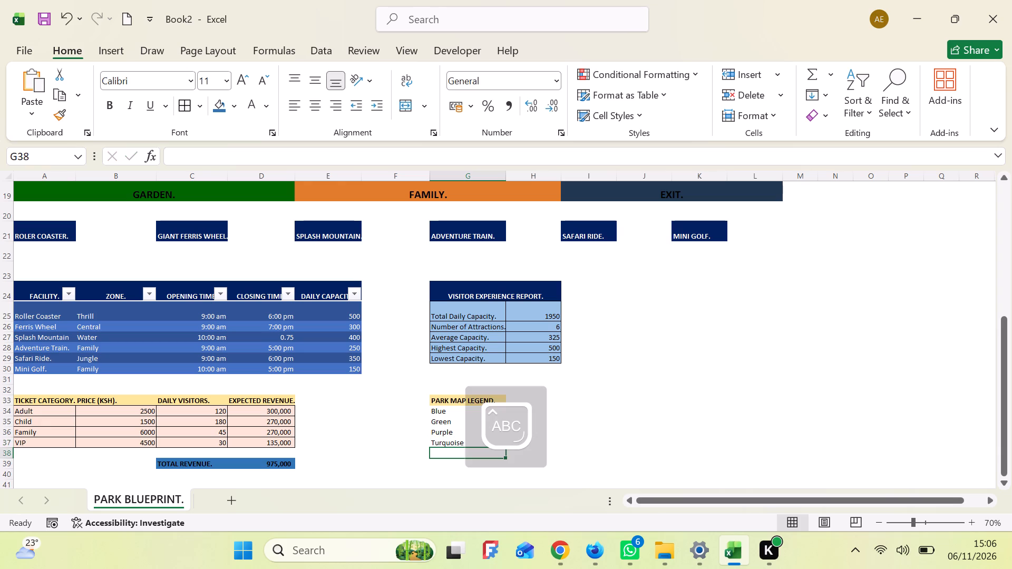
Add the legend colours Gold in G38 and Orange in G39, completing the PARK MAP LEGEND. colour list.
key(g)
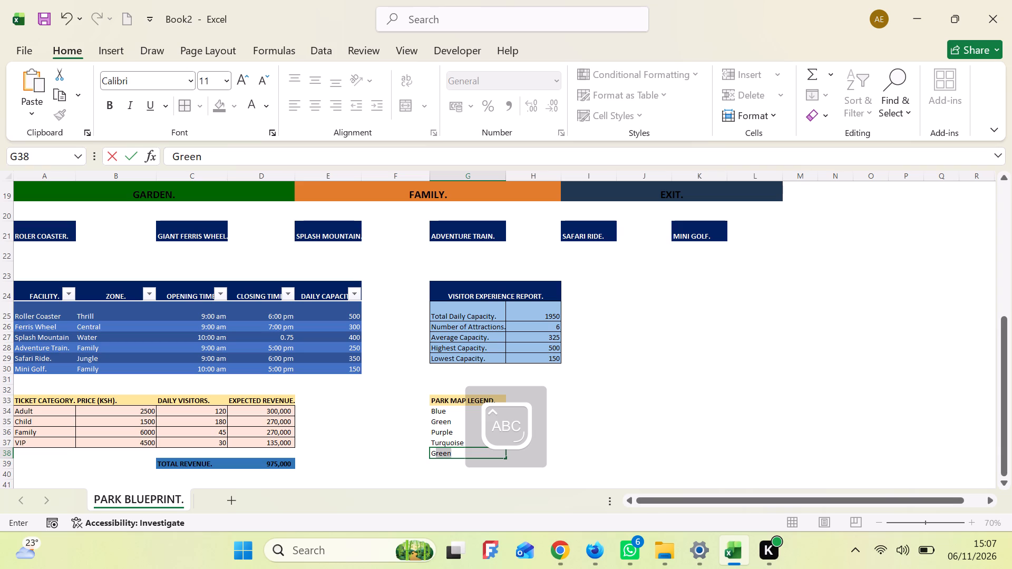
key(o)
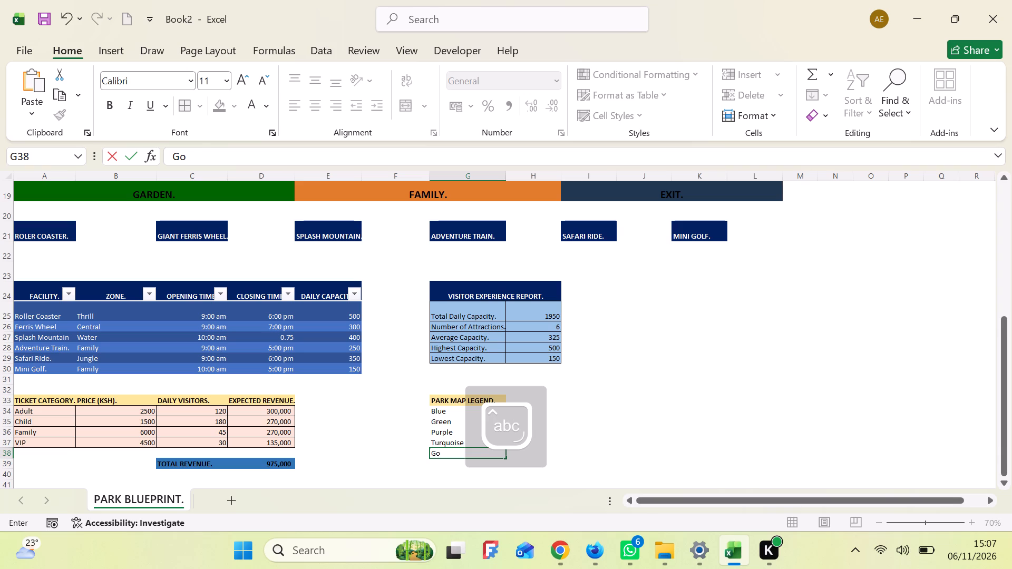
text(ld)
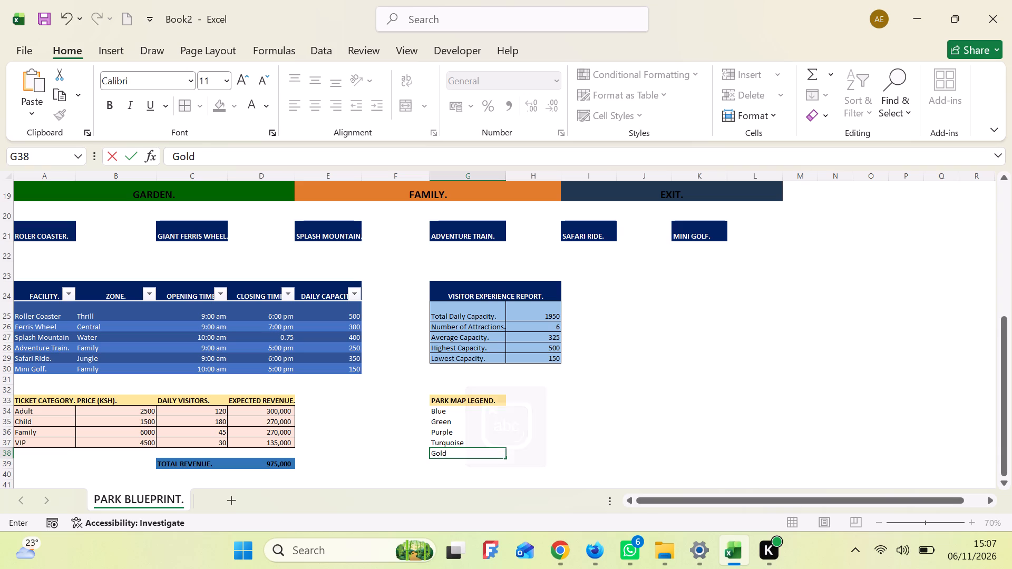
key(Return)
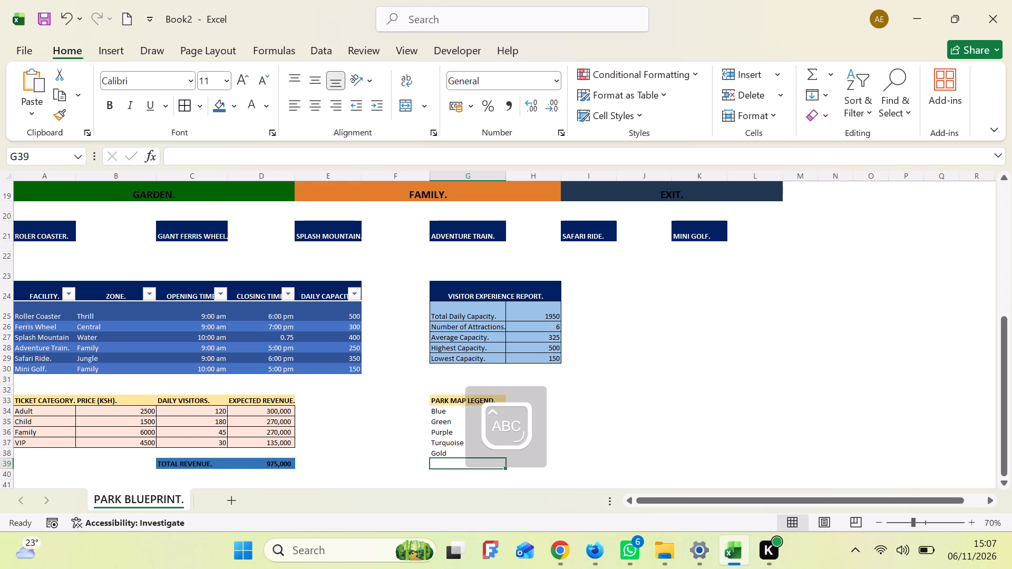
key(o)
text(range)
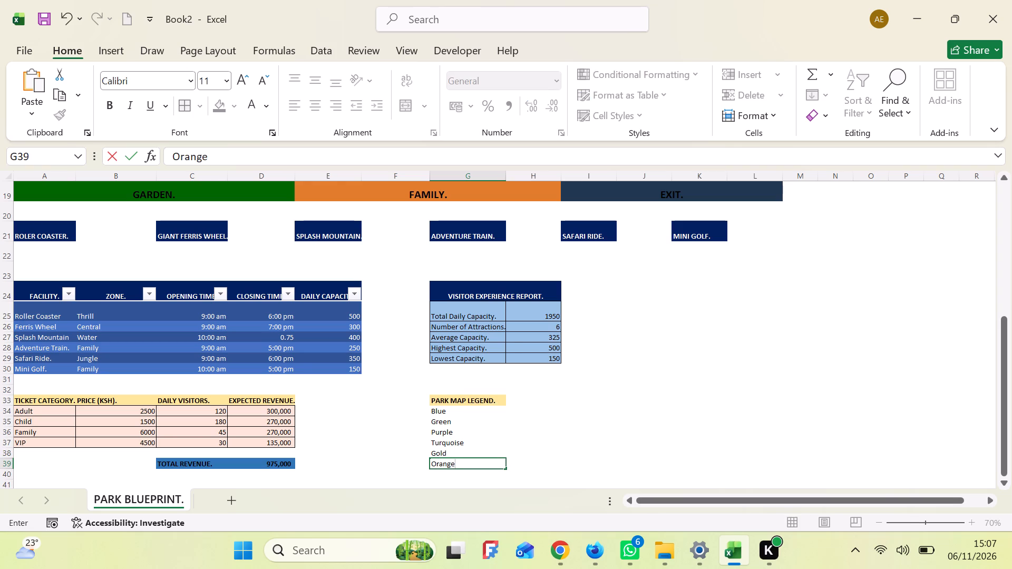
key(Return)
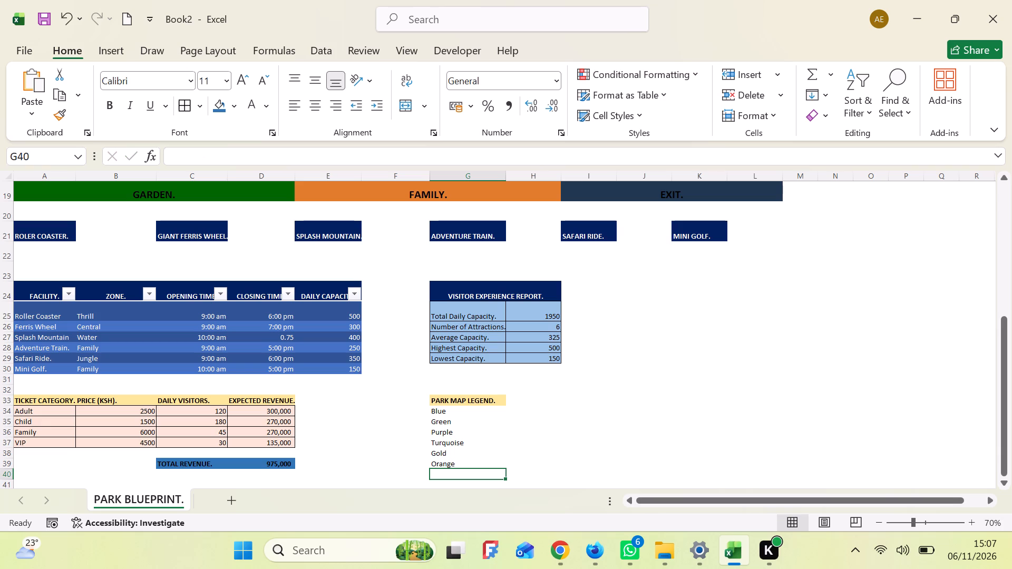
Enter the meaning "Entrance / Exit" in H34, beside the legend colour Blue.
click(524, 416)
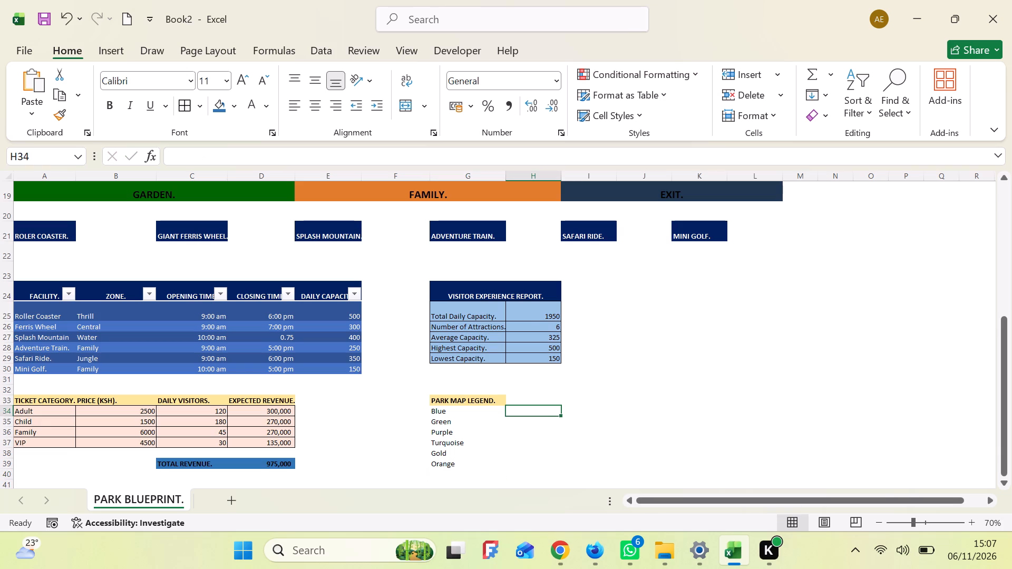
key(e)
text(ntrance /)
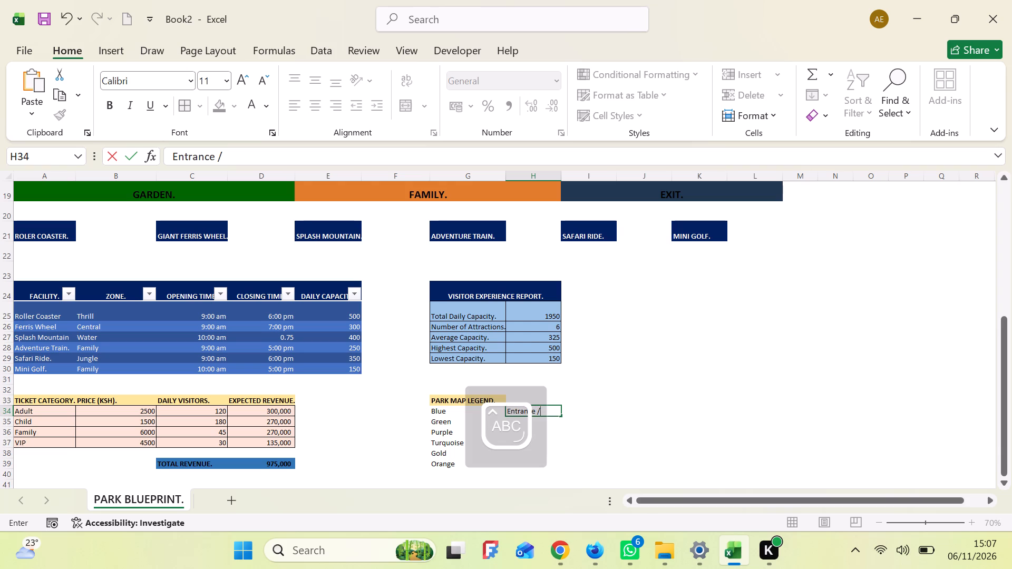
key(space)
text(E)
text(xi)
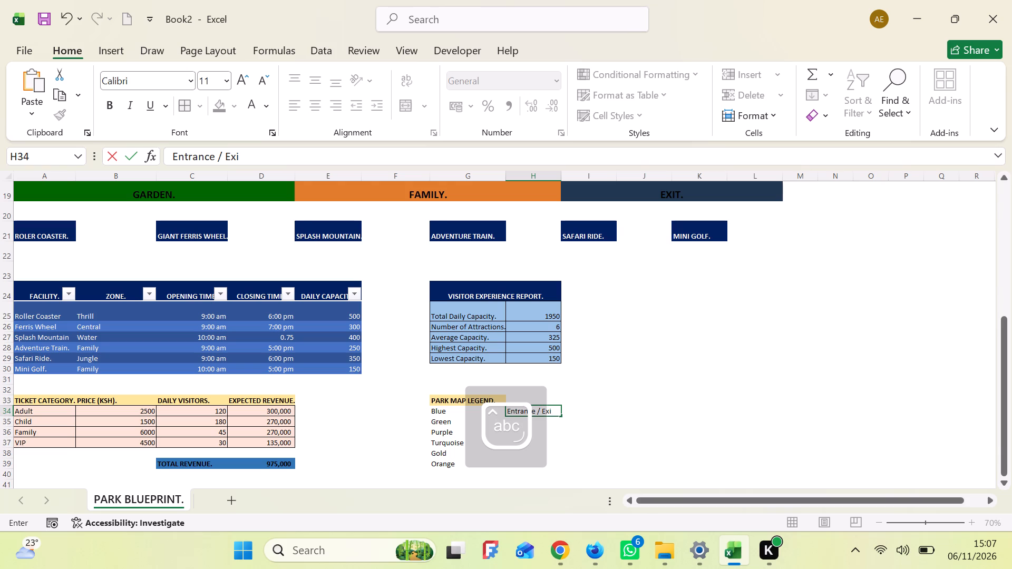
key(t)
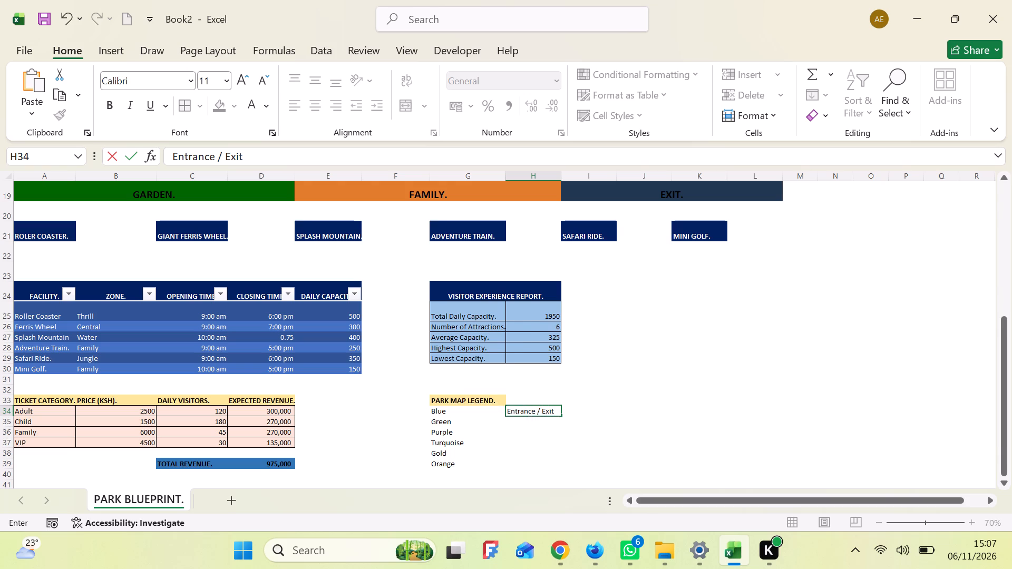
key(Return)
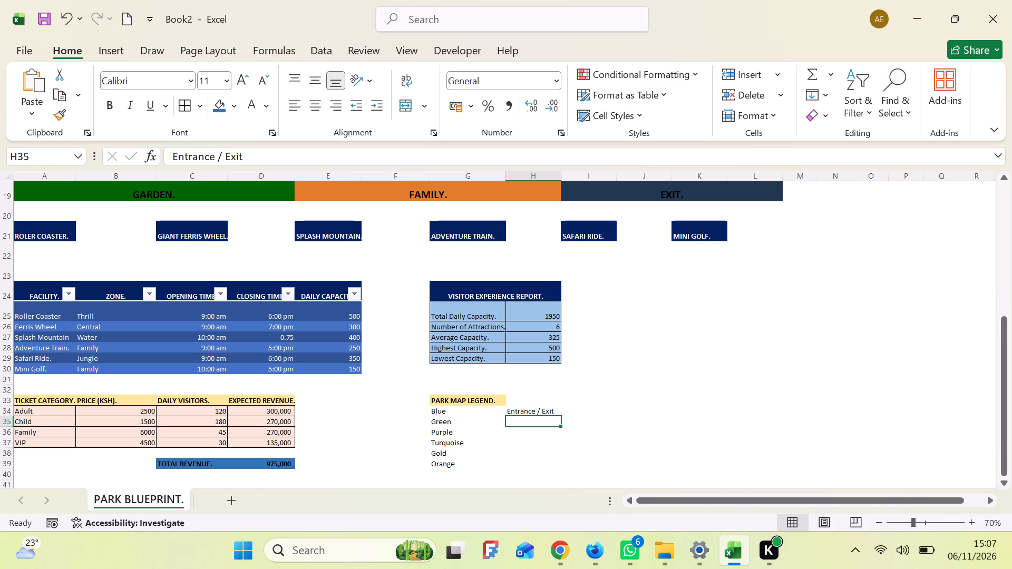
Enter the meaning "Nature & Gardens" in H35, beside the legend colour Green.
key(n)
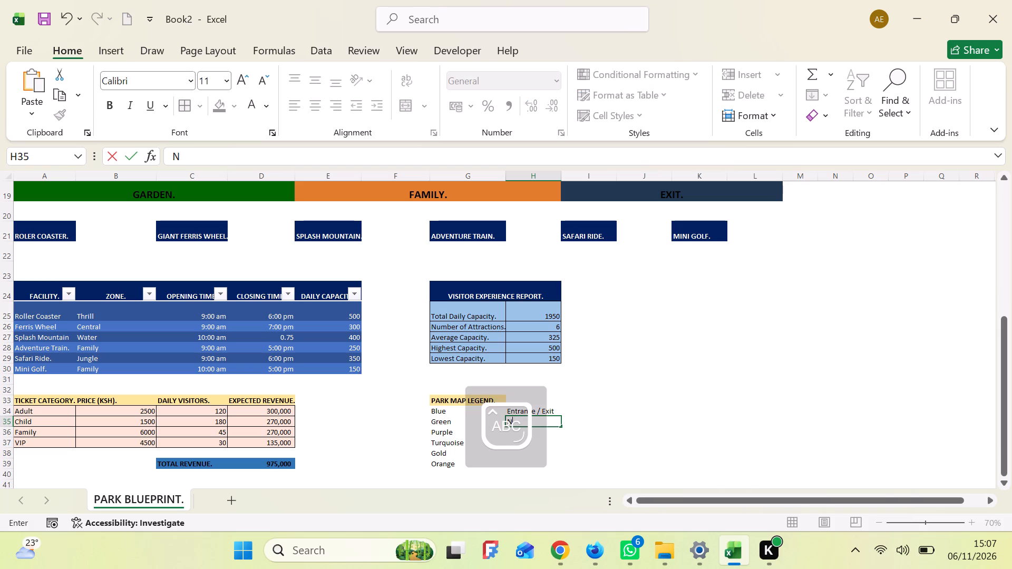
text(ature)
key(space)
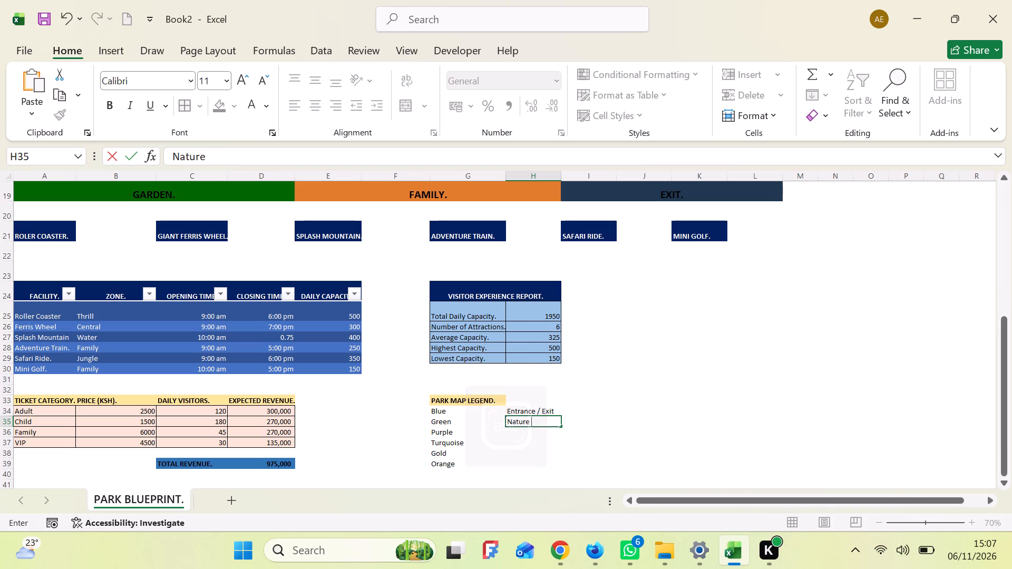
key(shift+ampersand)
key(space)
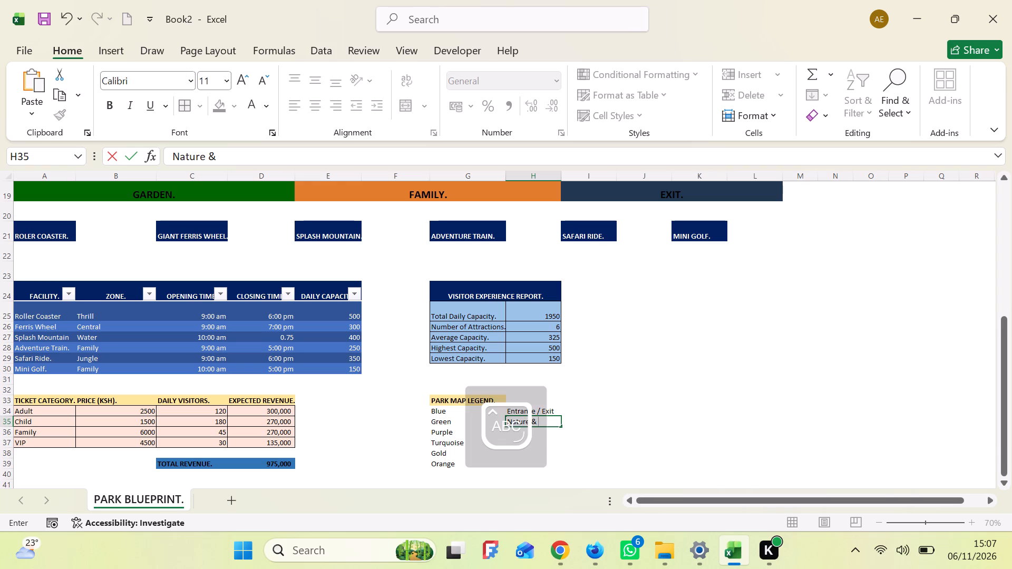
key(g)
text(arde)
text(ns)
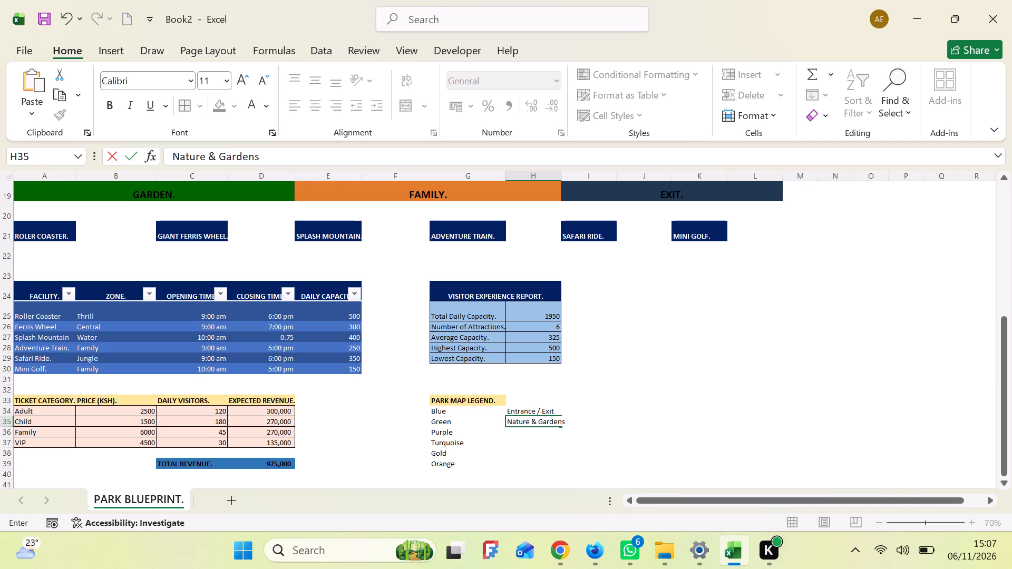
key(Return)
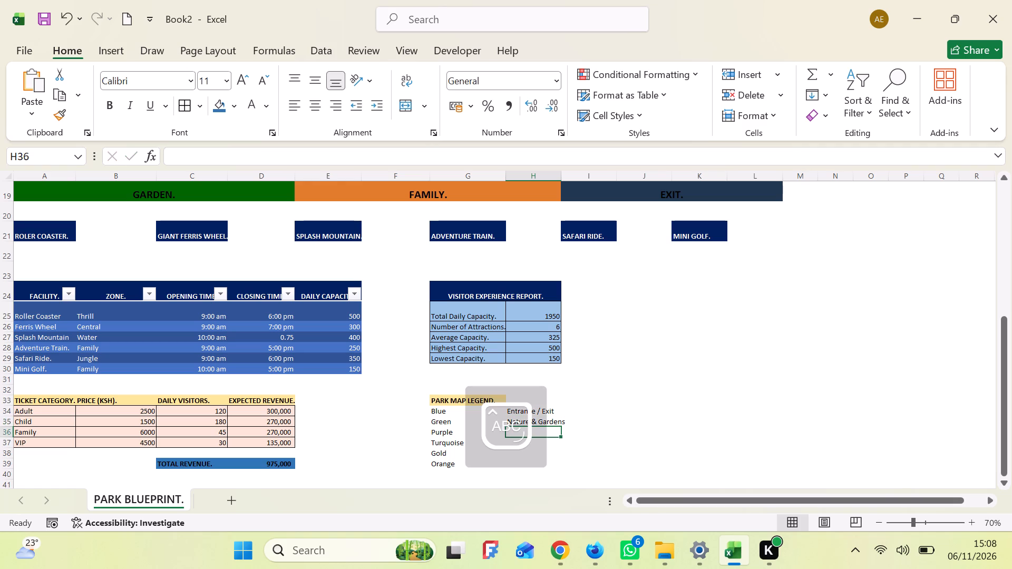
Enter the meaning "Thrill Attractions." in H36, beside the legend colour Purple.
key(t)
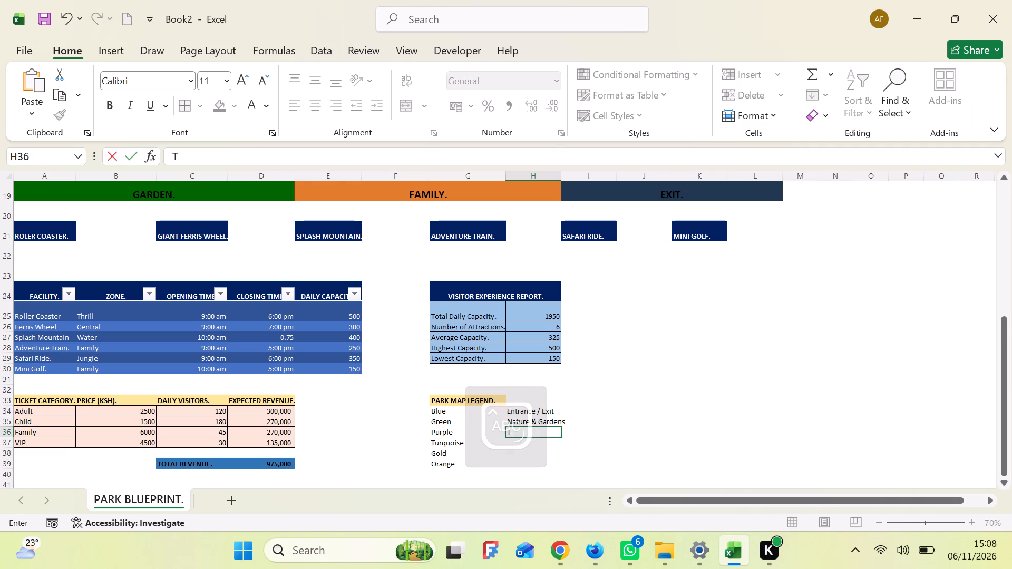
key(h)
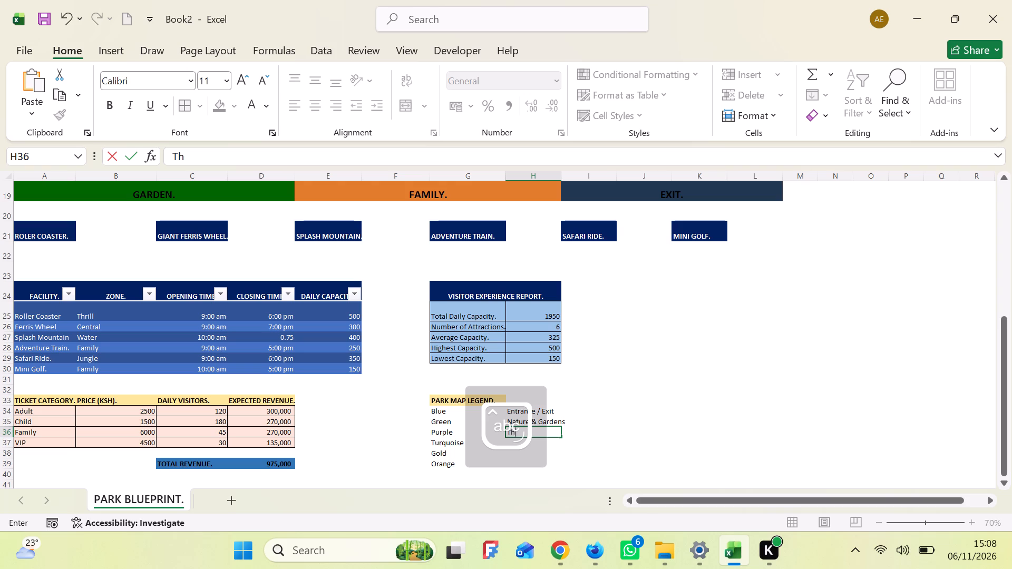
key(r)
key(i)
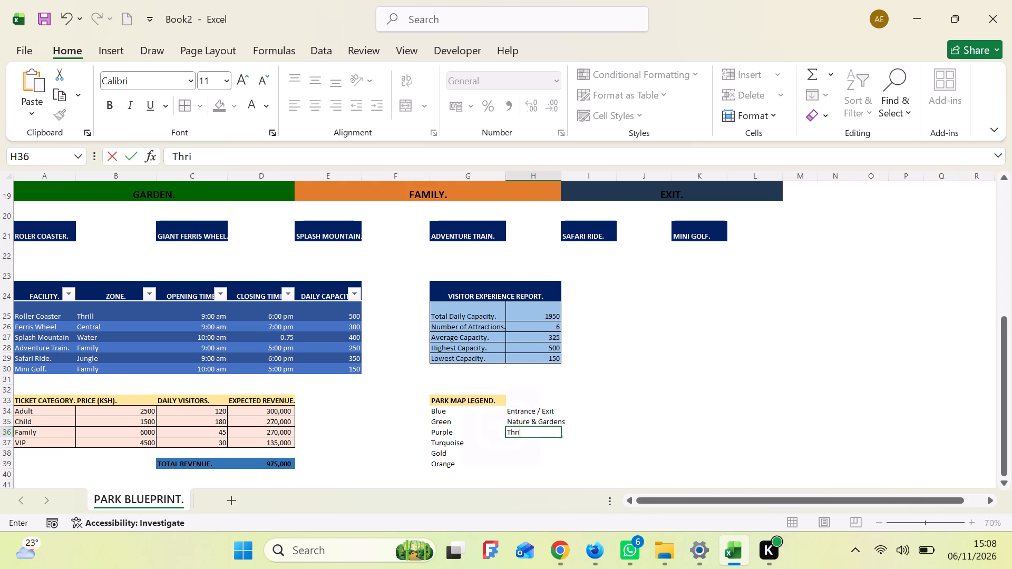
text(ll)
key(space)
key(a)
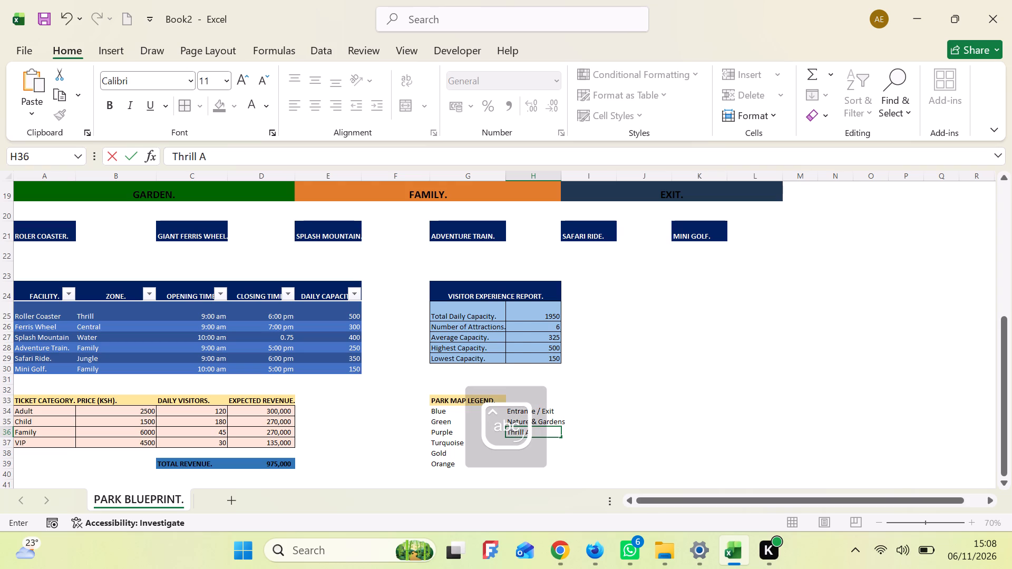
text(tt)
key(r)
text(act)
text(ions)
key(period)
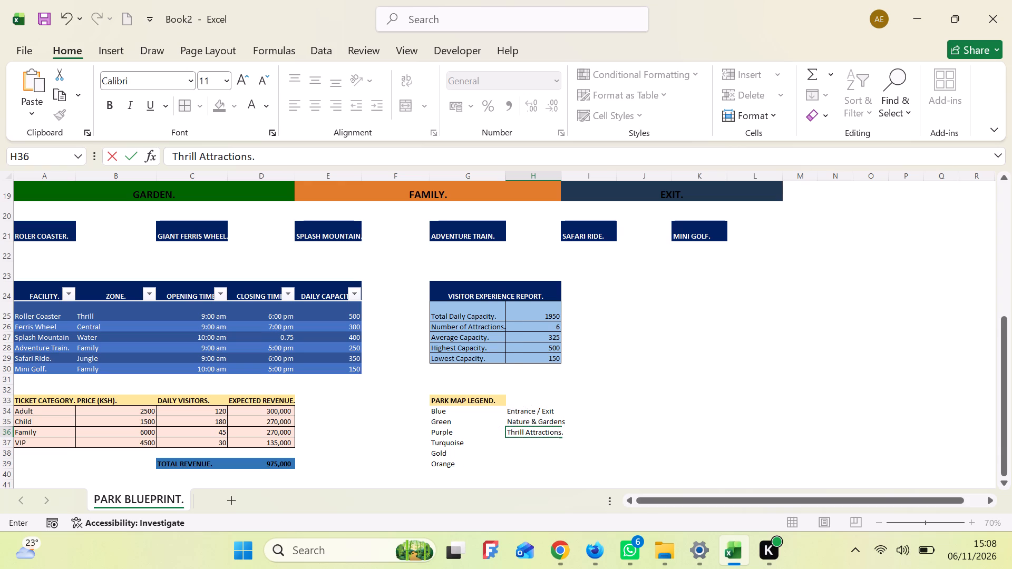
key(Return)
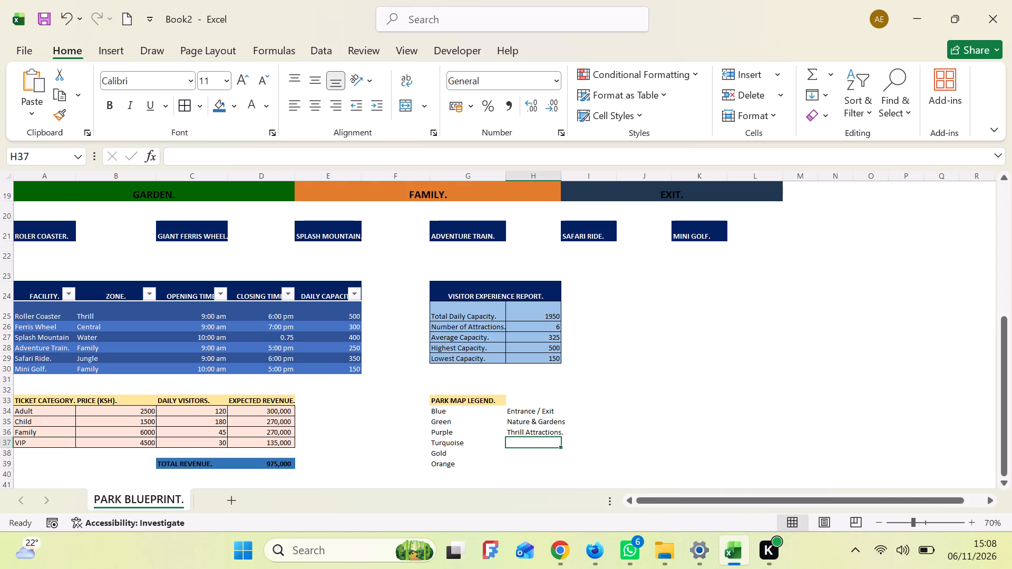
Enter the meaning "Water Attractions." in H37, beside the legend colour Turquoise.
key(w)
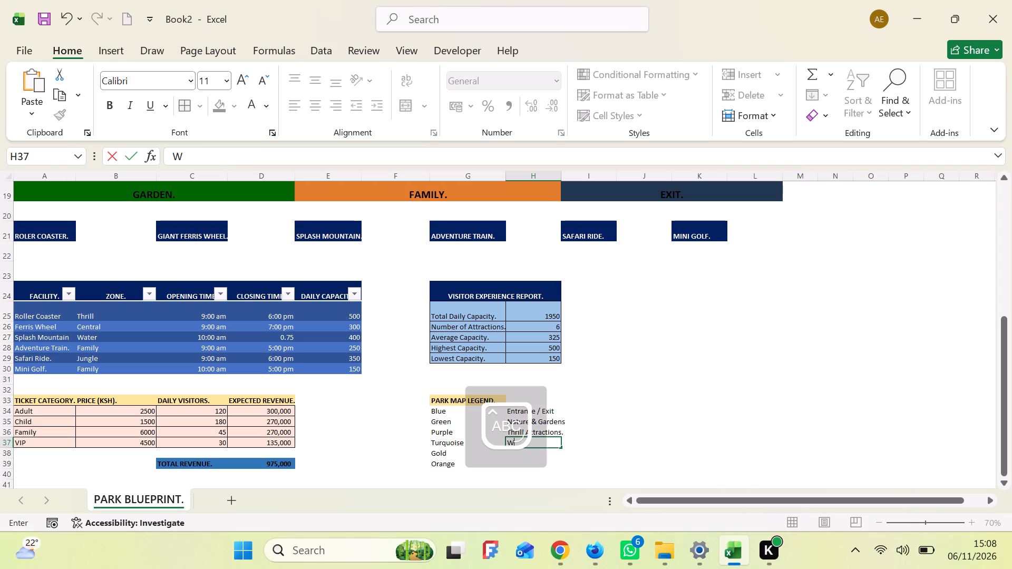
key(a)
text(ter)
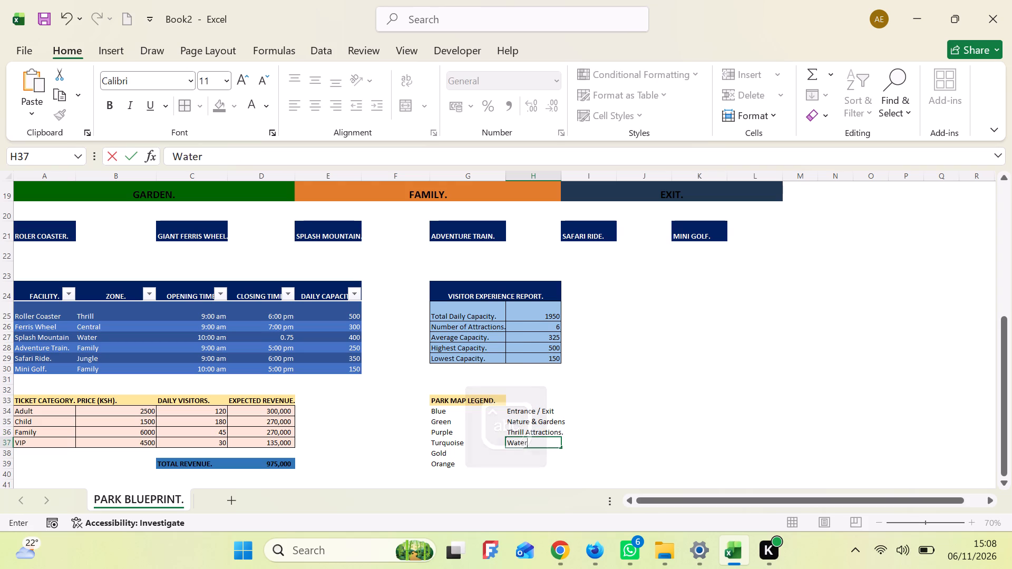
key(space)
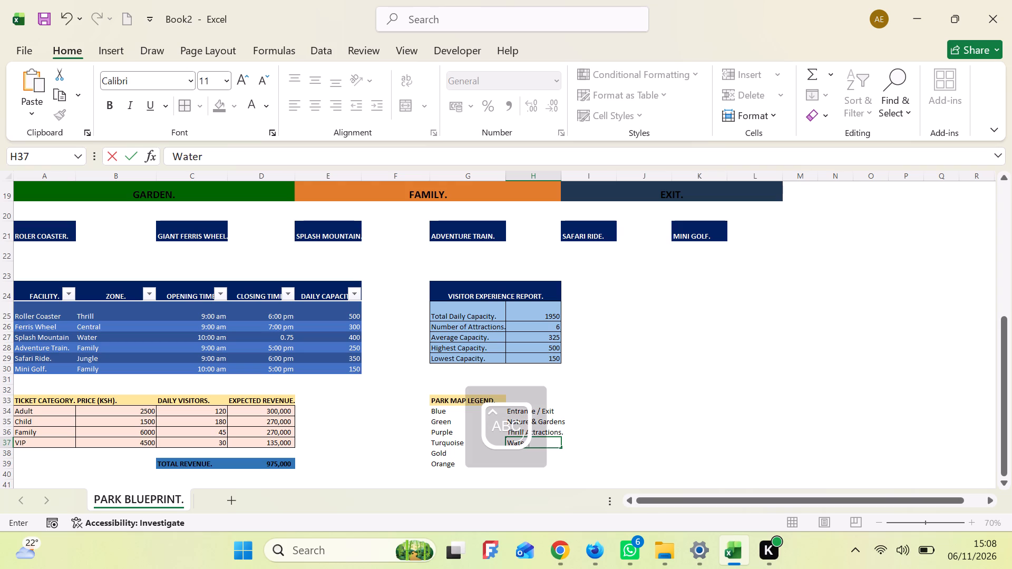
key(a)
text(ttractions)
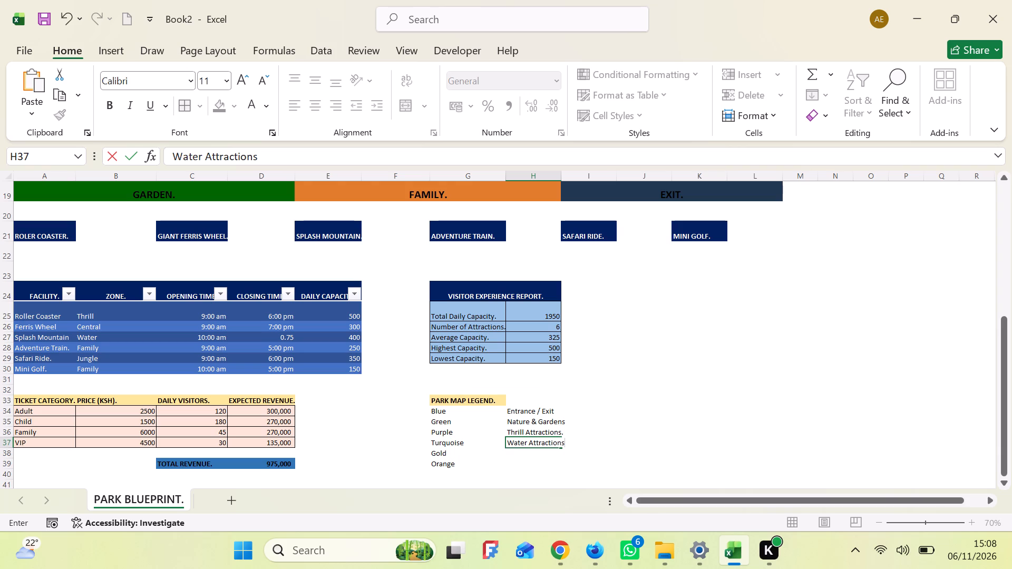
key(period)
key(Return)
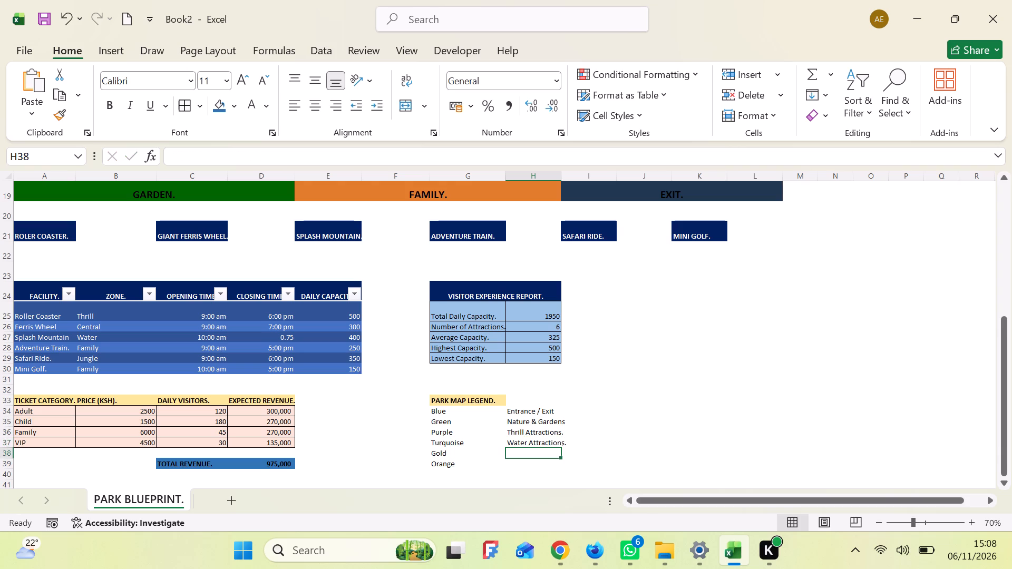
Enter the meaning "Central Plaza" in H38, beside the legend colour Gold.
key(c)
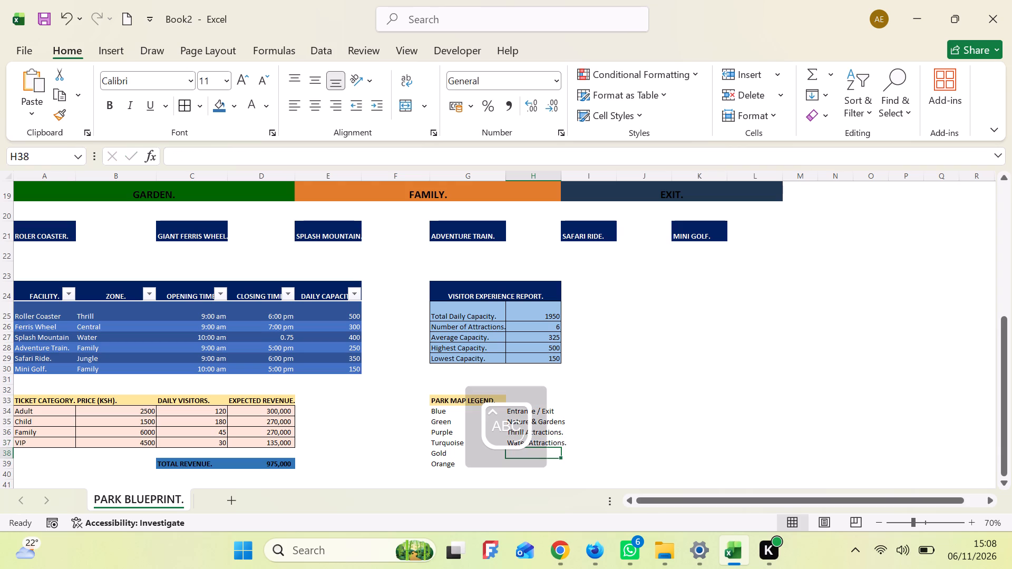
text(entral)
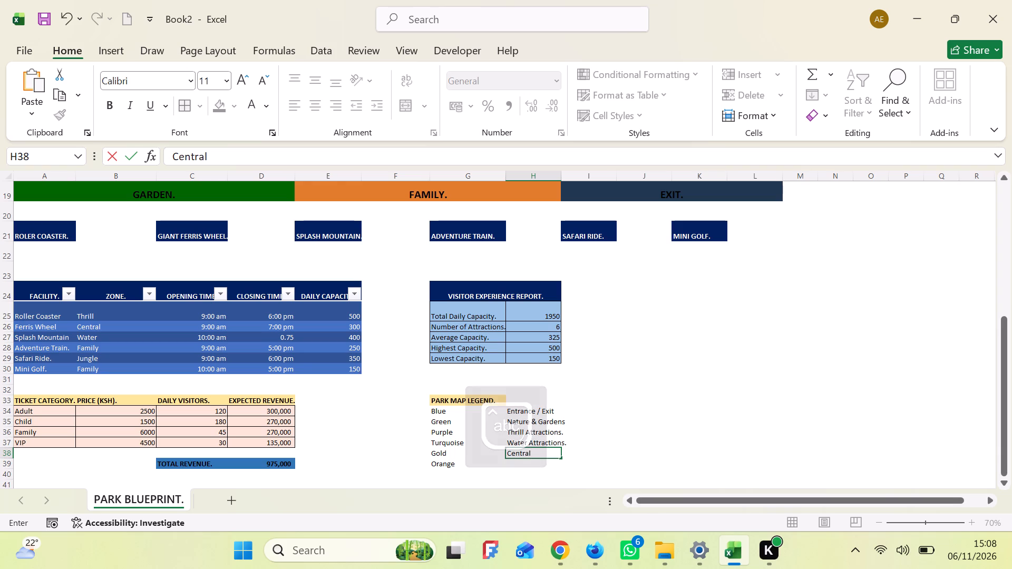
key(space)
key(p)
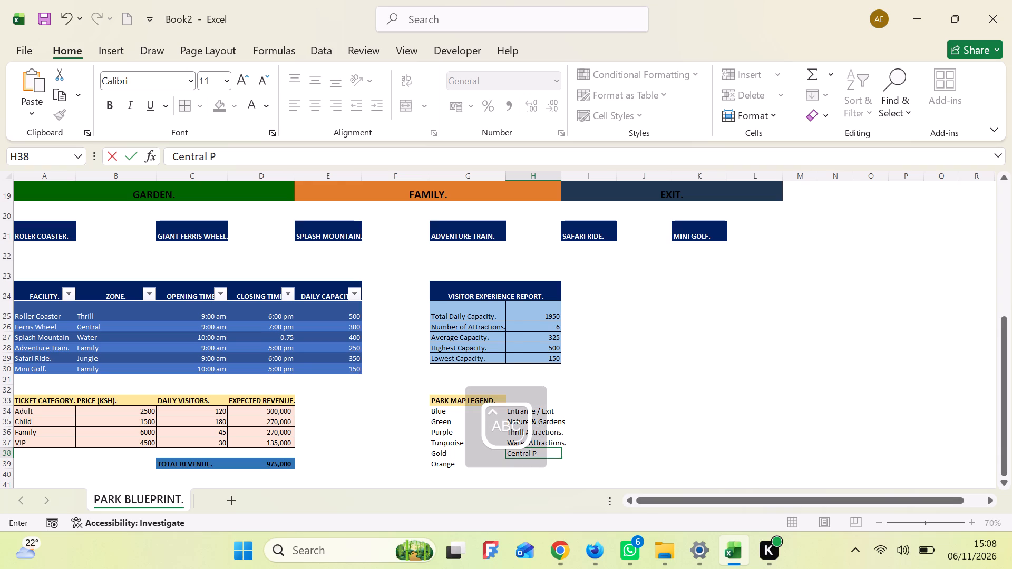
key(l)
text(aza)
key(Return)
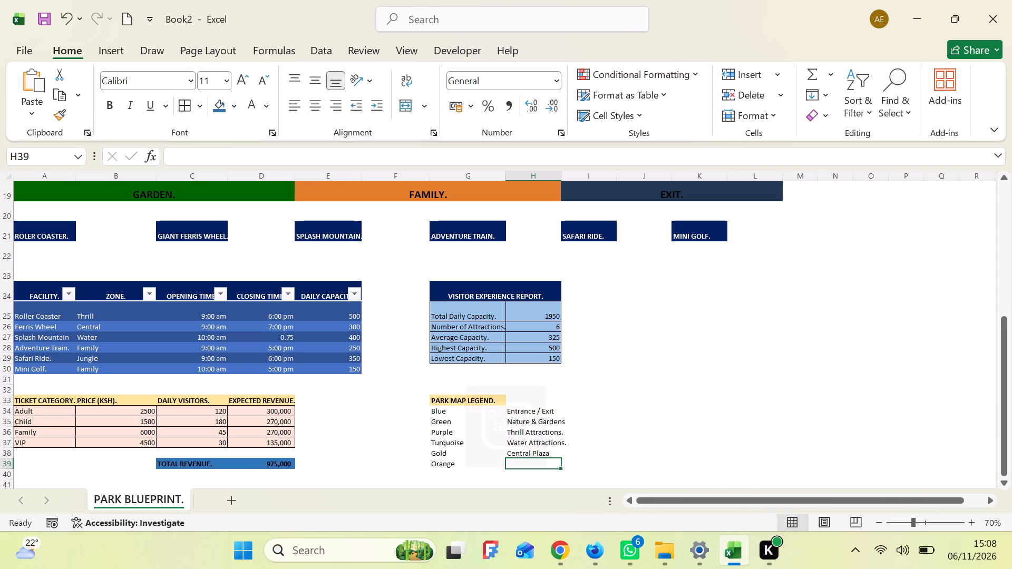
Enter the meaning "Family Attractions.." in H39, beside the legend colour Orange.
key(f)
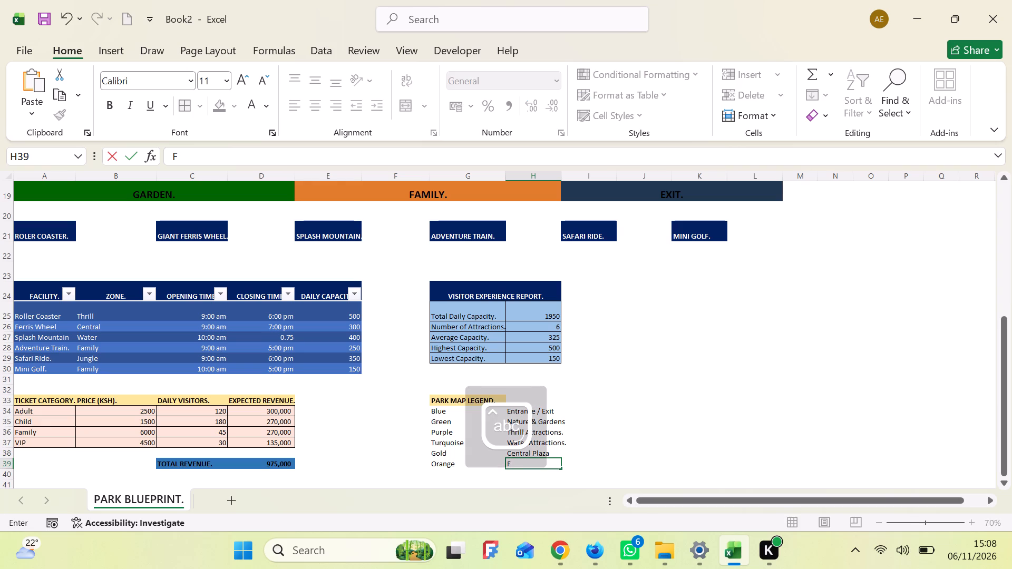
text(amil)
text(y)
key(space)
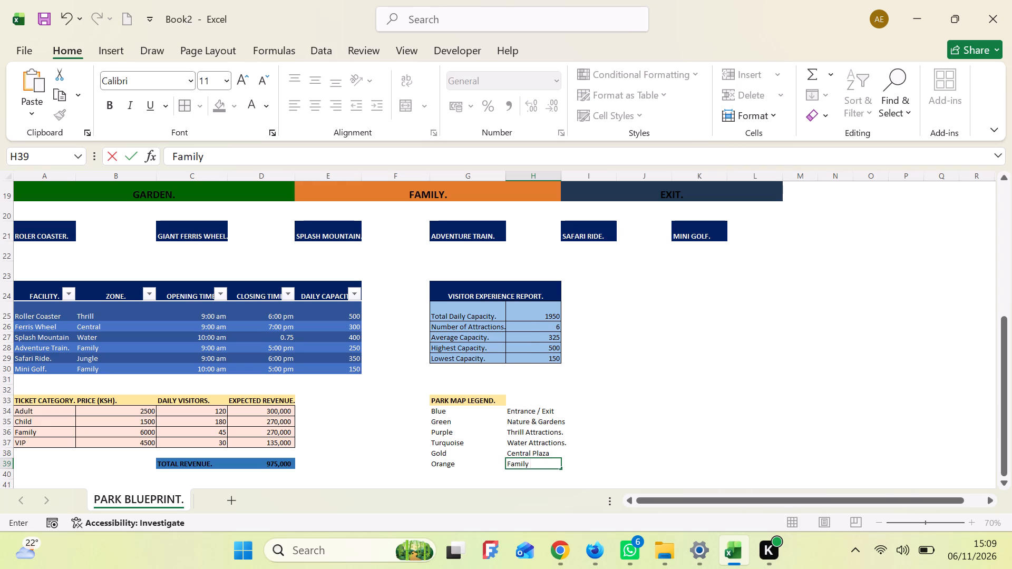
key(a)
text(ttra)
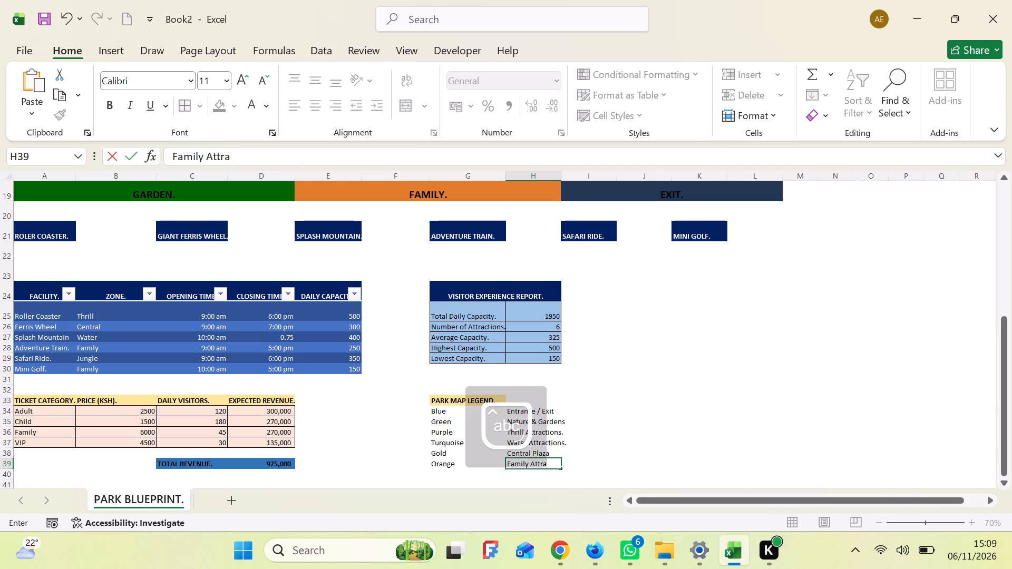
text(cti)
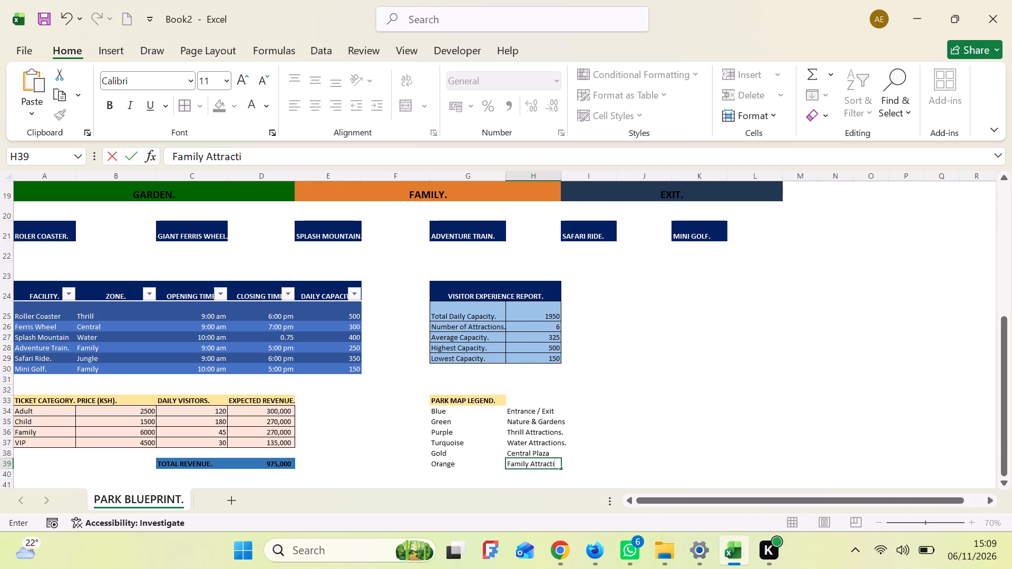
key(o)
text(ns)
key(period)
key(period)
Widen column H slightly so the legend meanings fit inside it.
click(562, 178)
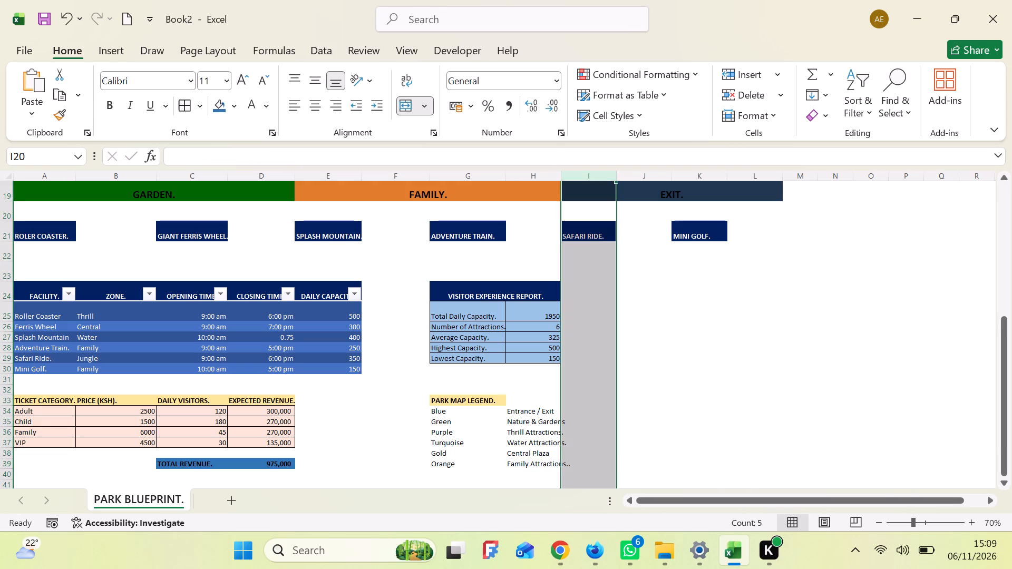
drag(562, 178, 571, 183)
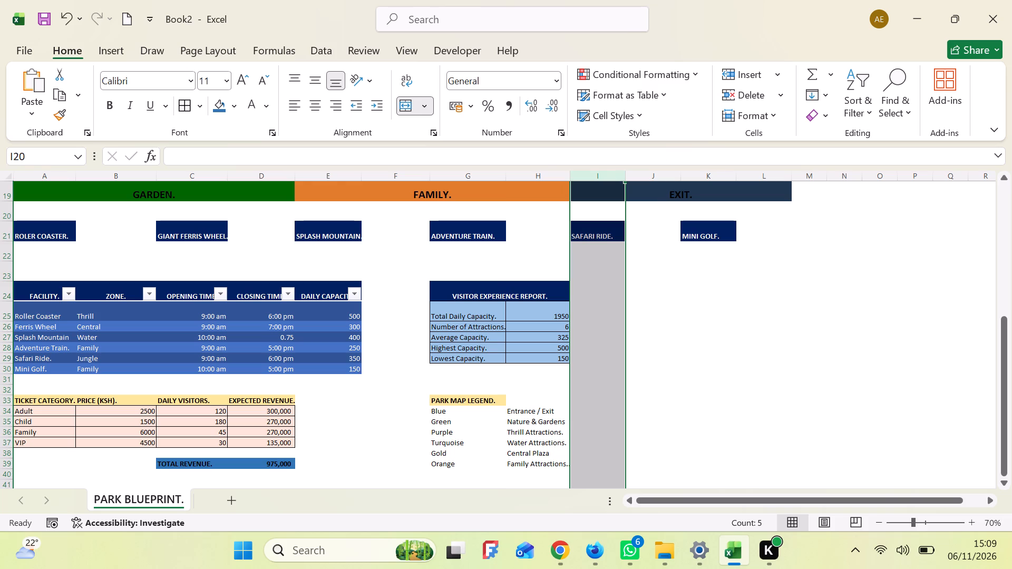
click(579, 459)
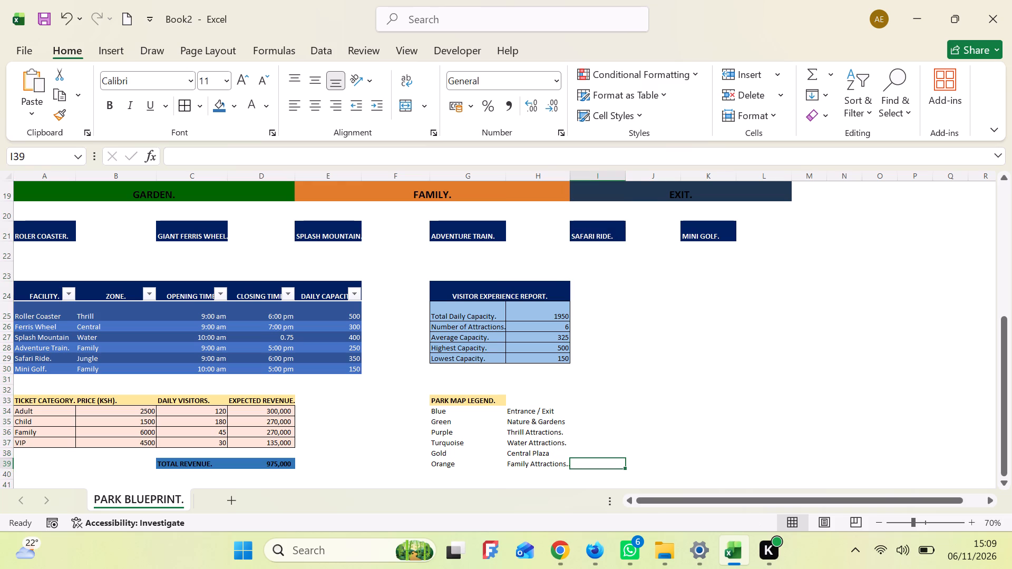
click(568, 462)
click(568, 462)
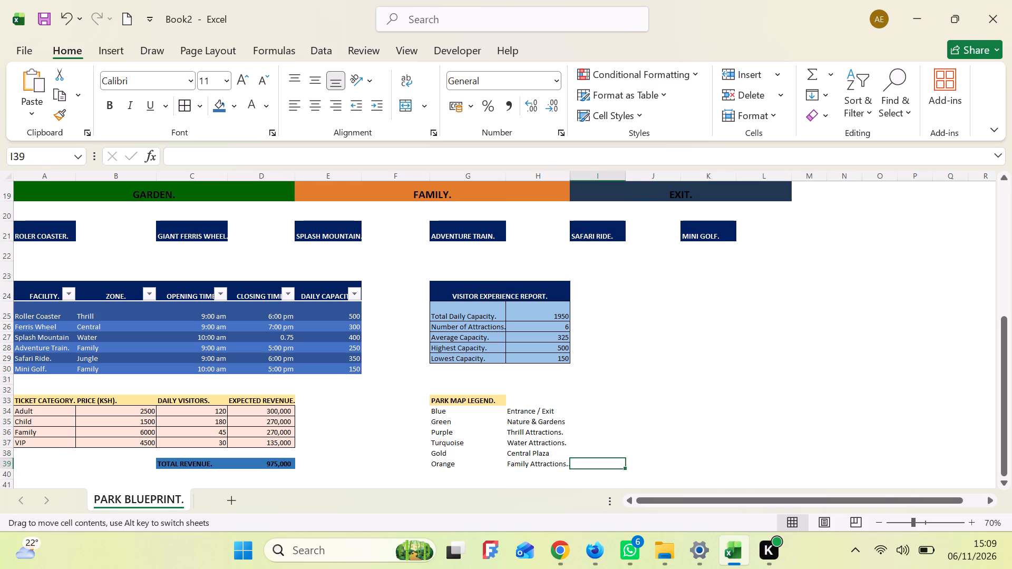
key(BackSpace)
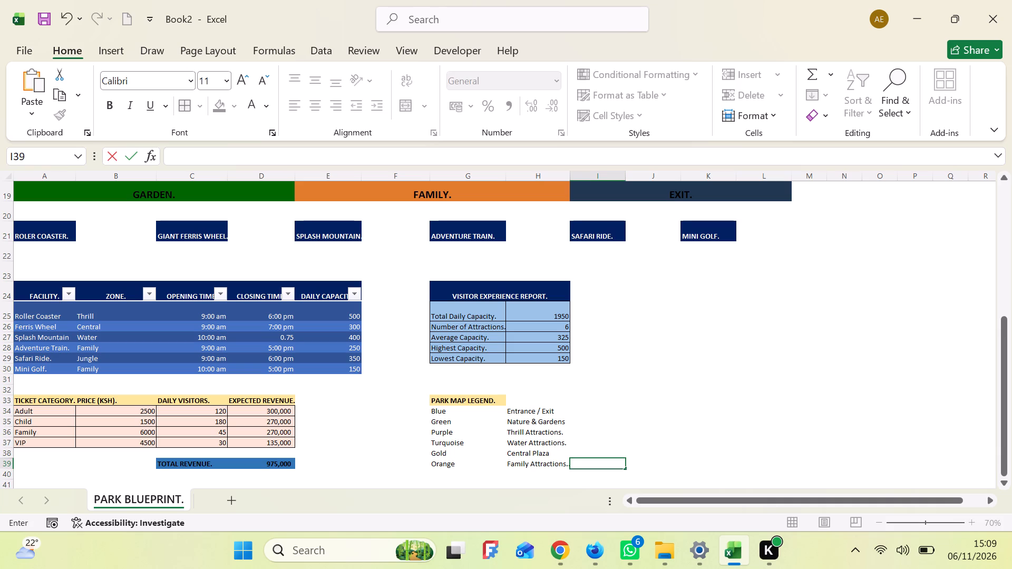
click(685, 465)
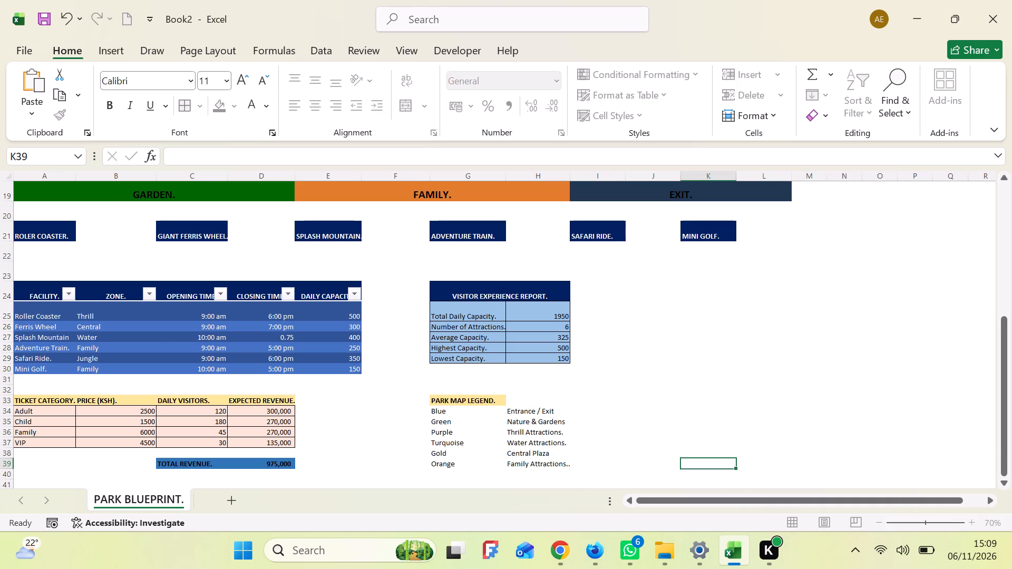
Open the meaning beside the legend colour Orange in H39 for editing.
click(569, 459)
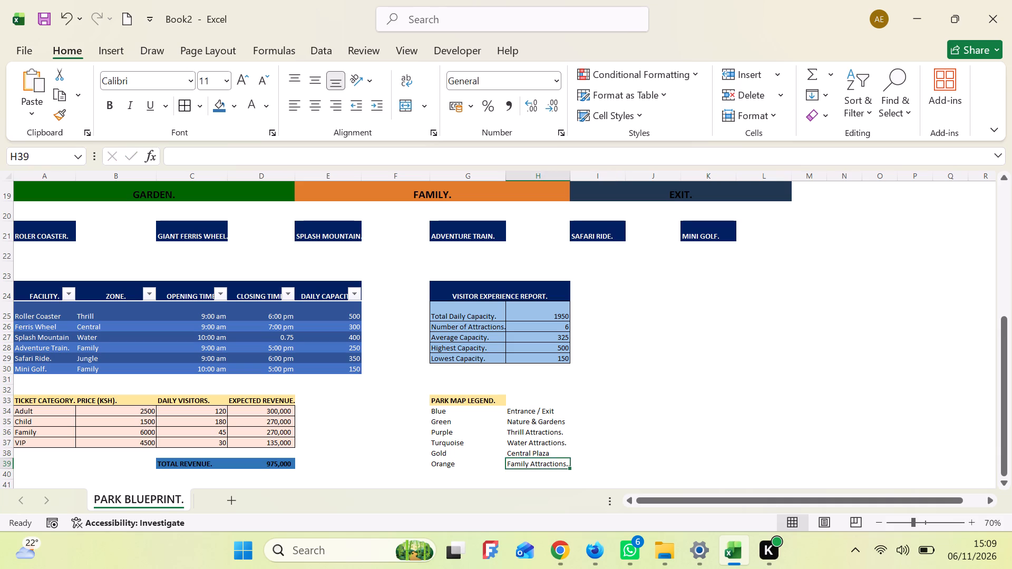
double_click(568, 463)
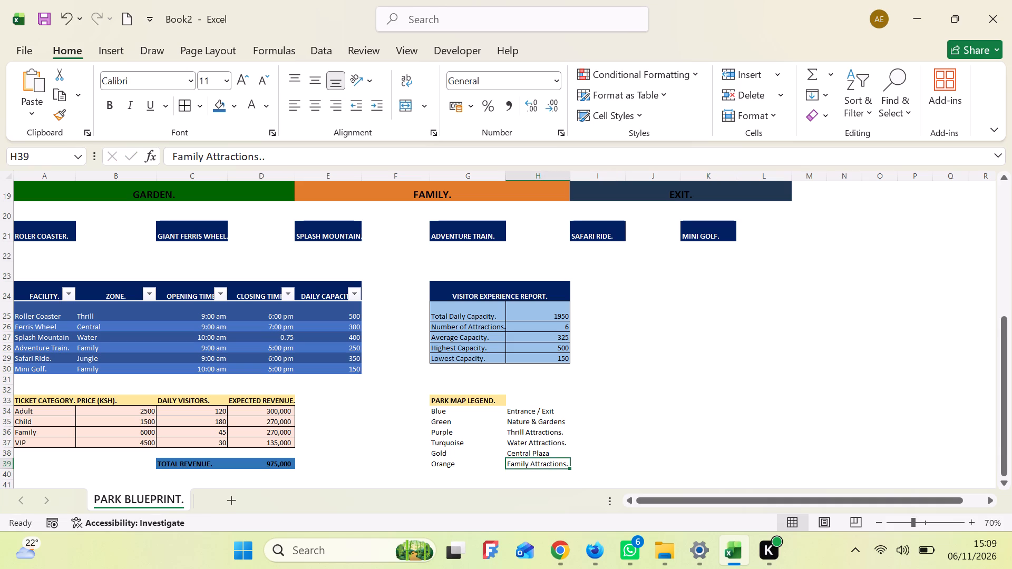
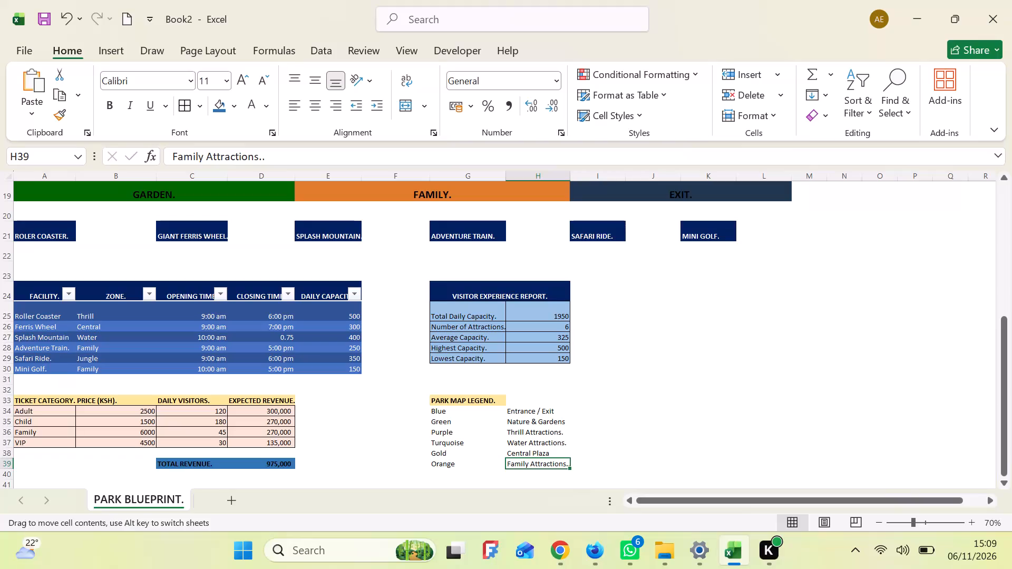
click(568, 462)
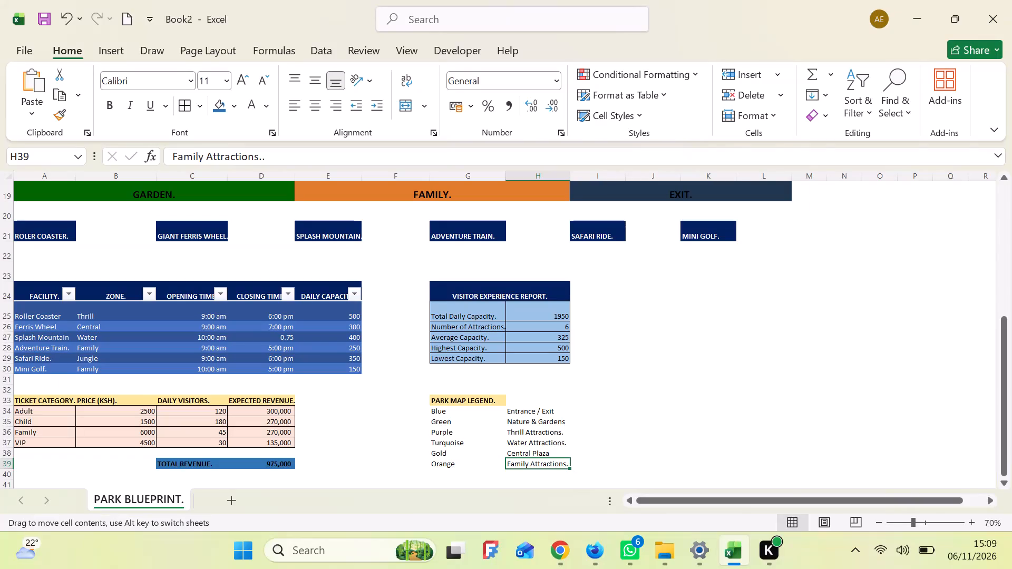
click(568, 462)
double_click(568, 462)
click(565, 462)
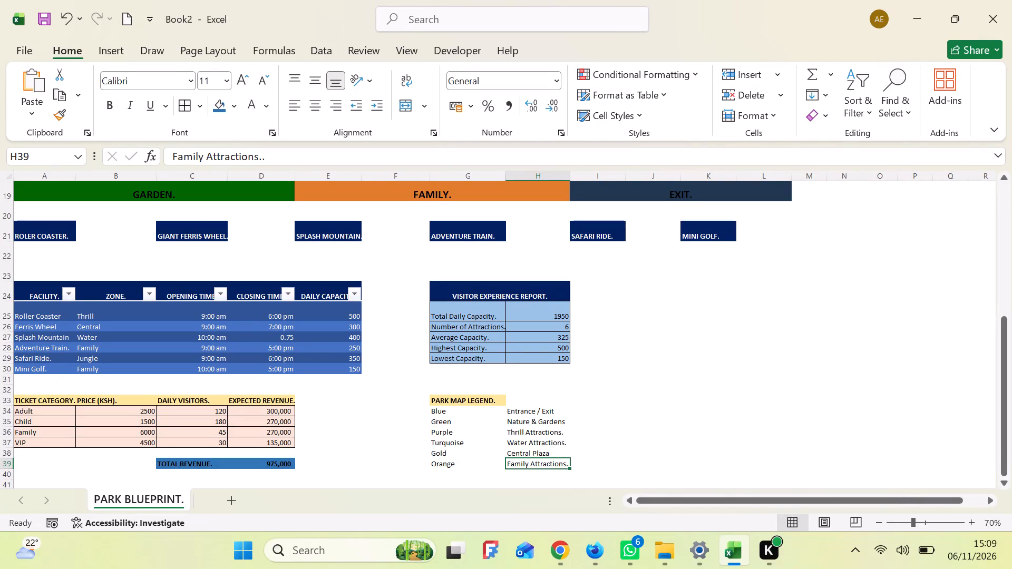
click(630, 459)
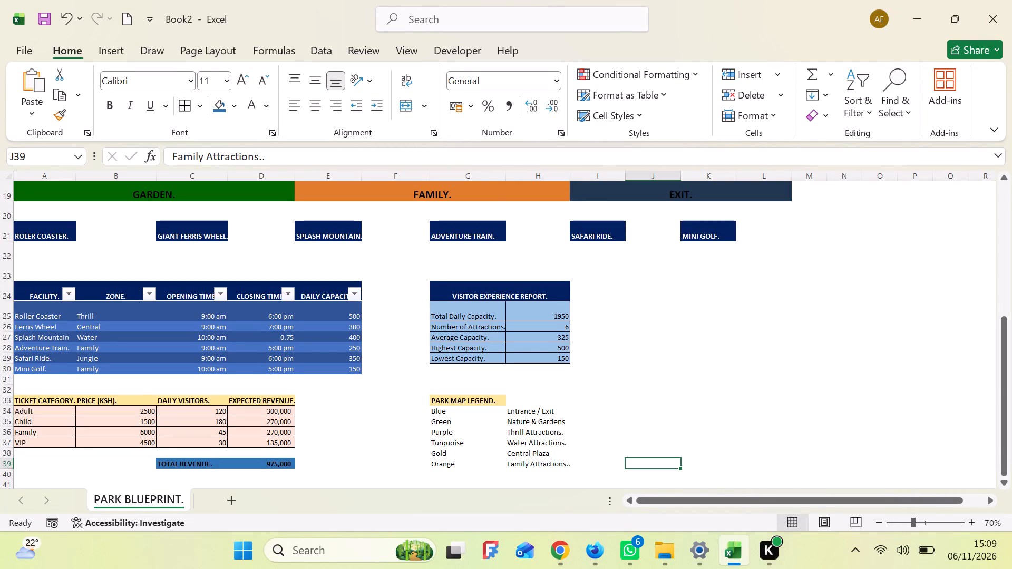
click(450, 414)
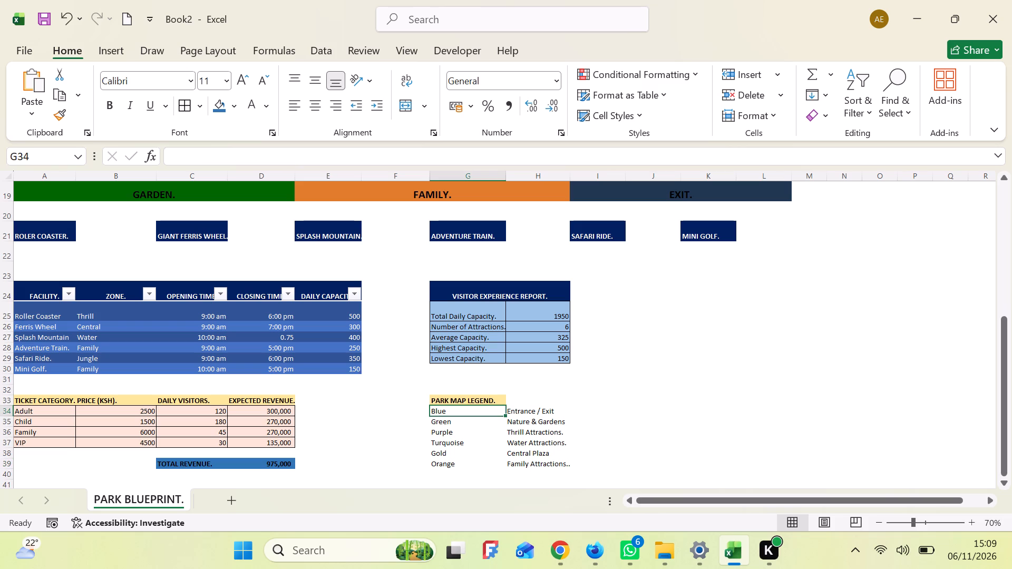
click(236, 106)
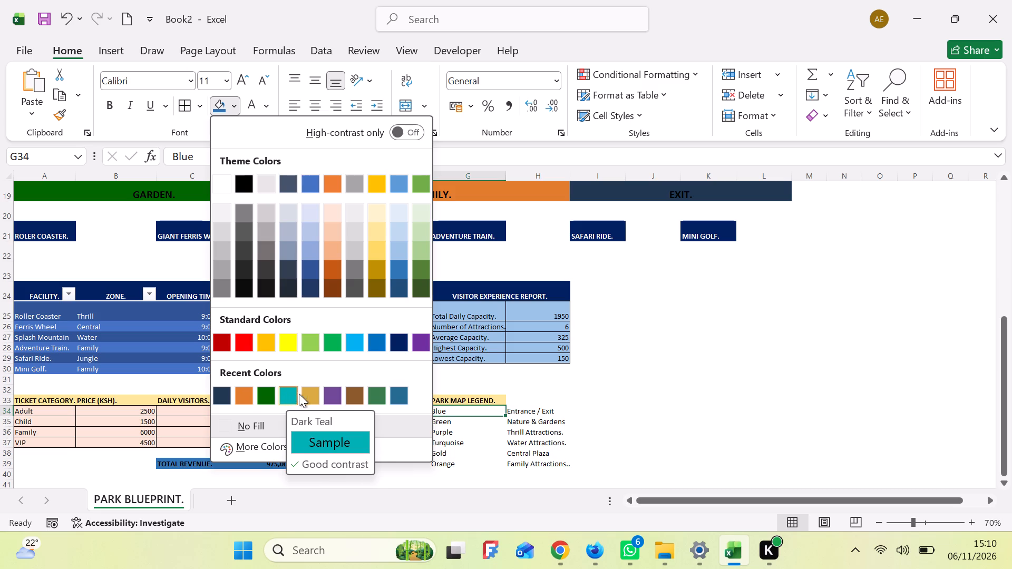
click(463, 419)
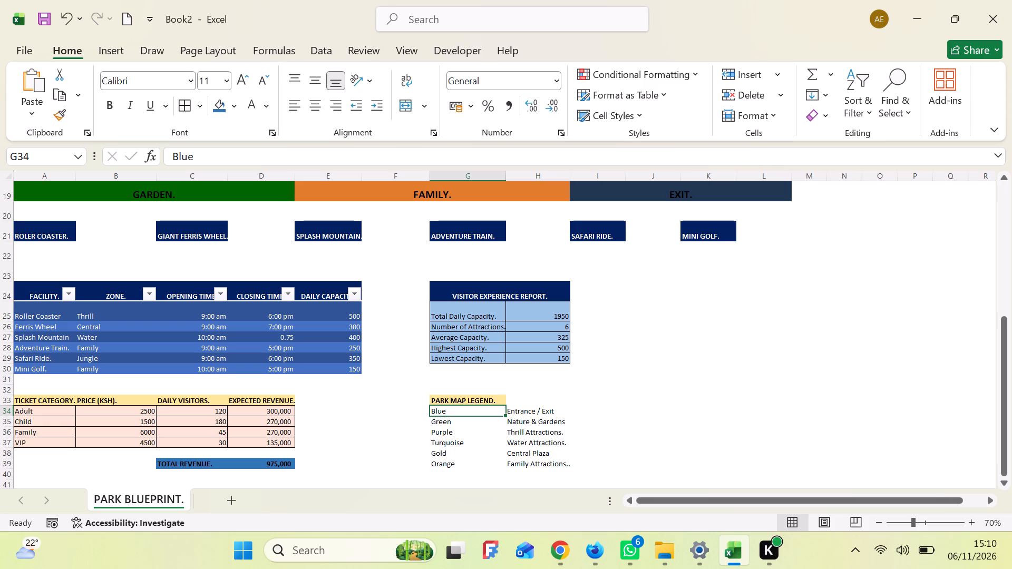
Fill the Purple legend cell G36 with the recently used purple colour.
click(456, 436)
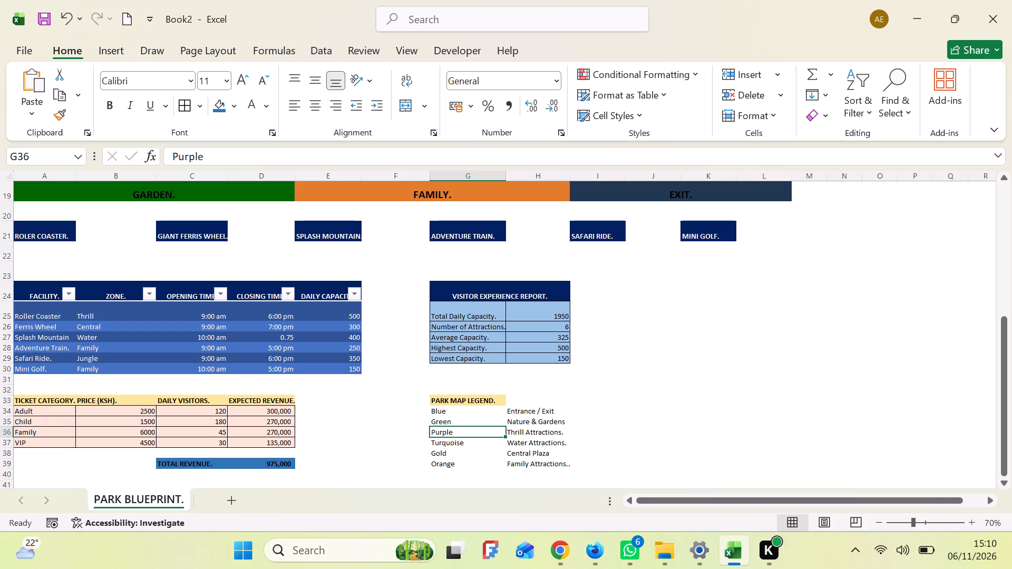
click(239, 109)
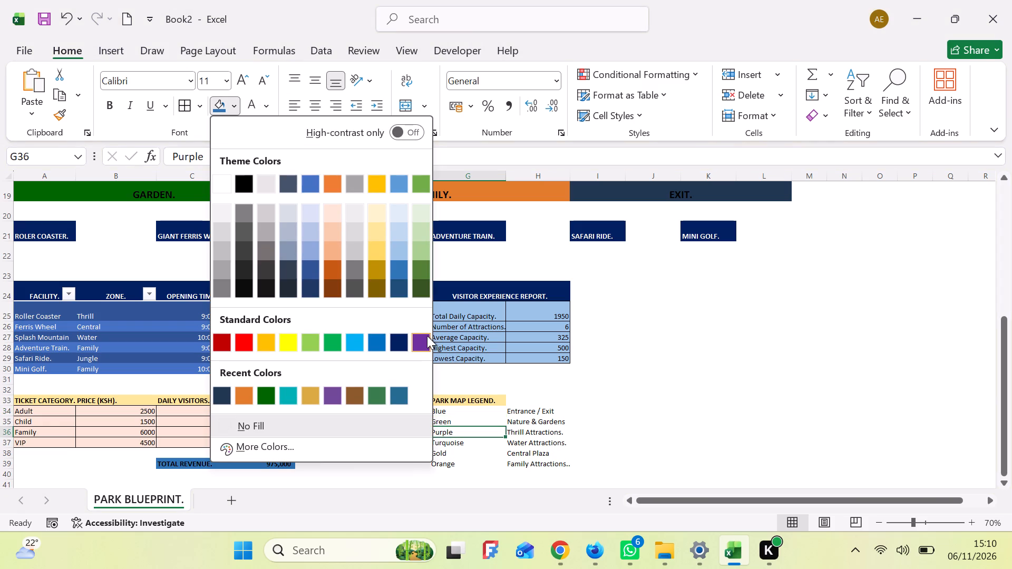
click(331, 392)
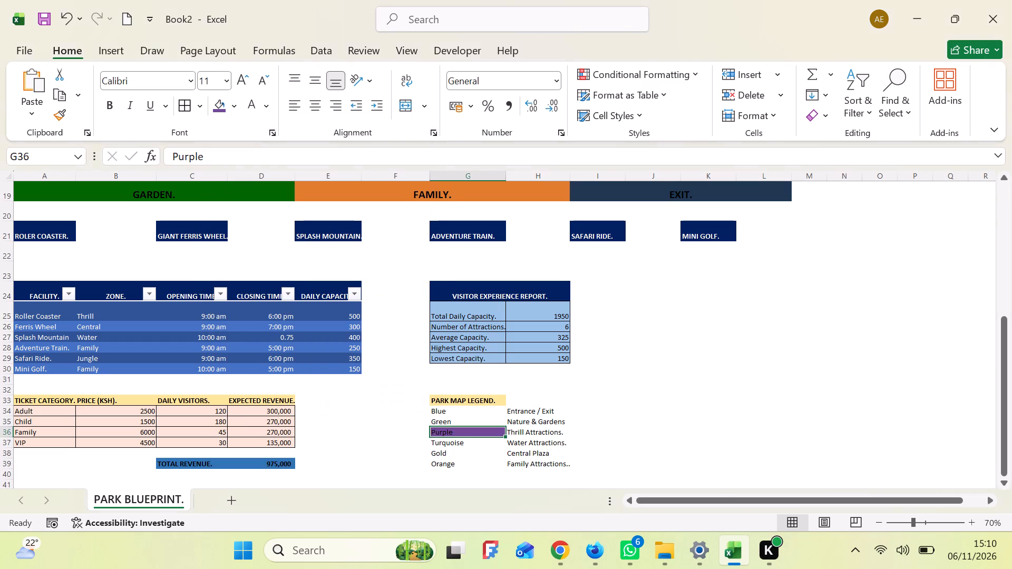
Fill the Gold legend cell G38 with the gold theme colour.
click(450, 455)
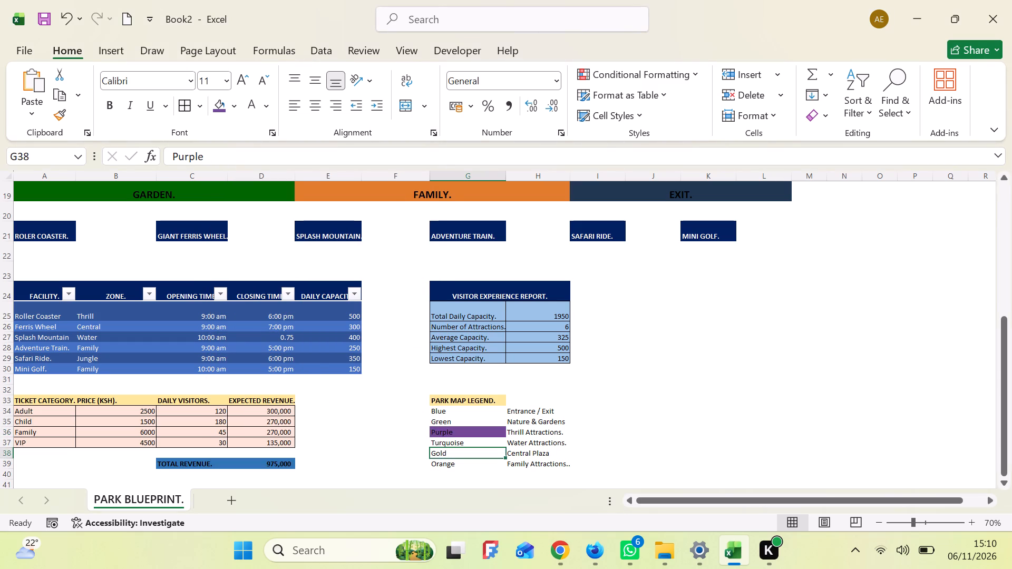
click(235, 108)
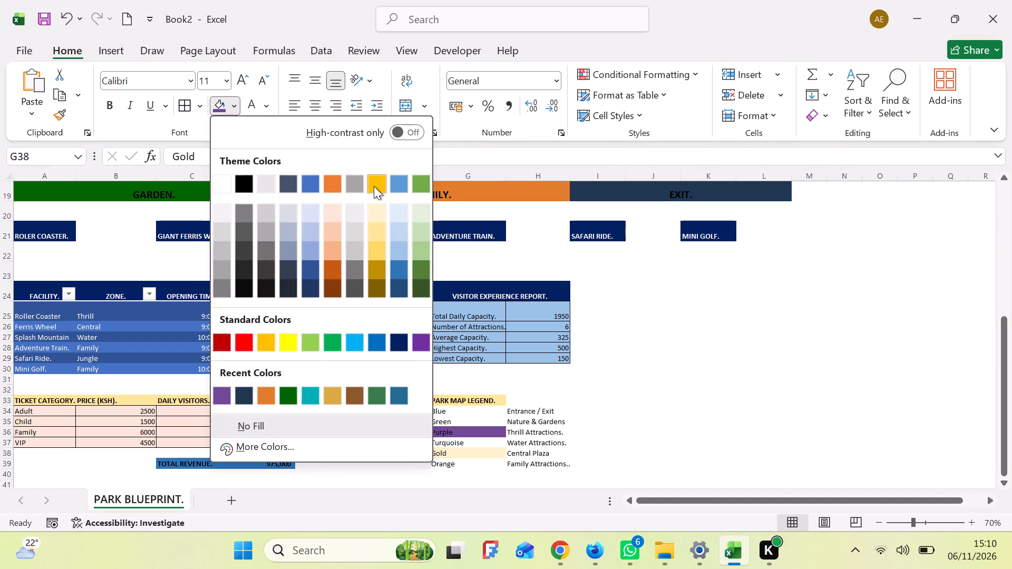
click(374, 186)
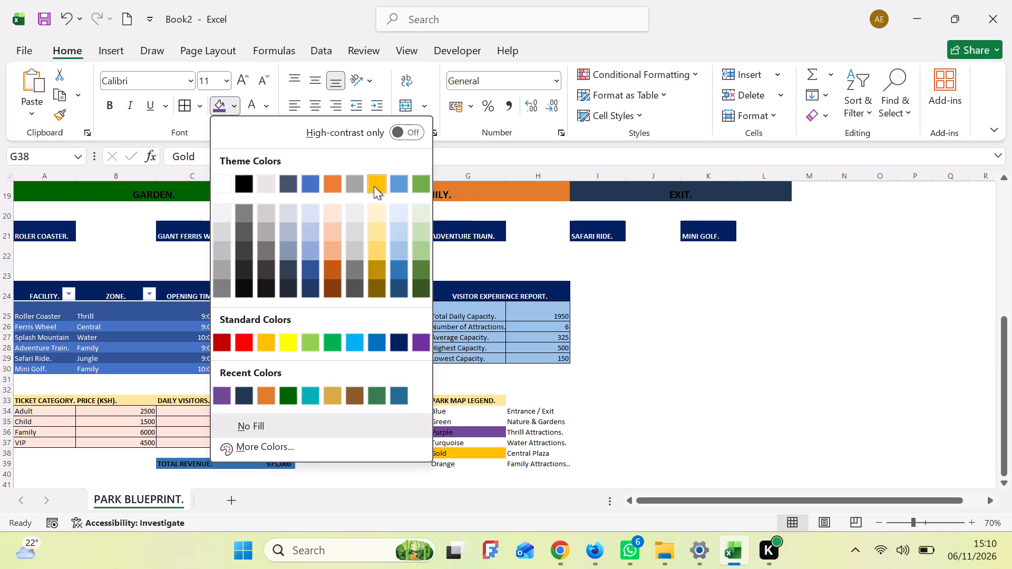
Fill the Orange legend cell G39 with the recently used orange colour.
click(454, 467)
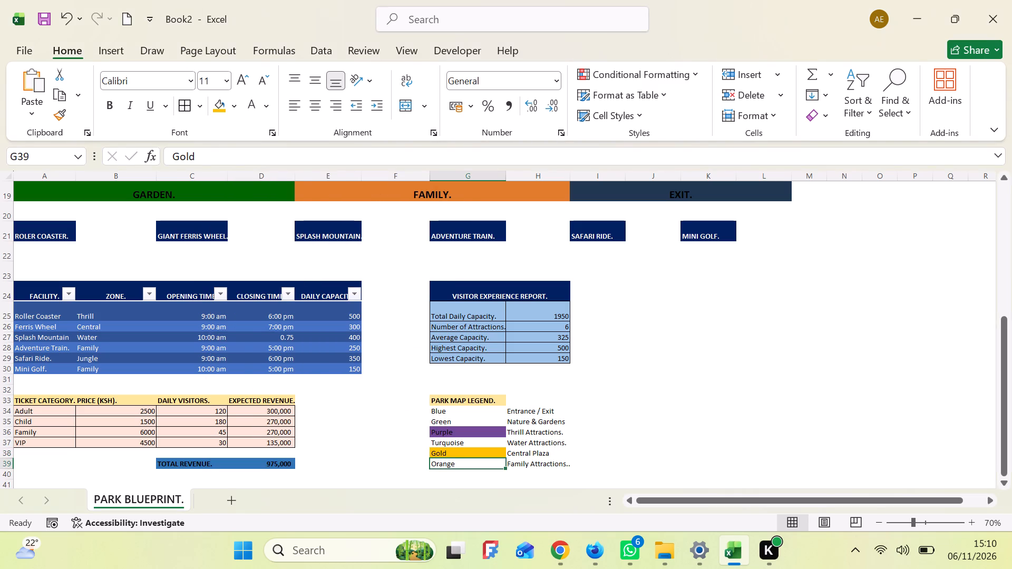
click(230, 107)
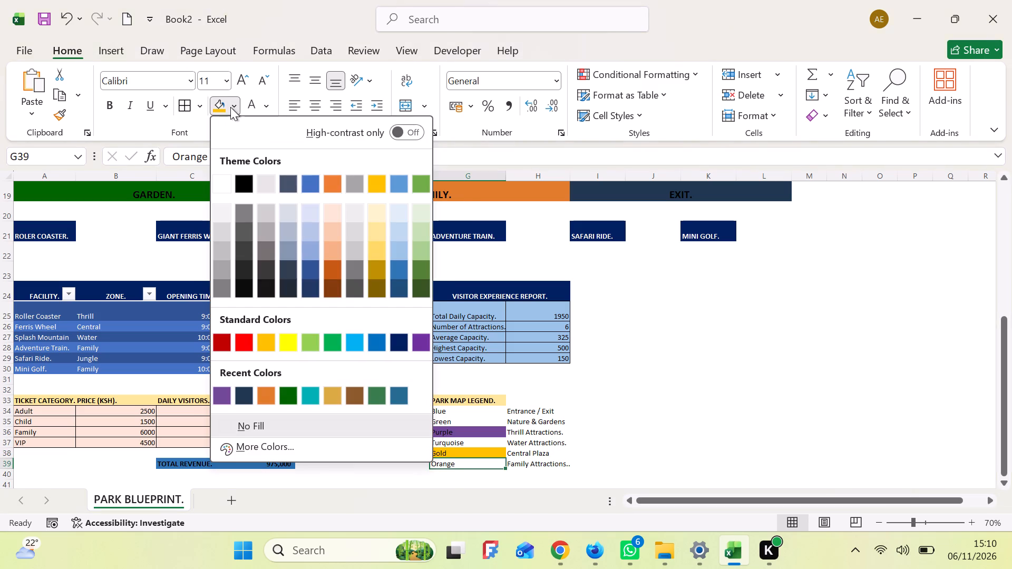
click(272, 394)
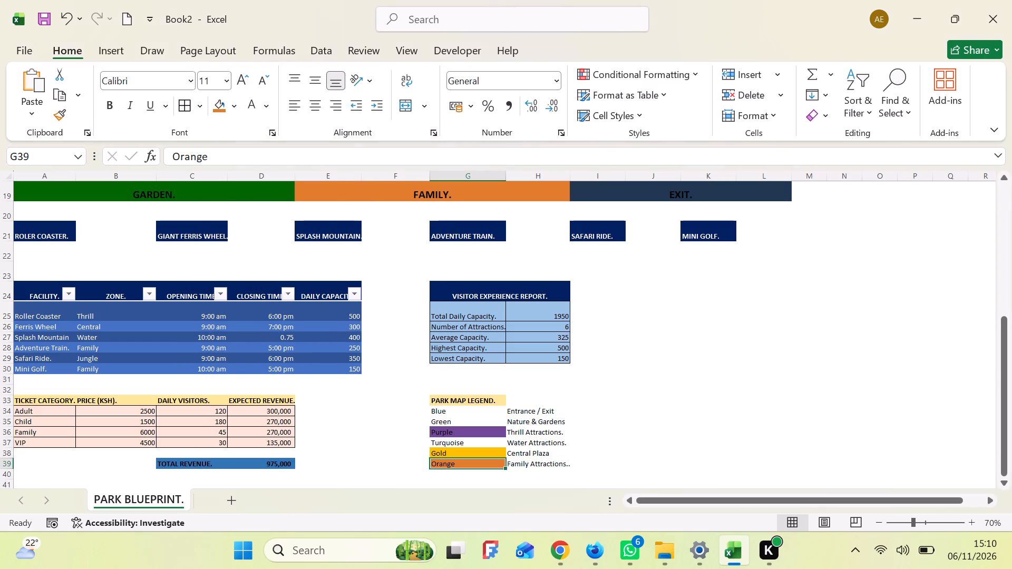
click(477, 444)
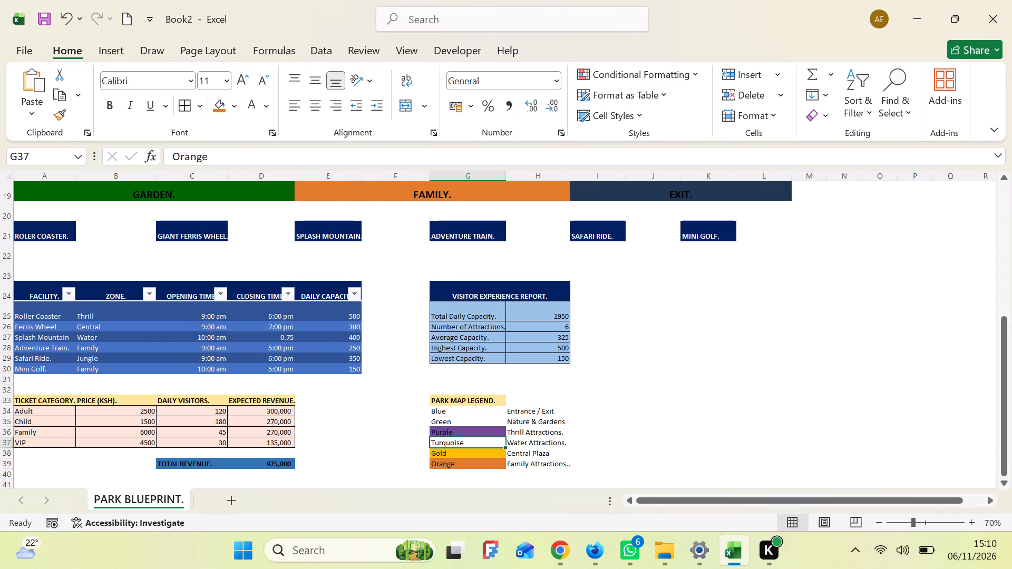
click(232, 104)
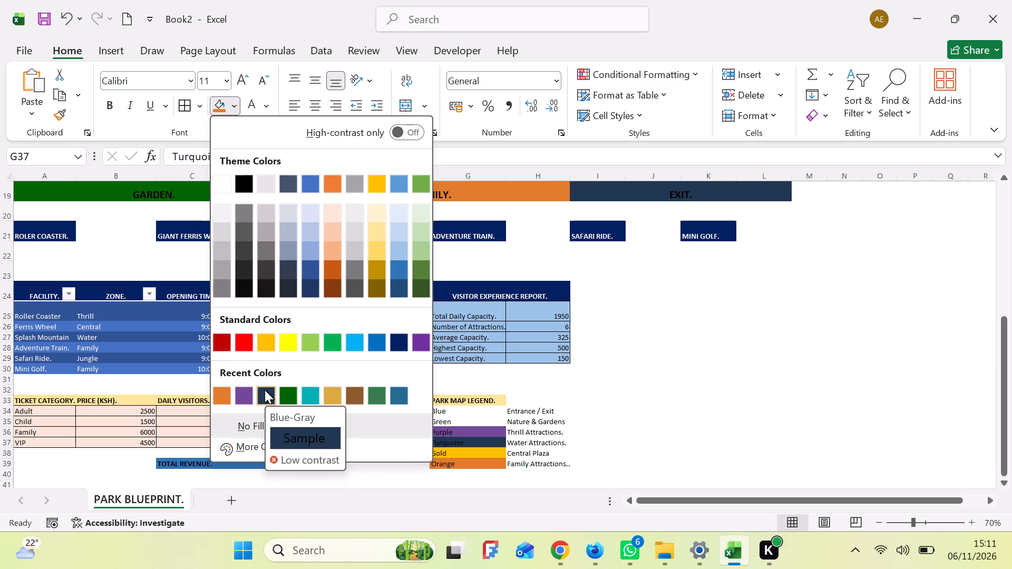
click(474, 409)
Fill the Blue legend cell G34 with a custom RGB colour of red 36, green 107 and blue 145.
click(456, 411)
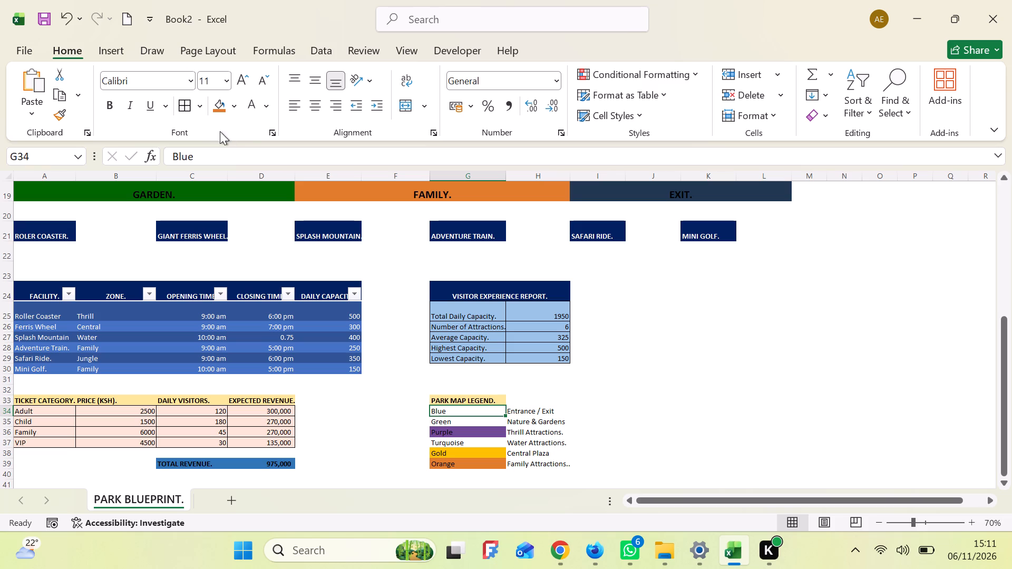
click(231, 112)
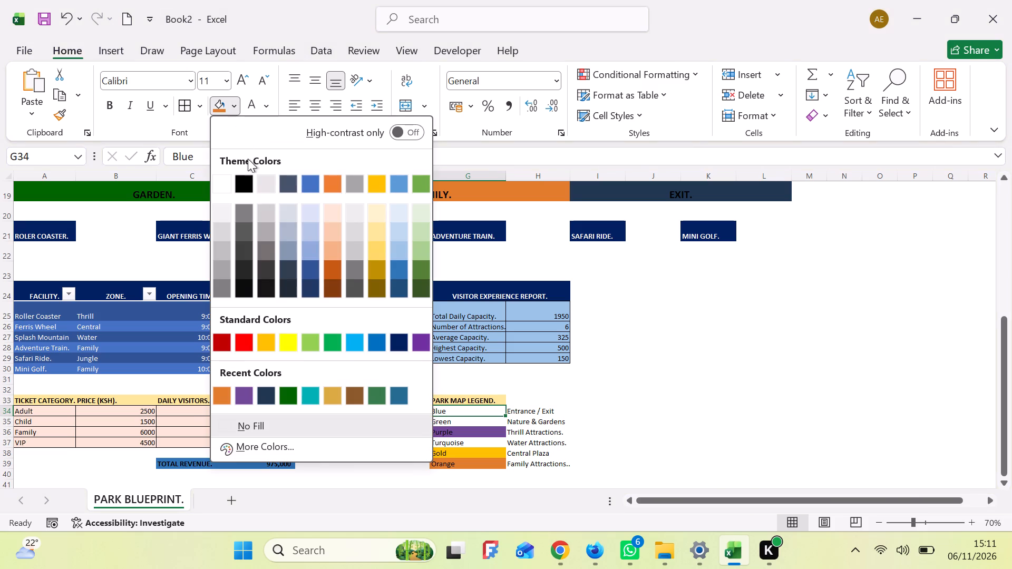
click(269, 450)
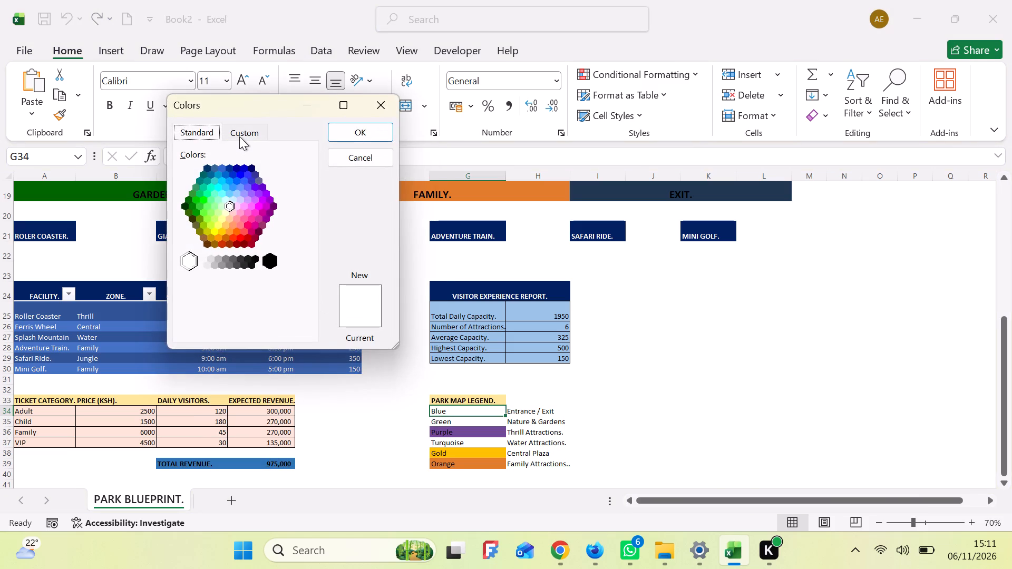
click(239, 136)
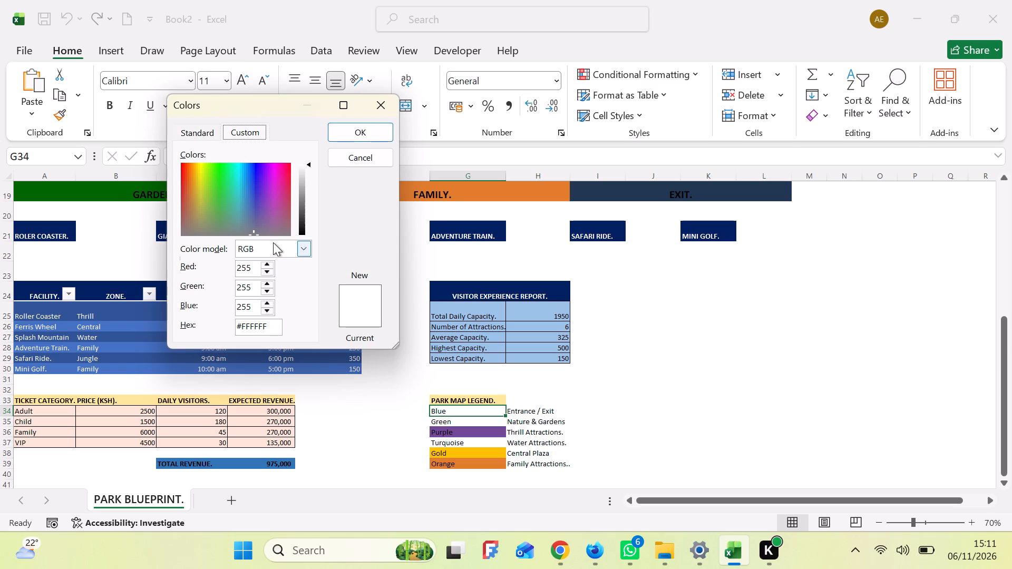
click(250, 271)
key(BackSpace)
key(BackSpace)
key(BackSpace)
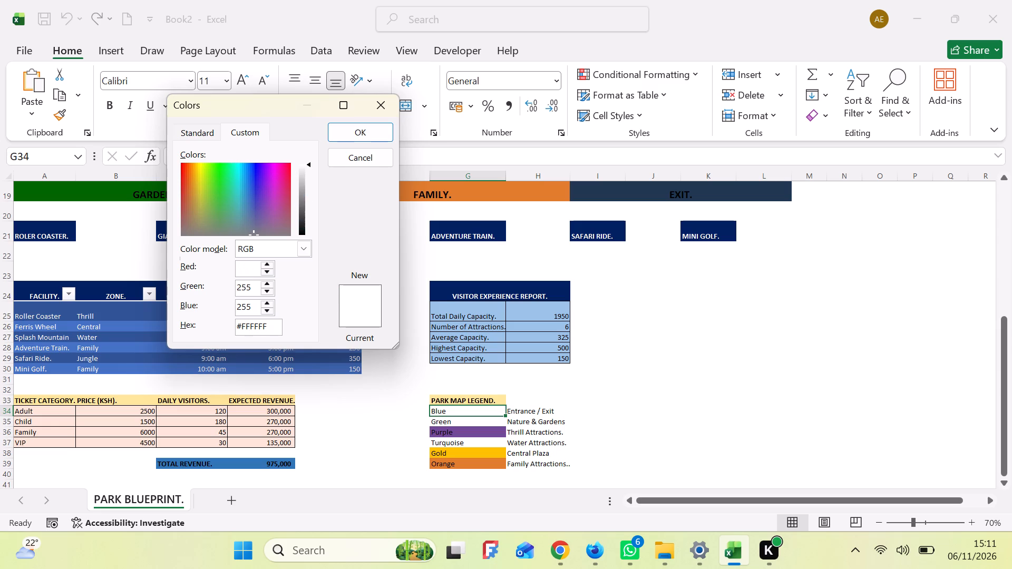
key(3)
key(6)
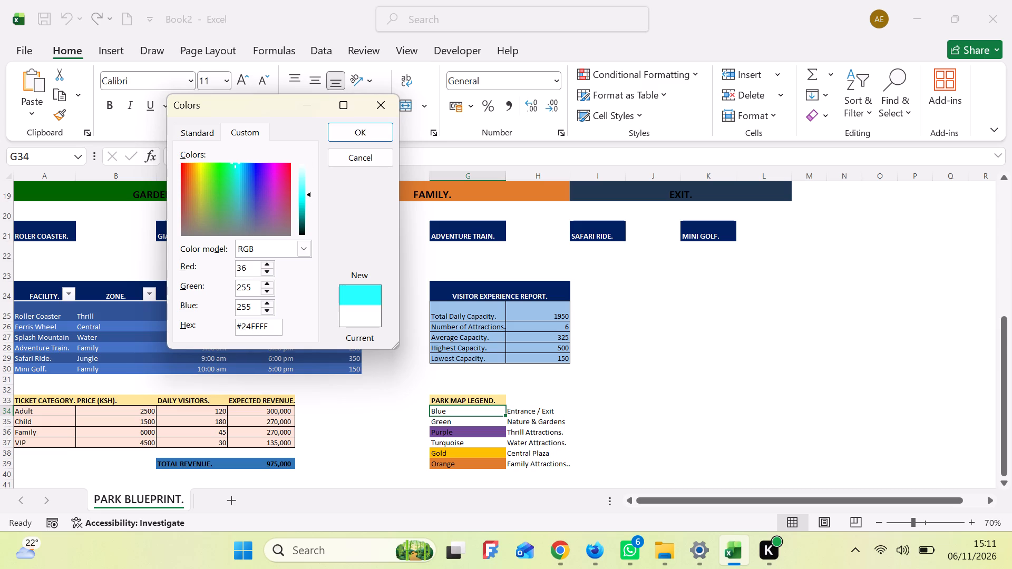
click(255, 286)
key(BackSpace)
key(BackSpace)
key(BackSpace)
key(BackSpace)
key(BackSpace)
key(BackSpace)
key(BackSpace)
key(BackSpace)
key(BackSpace)
key(BackSpace)
key(BackSpace)
key(BackSpace)
key(BackSpace)
key(BackSpace)
key(BackSpace)
key(BackSpace)
key(BackSpace)
key(BackSpace)
key(BackSpace)
key(BackSpace)
key(1)
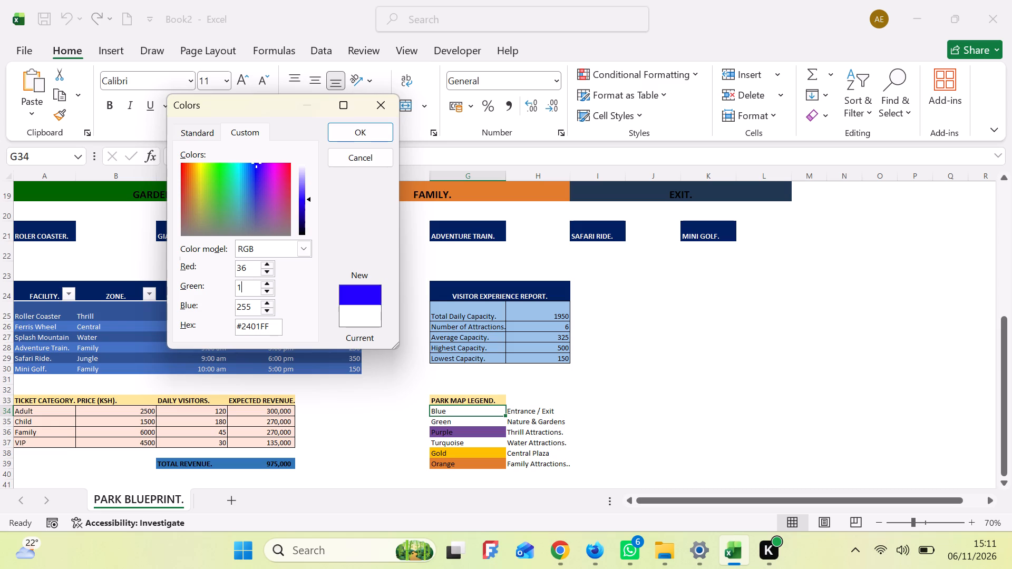
text(07)
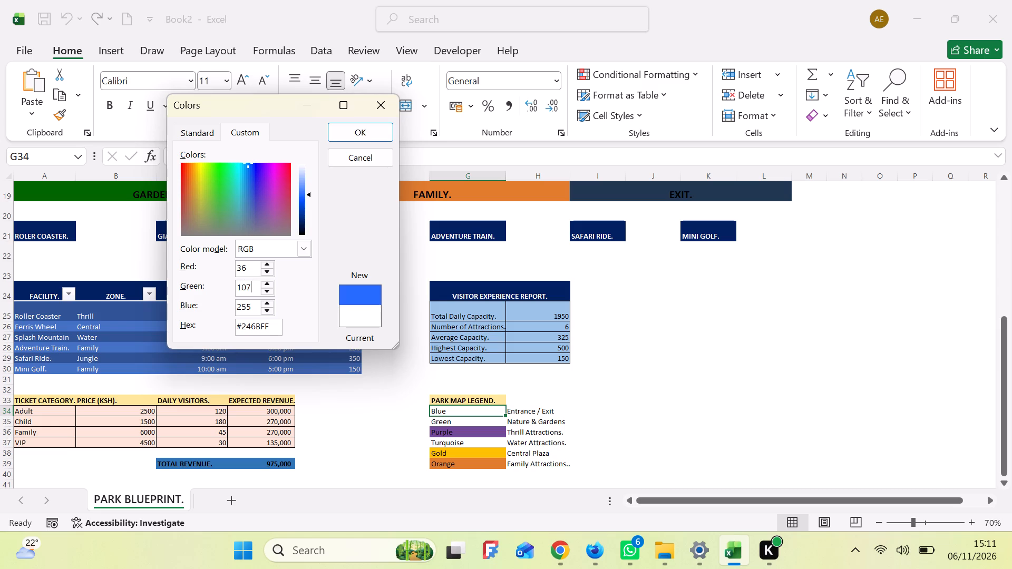
click(259, 306)
key(BackSpace)
key(BackSpace)
key(BackSpace)
key(BackSpace)
key(BackSpace)
key(BackSpace)
key(BackSpace)
key(BackSpace)
key(BackSpace)
key(BackSpace)
key(BackSpace)
text(145)
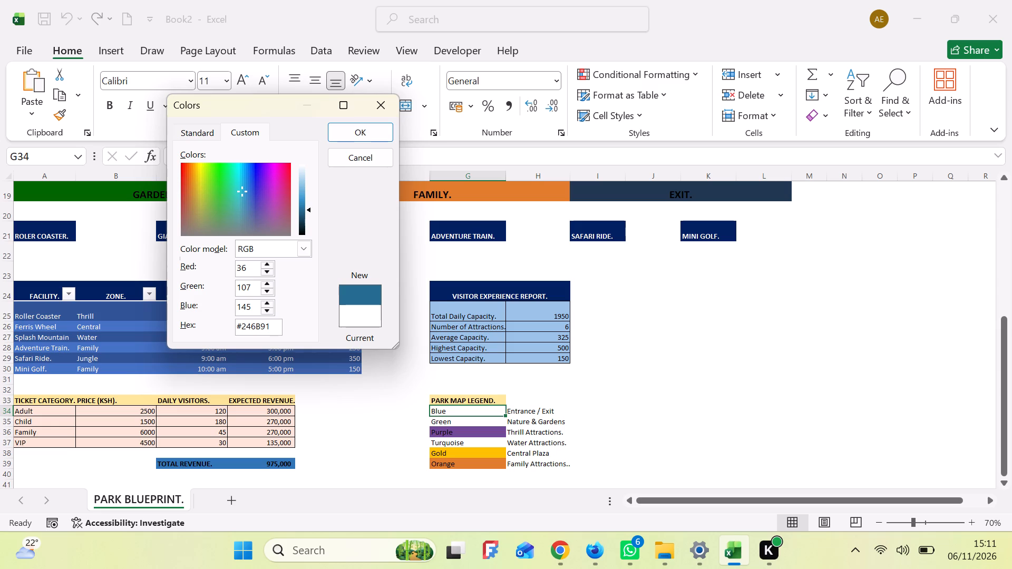
click(369, 126)
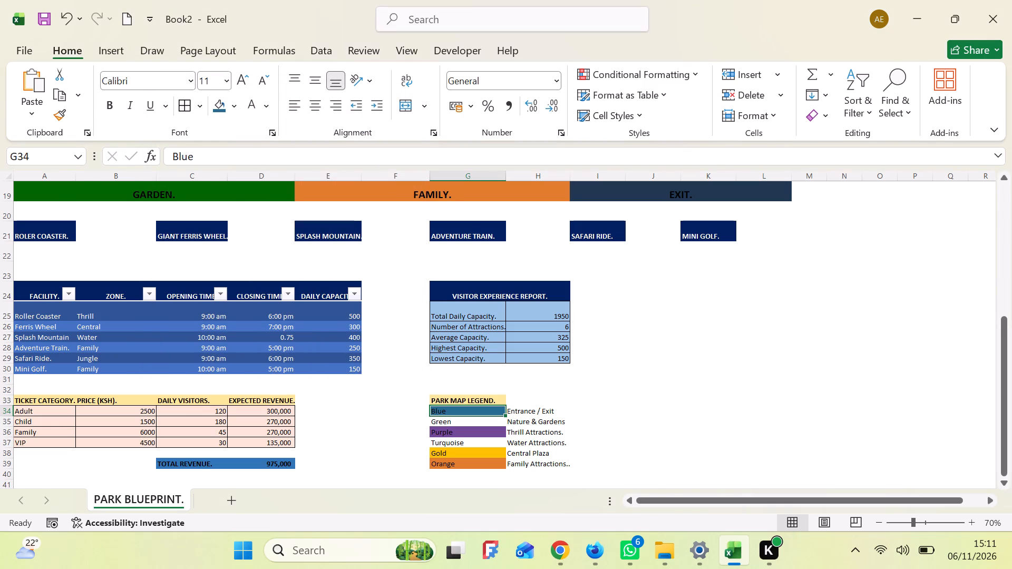
Fill the Green legend cell G35 with the recently used Dark Green colour.
click(452, 419)
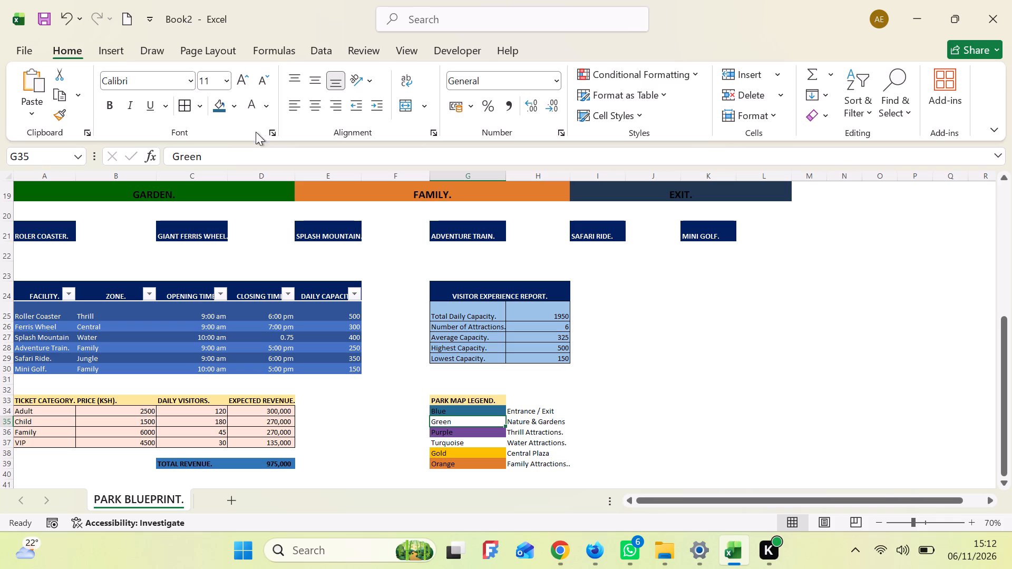
click(233, 104)
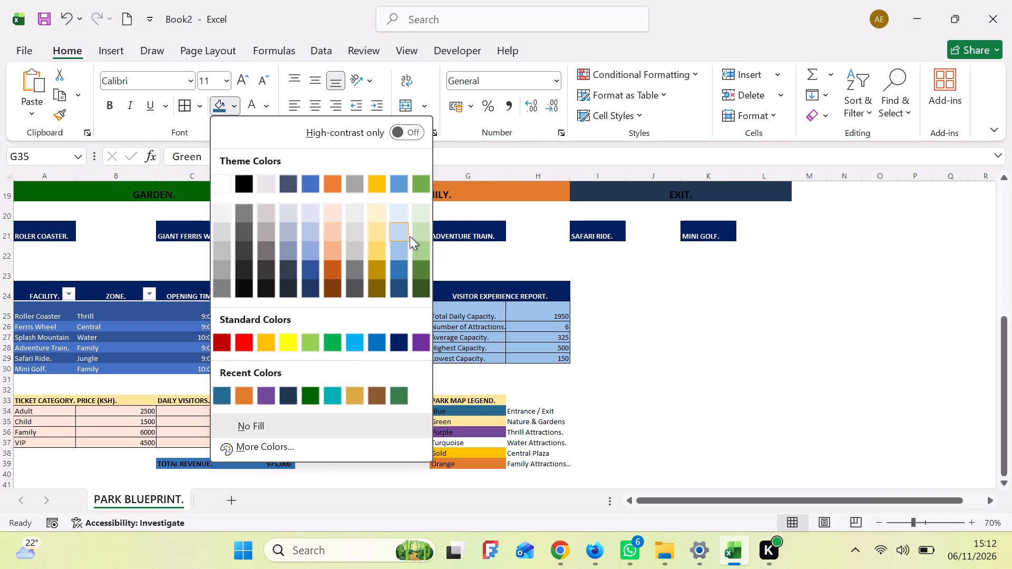
click(310, 397)
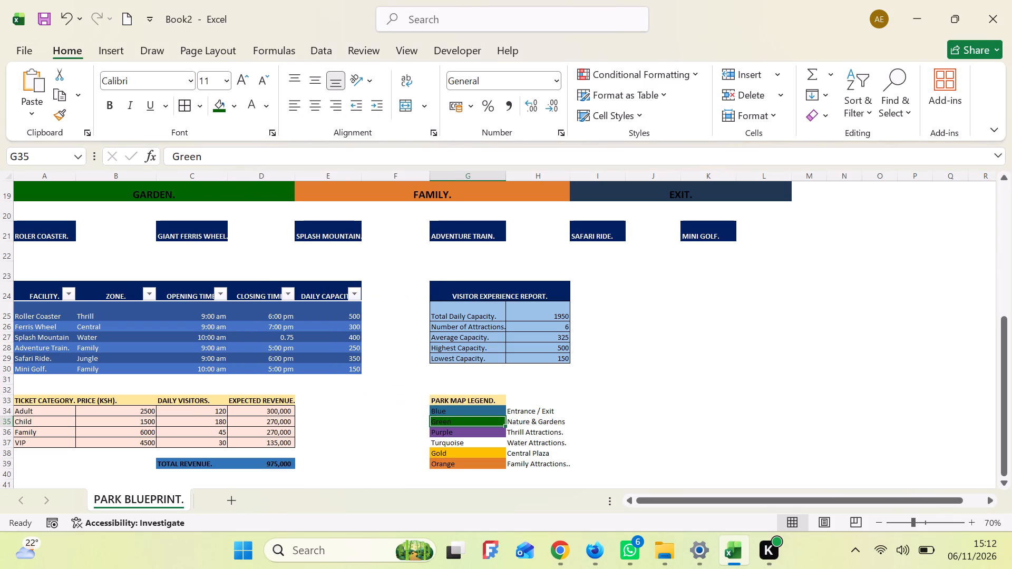
Fill the Turquoise legend cell G37 with a custom RGB colour of red 0, green 176 and blue 180.
click(459, 440)
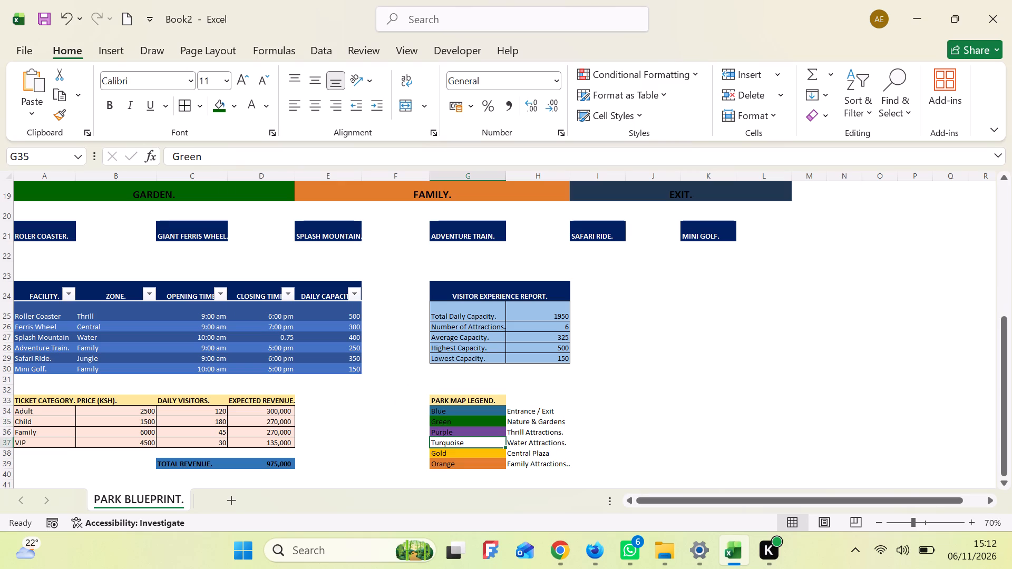
click(459, 444)
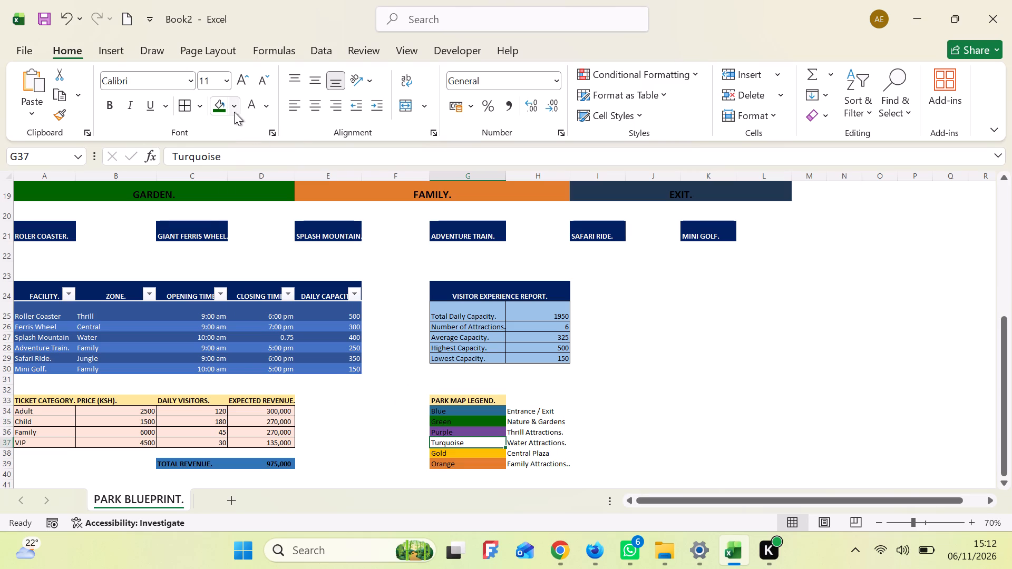
click(236, 112)
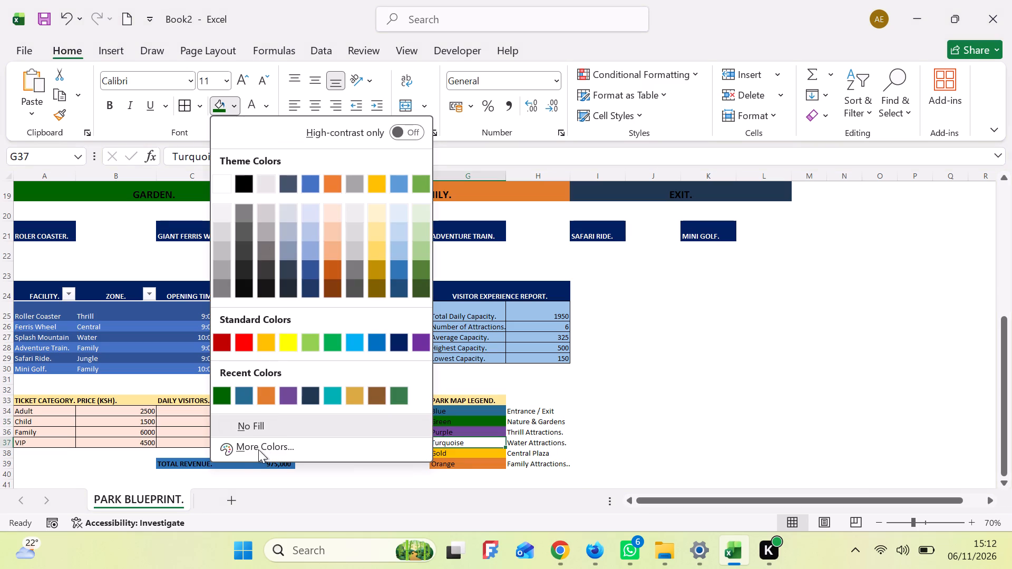
click(260, 456)
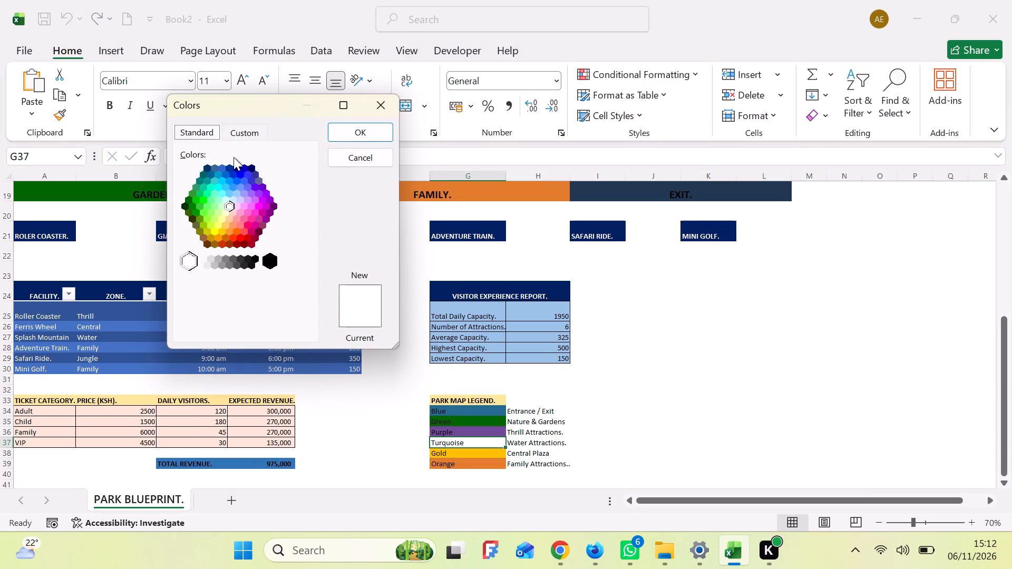
click(245, 133)
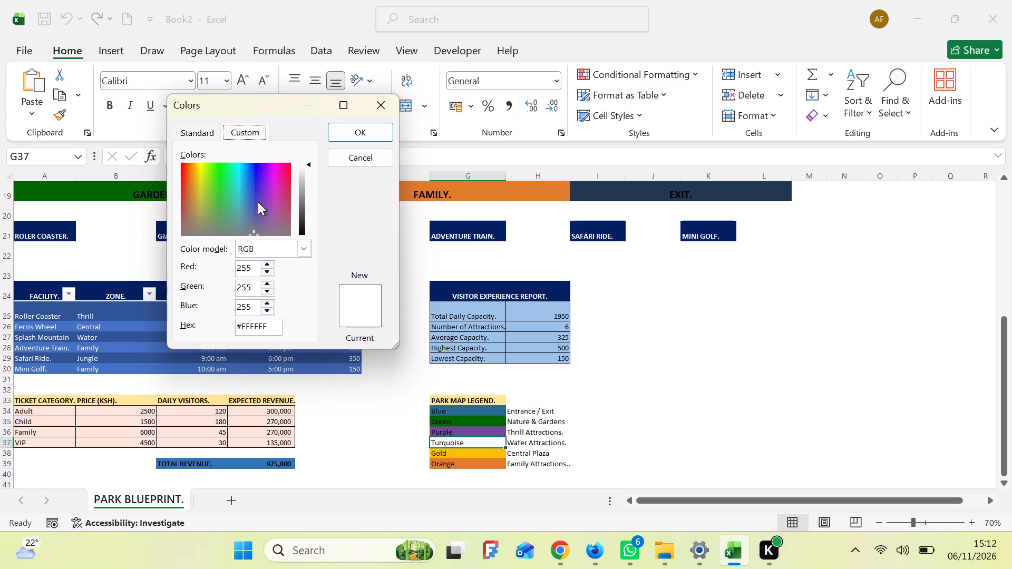
click(256, 269)
key(BackSpace)
key(BackSpace)
key(BackSpace)
key(0)
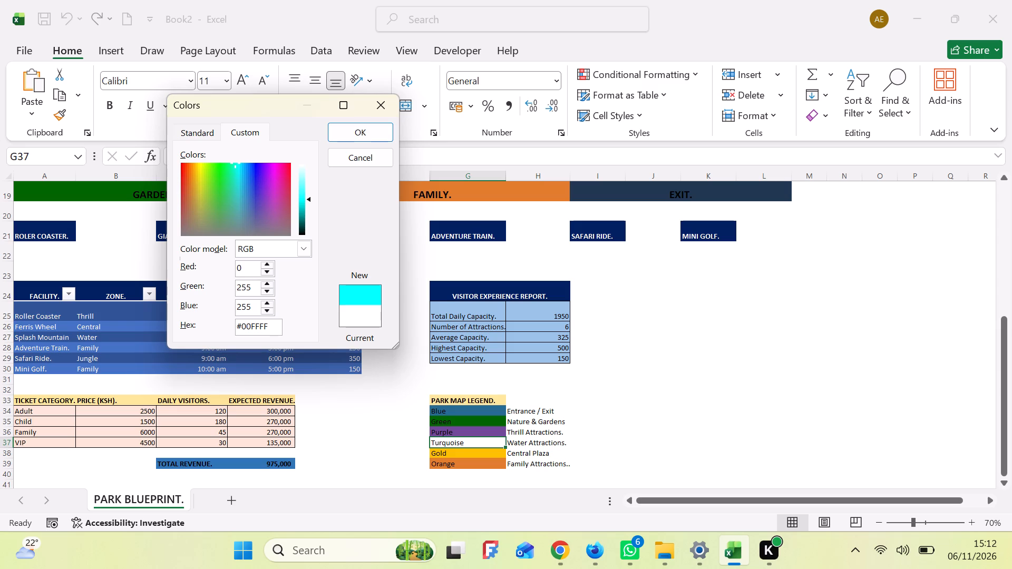
click(255, 287)
key(BackSpace)
key(BackSpace)
key(BackSpace)
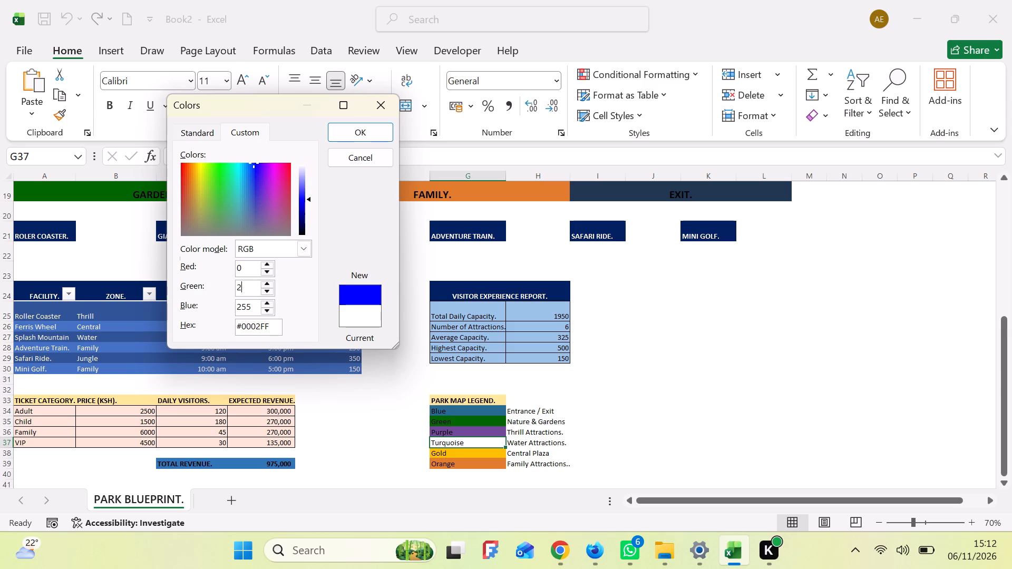
text(176)
click(251, 310)
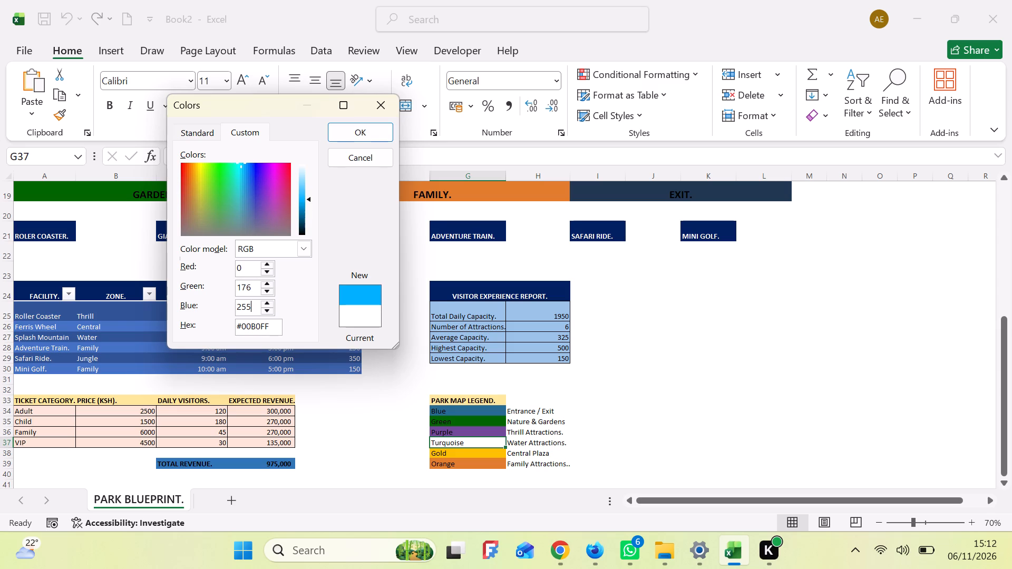
key(BackSpace)
key(BackSpace)
key(BackSpace)
key(BackSpace)
key(BackSpace)
key(BackSpace)
key(BackSpace)
key(BackSpace)
key(BackSpace)
key(BackSpace)
key(BackSpace)
key(BackSpace)
key(BackSpace)
key(BackSpace)
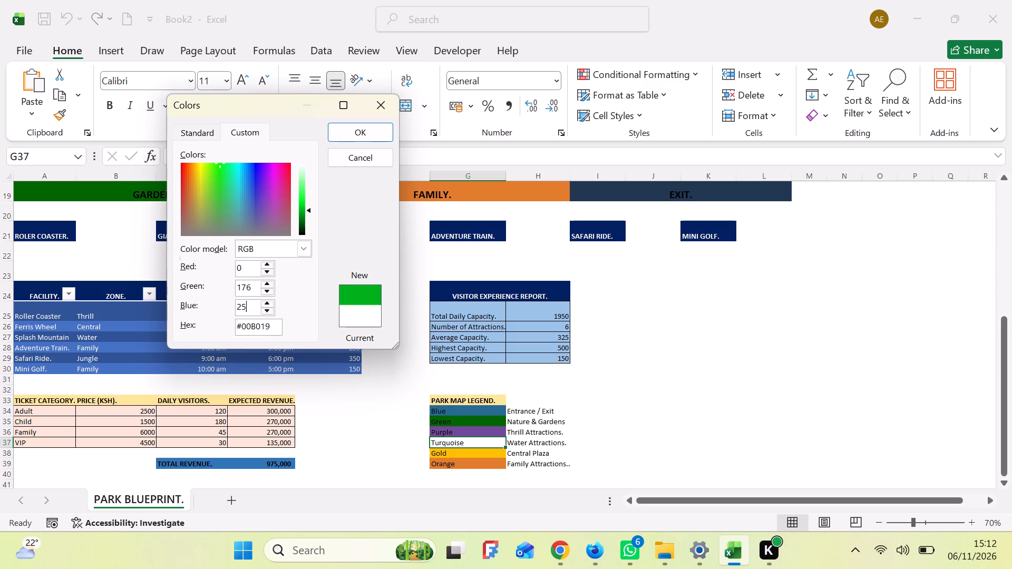
key(1)
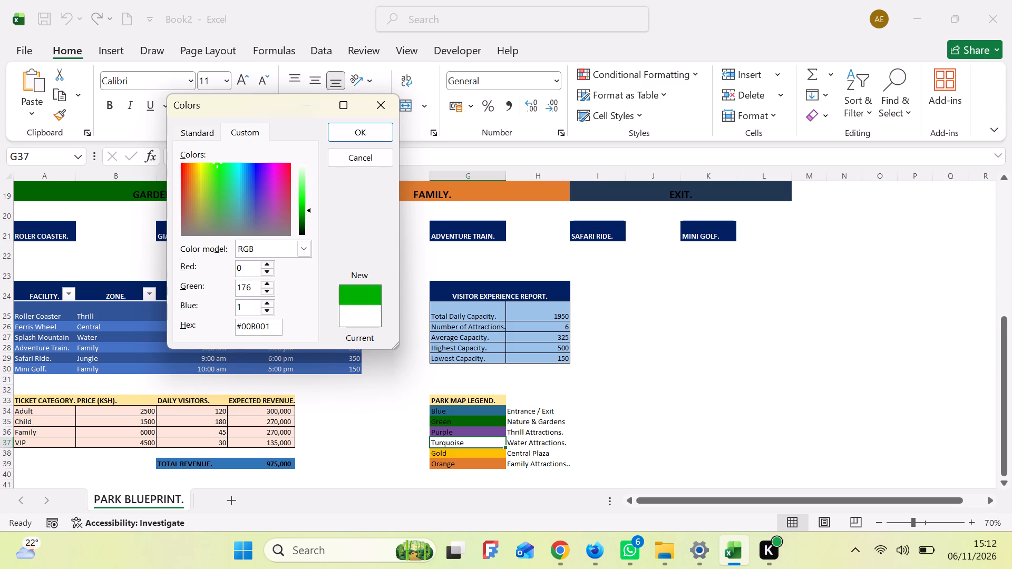
text(80)
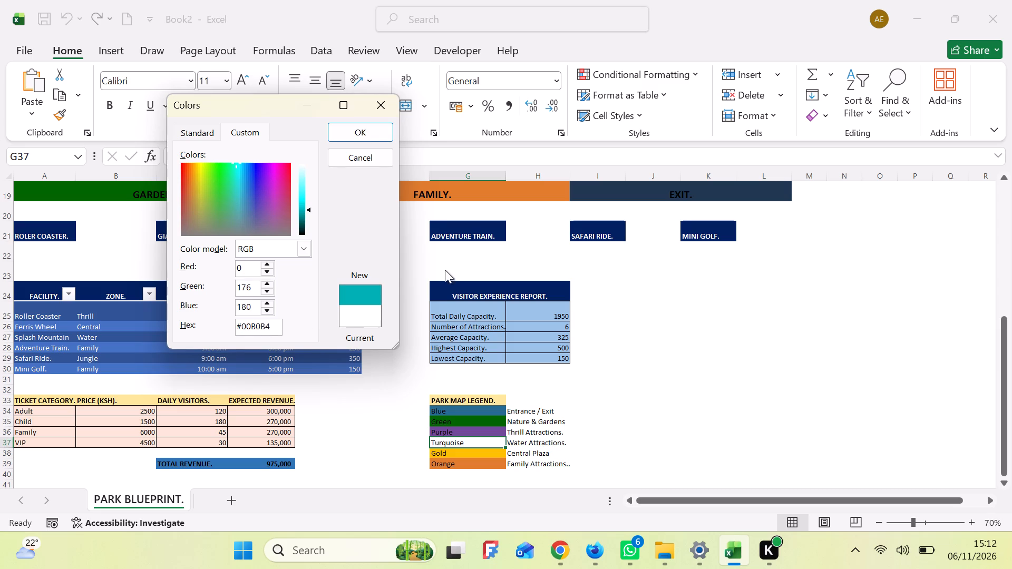
click(381, 131)
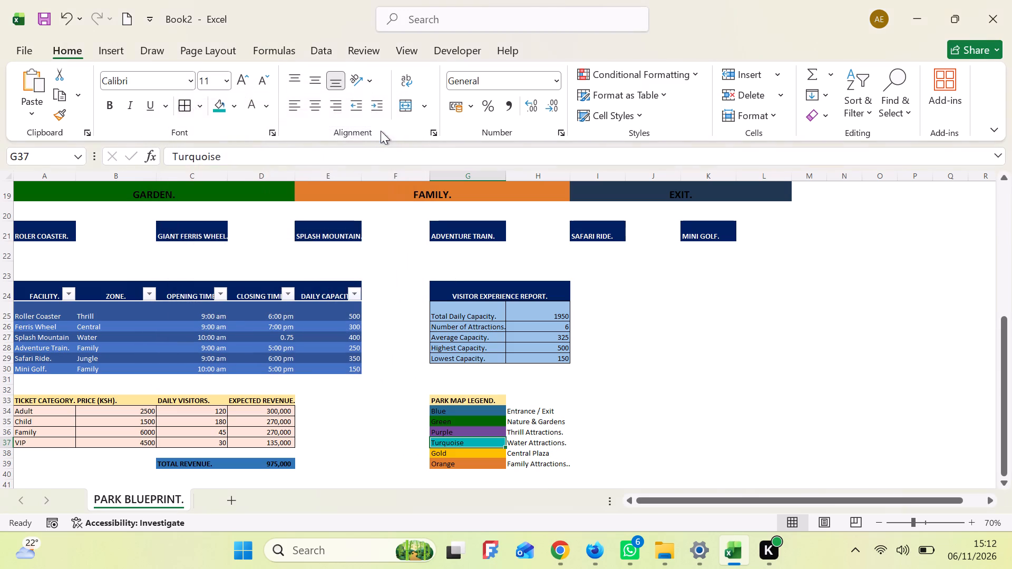
click(619, 393)
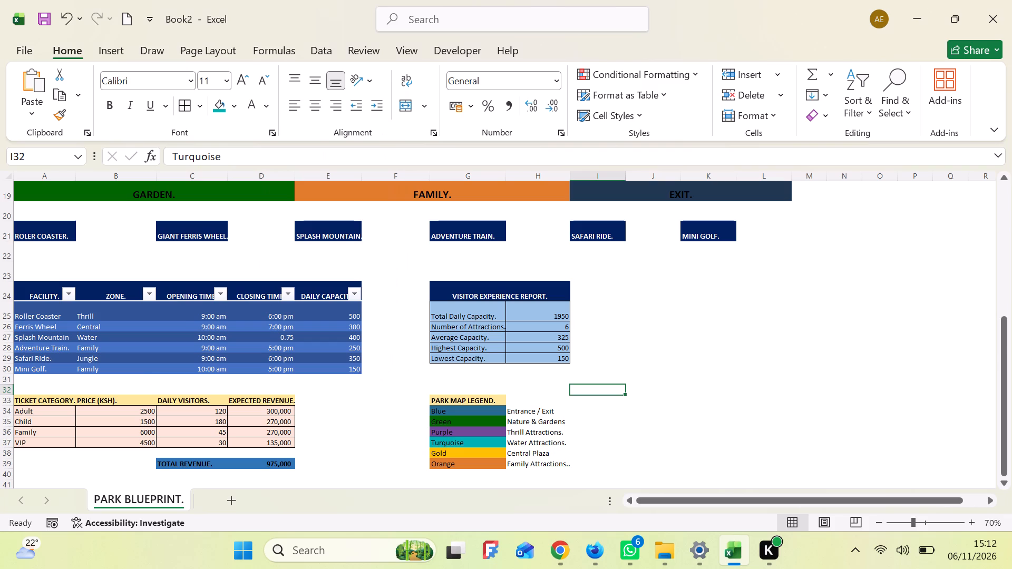
Apply all borders to the park map legend entries in G34:H39.
click(553, 411)
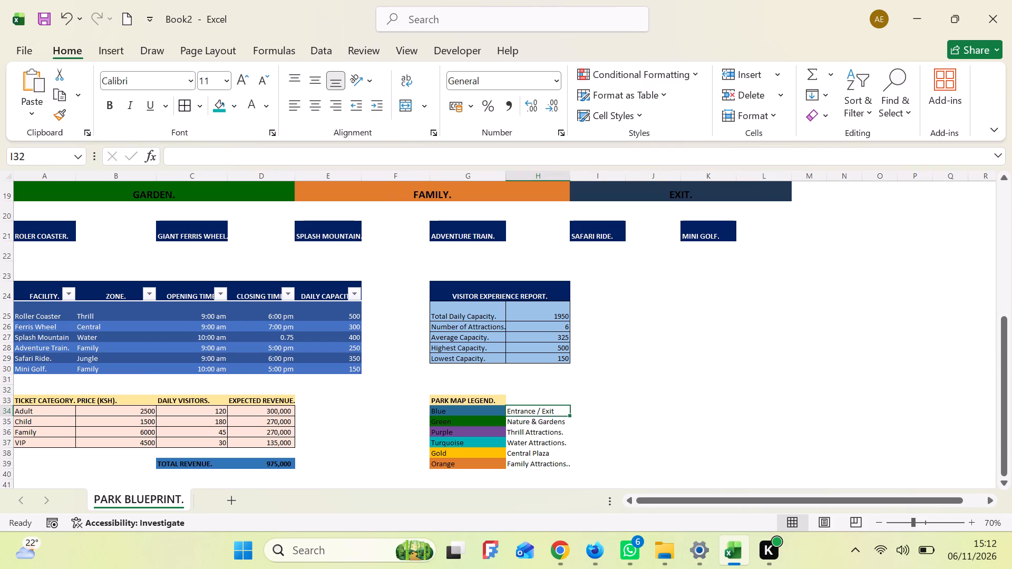
click(553, 411)
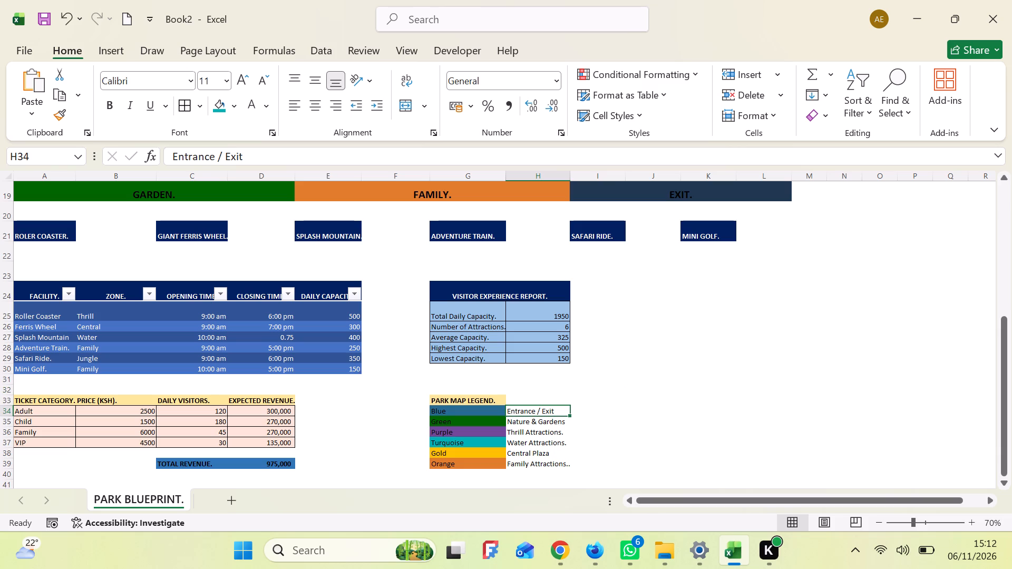
click(492, 411)
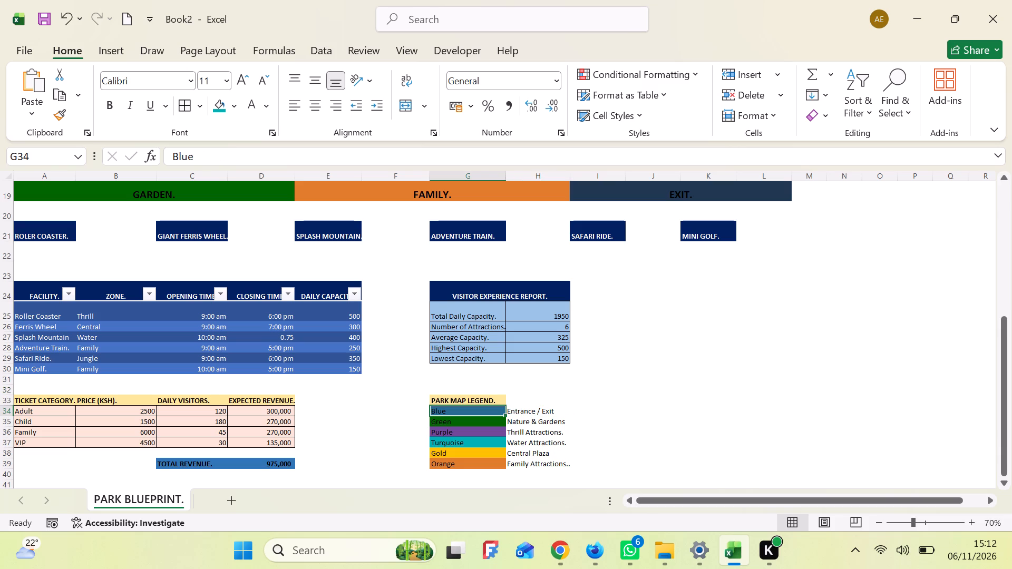
shift+click(529, 464)
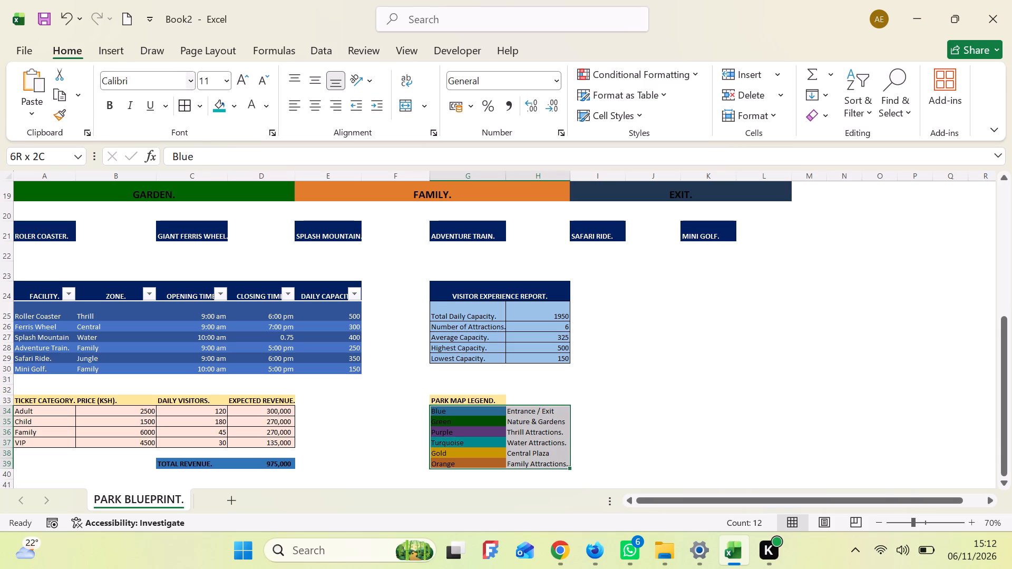
click(183, 104)
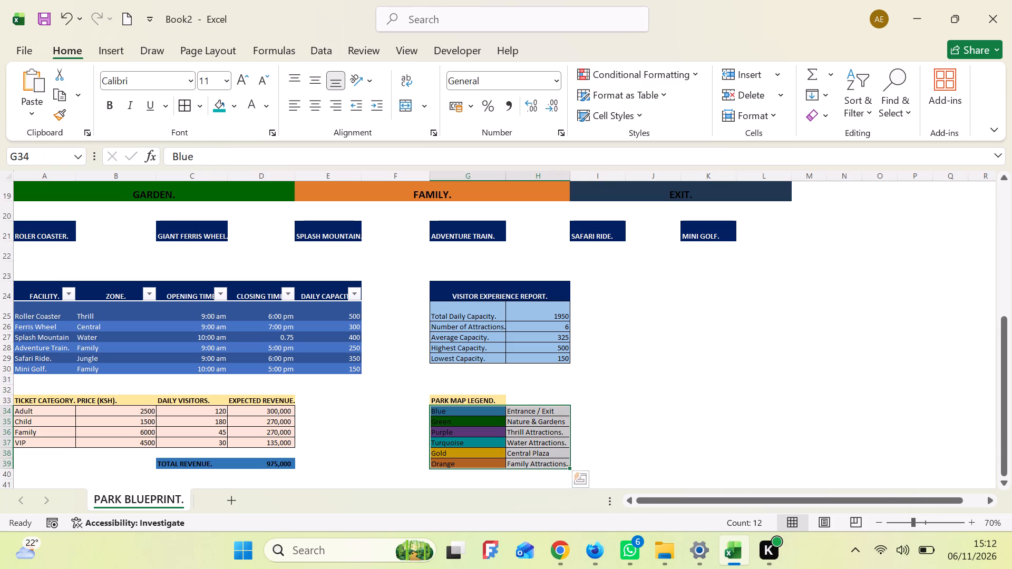
Merge and centre the PARK MAP LEGEND. heading across G33:H33.
click(480, 399)
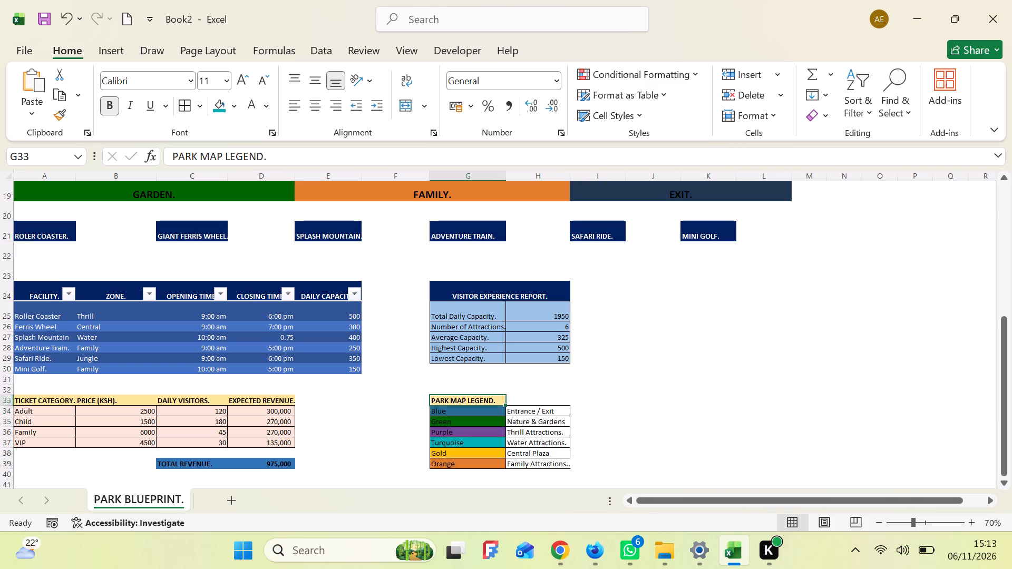
shift+click(527, 400)
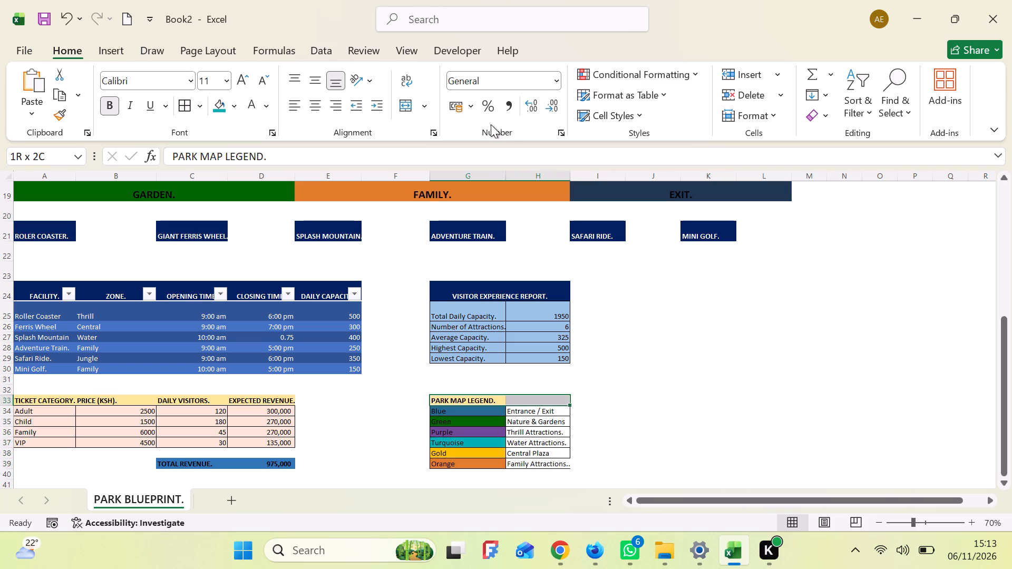
click(425, 106)
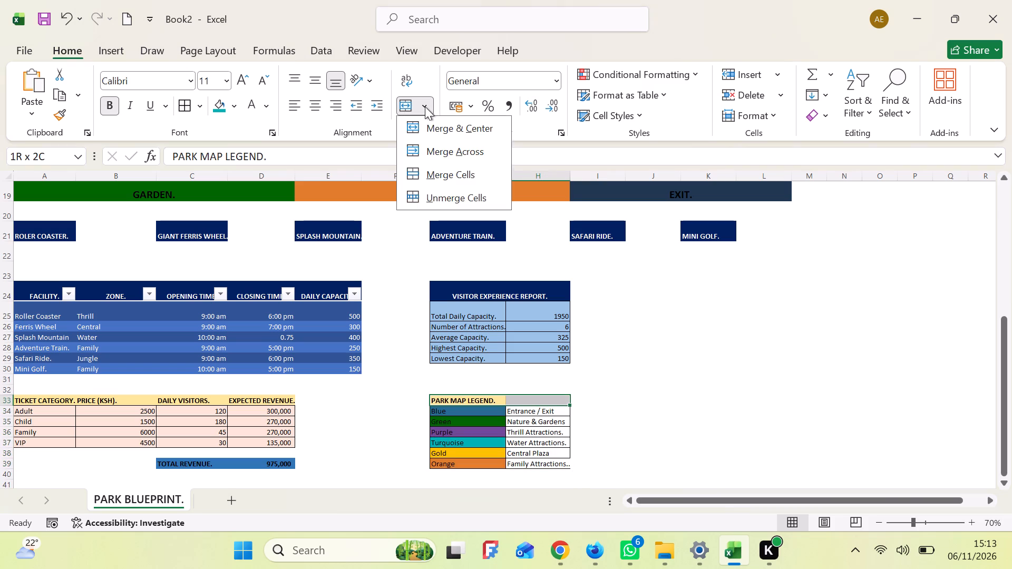
click(479, 136)
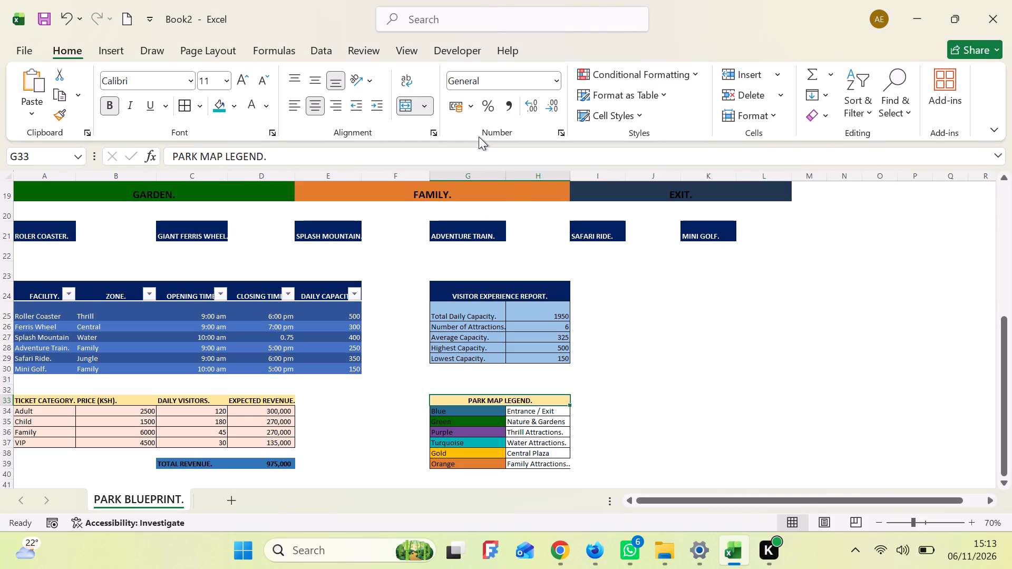
click(656, 406)
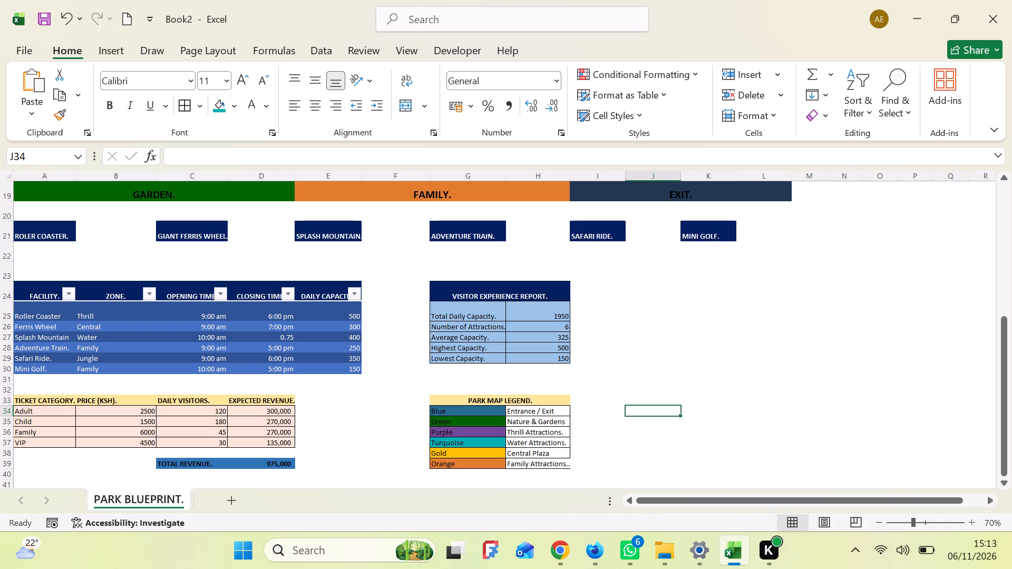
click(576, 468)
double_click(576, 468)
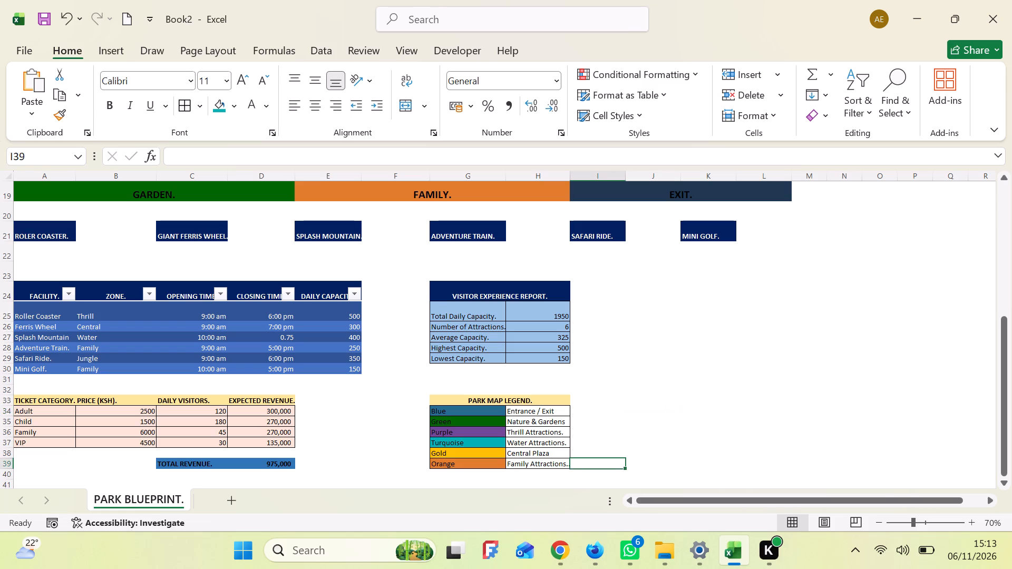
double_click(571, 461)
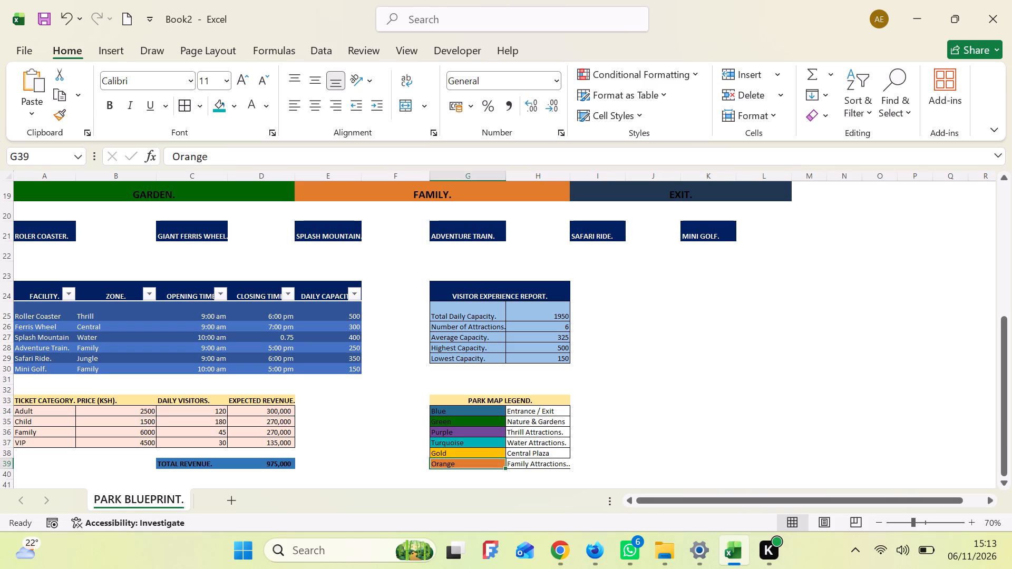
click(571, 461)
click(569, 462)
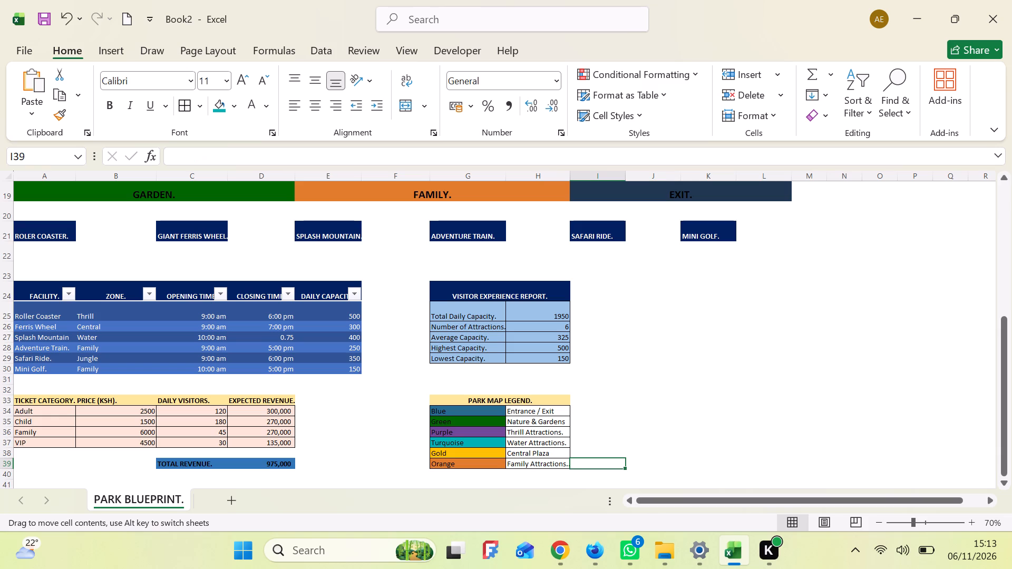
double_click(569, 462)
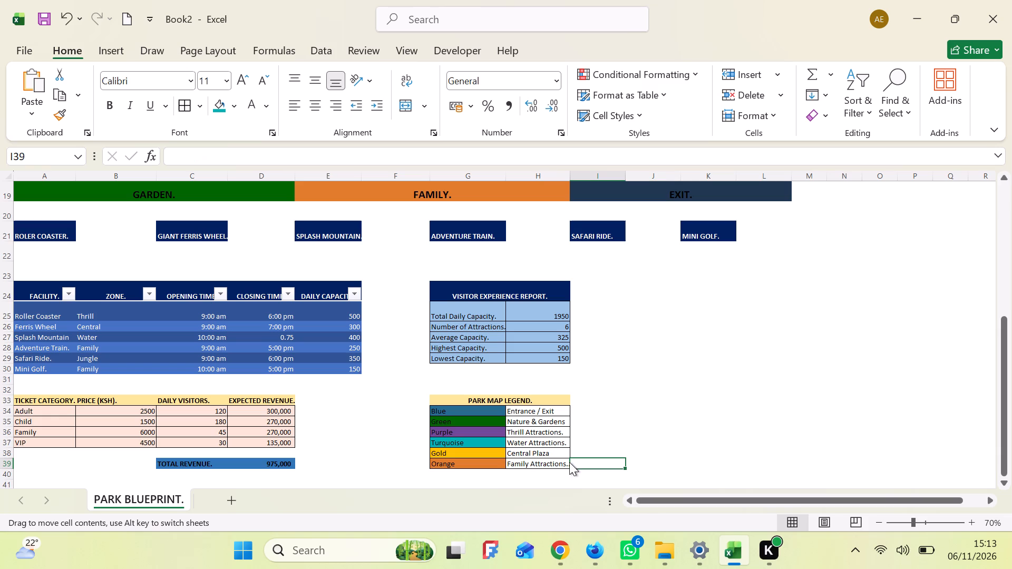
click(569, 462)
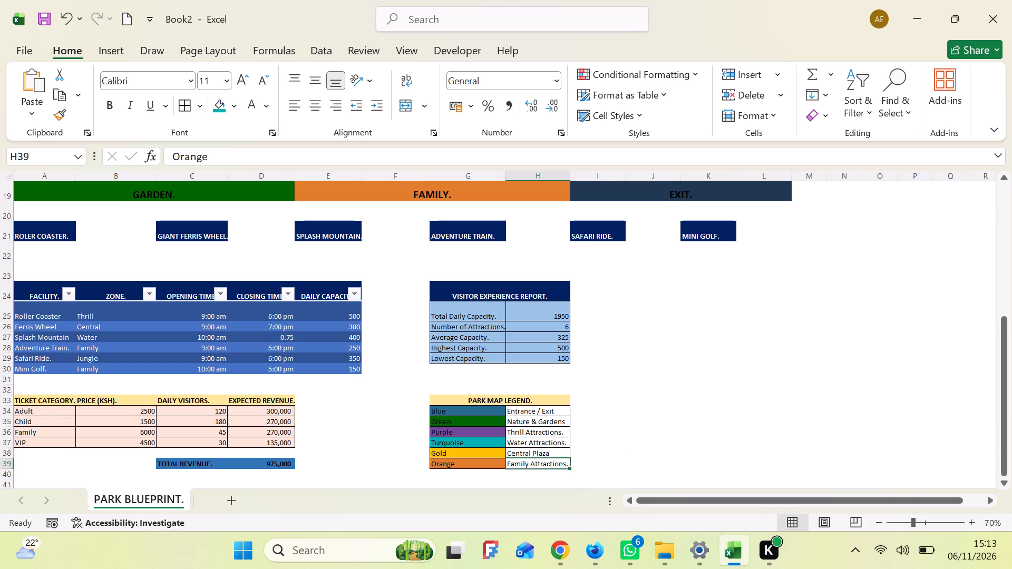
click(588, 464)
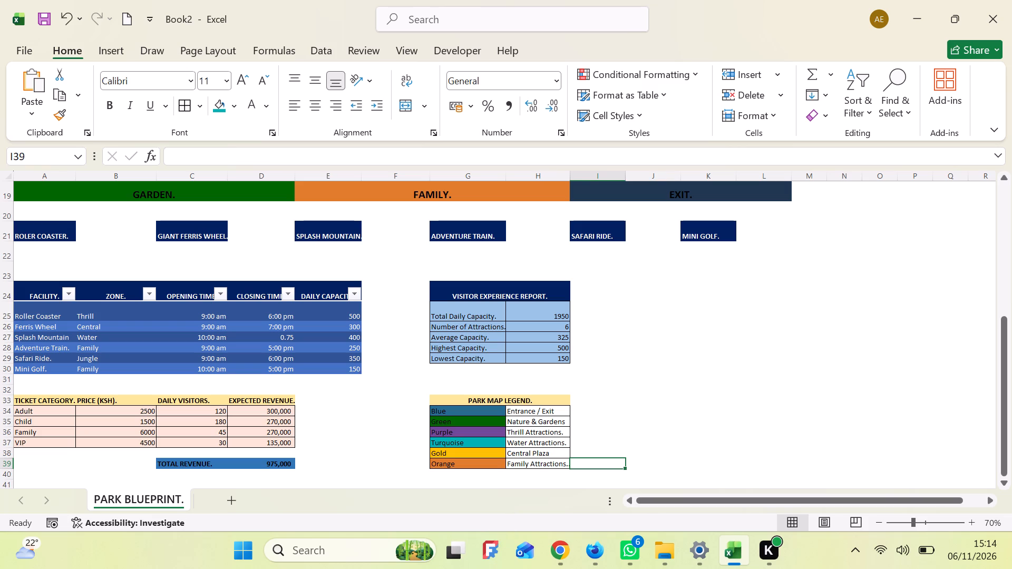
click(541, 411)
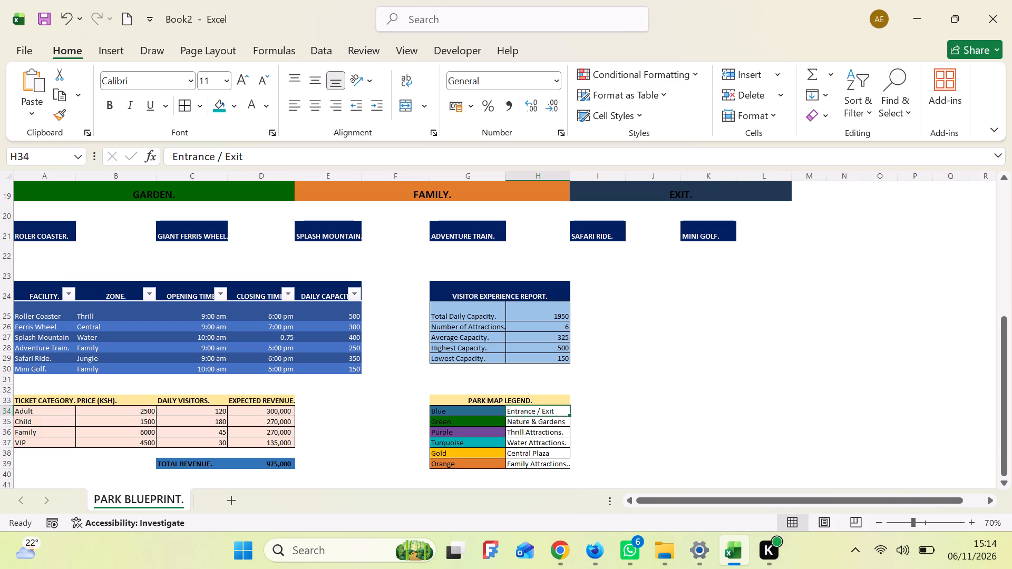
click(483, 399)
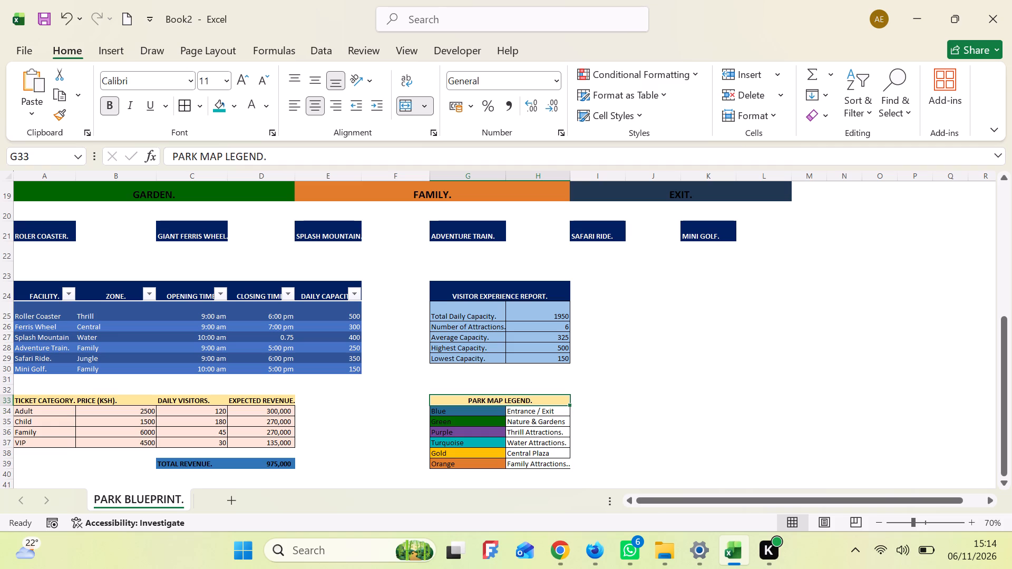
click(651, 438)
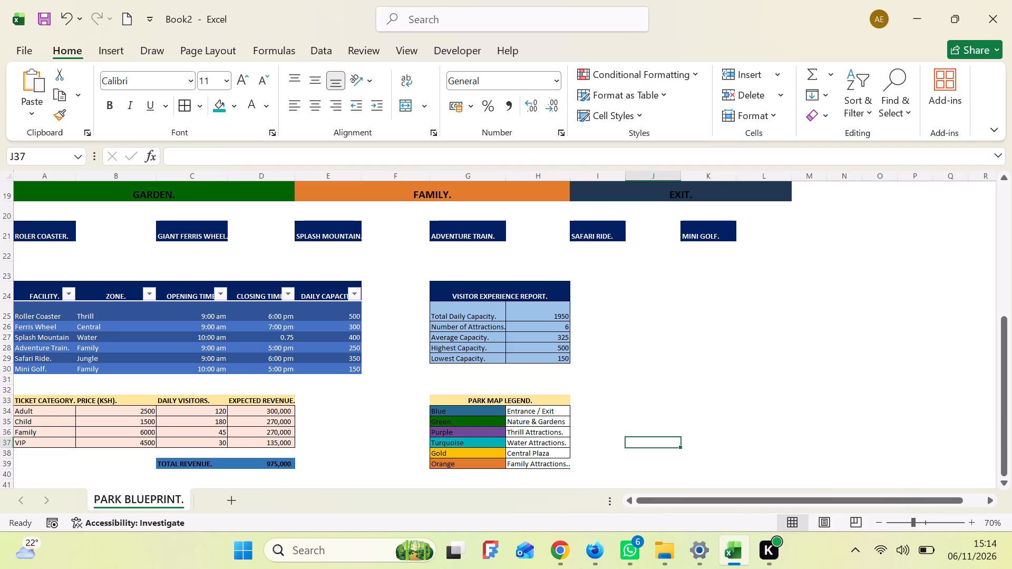
Correct the Orange legend description in H39 to read "Family Attractions." with a single full stop.
click(691, 420)
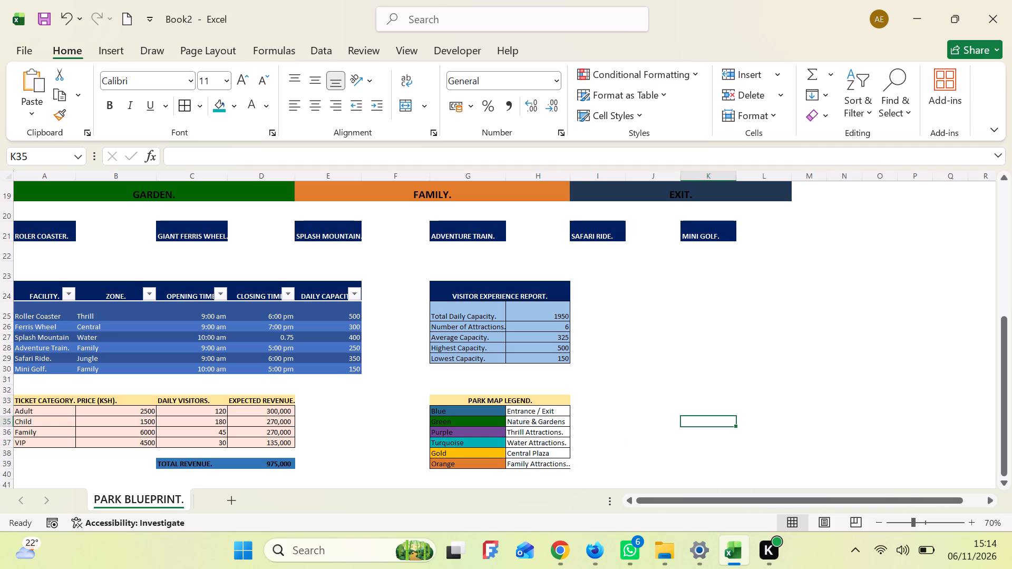
click(567, 466)
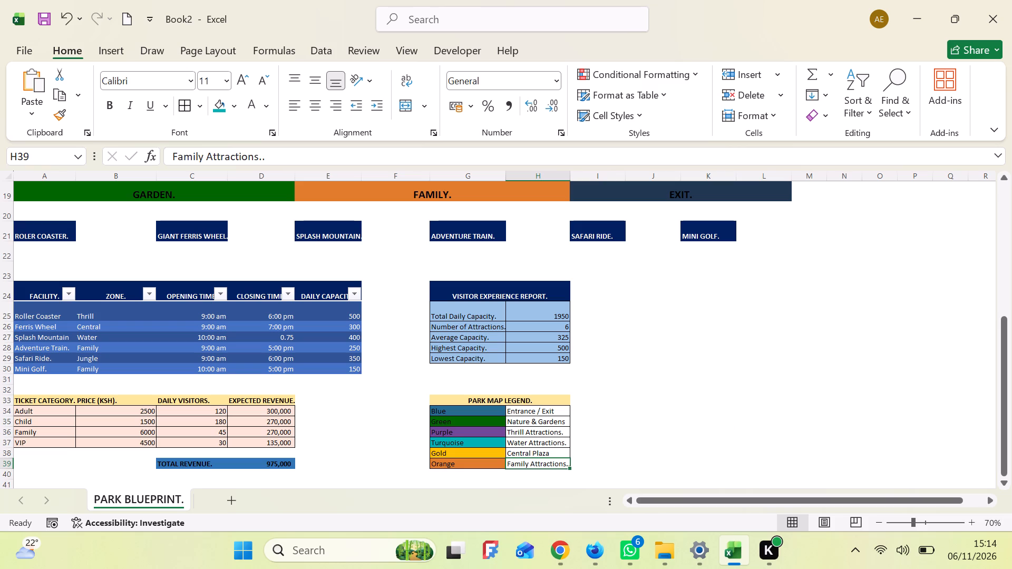
double_click(566, 463)
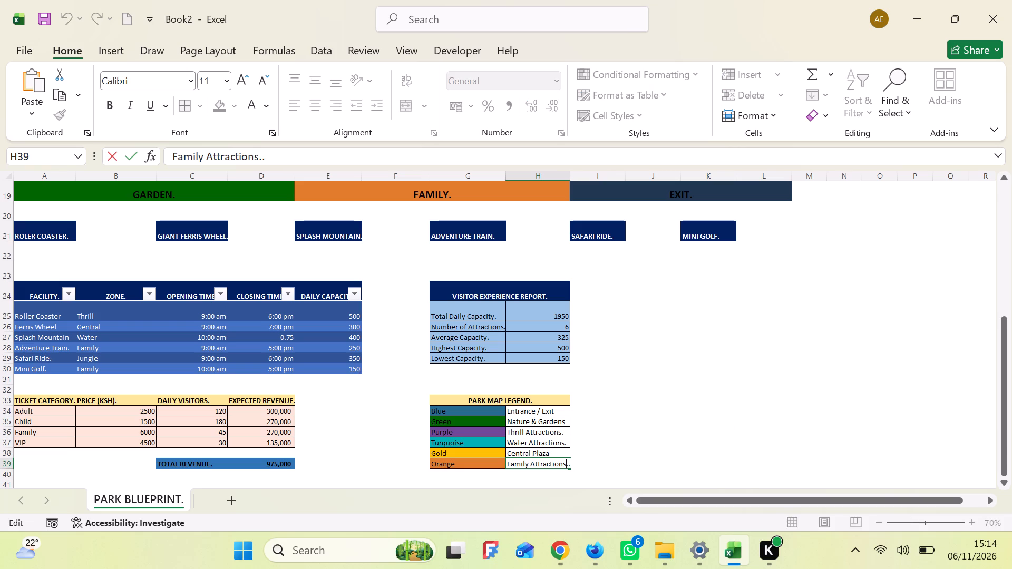
key(BackSpace)
key(BackSpace)
click(566, 463)
key(BackSpace)
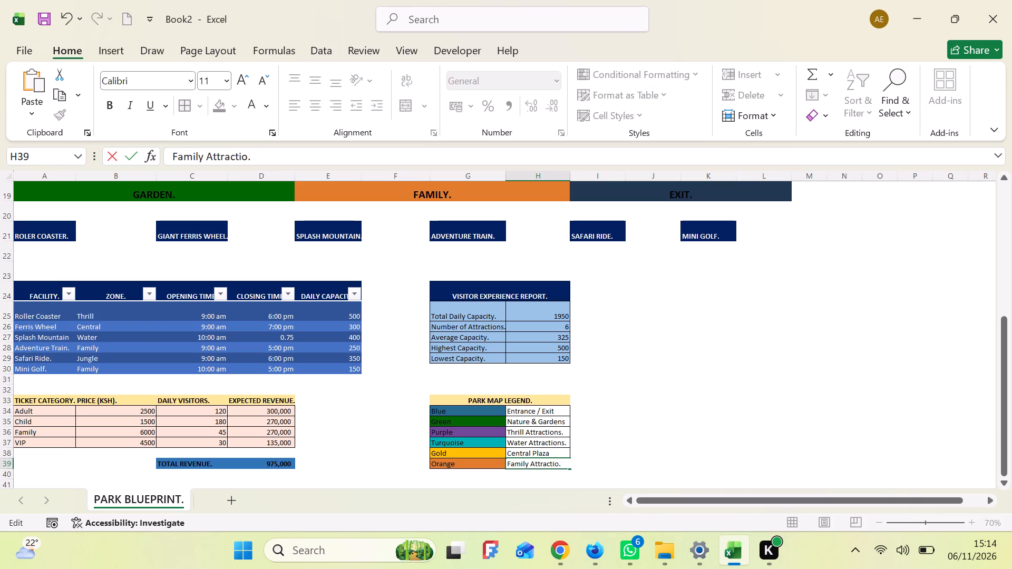
click(557, 462)
key(n)
key(s)
click(648, 461)
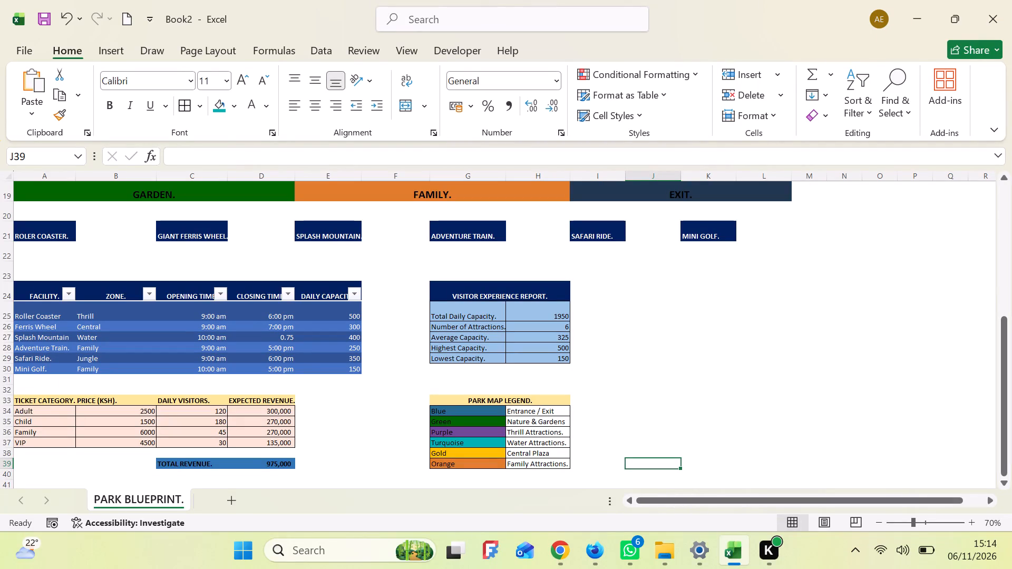
Review the whole park blueprint sheet at 60% zoom, from the title and zones down to the tables and legend.
drag(1000, 458, 1007, 296)
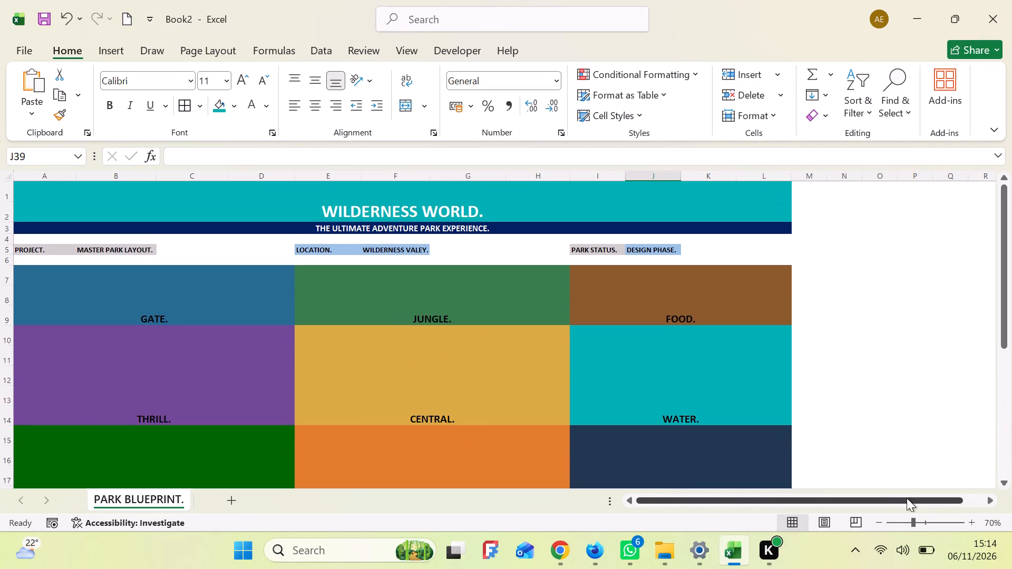
click(882, 525)
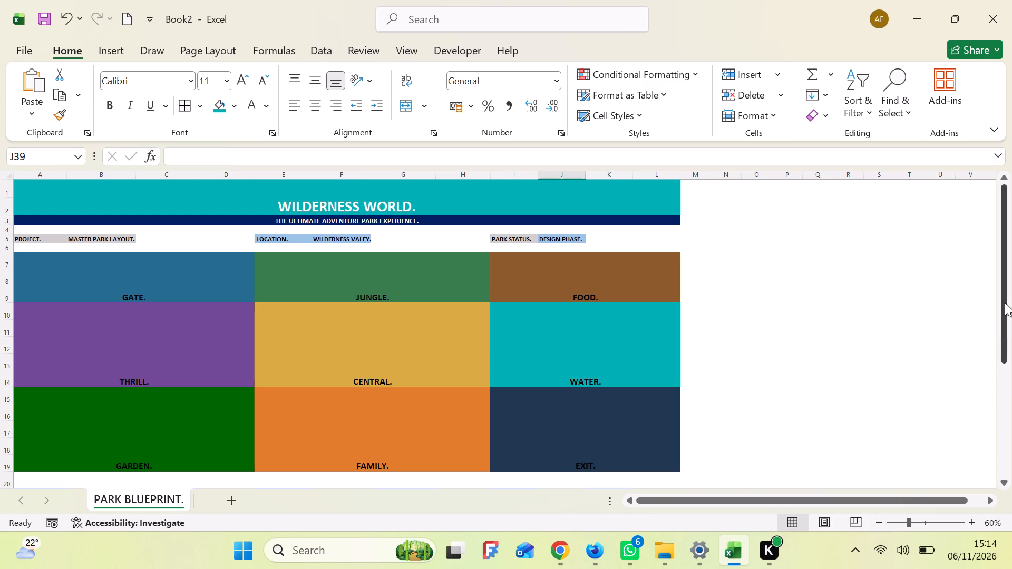
drag(1004, 303, 1005, 291)
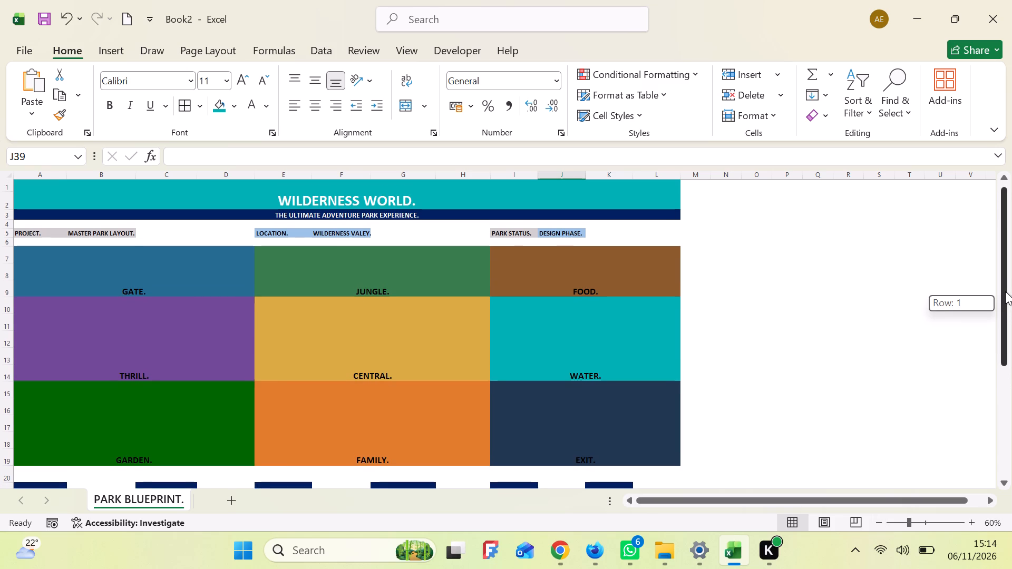
drag(1005, 291, 1004, 293)
drag(1004, 293, 1003, 295)
drag(1003, 295, 1000, 296)
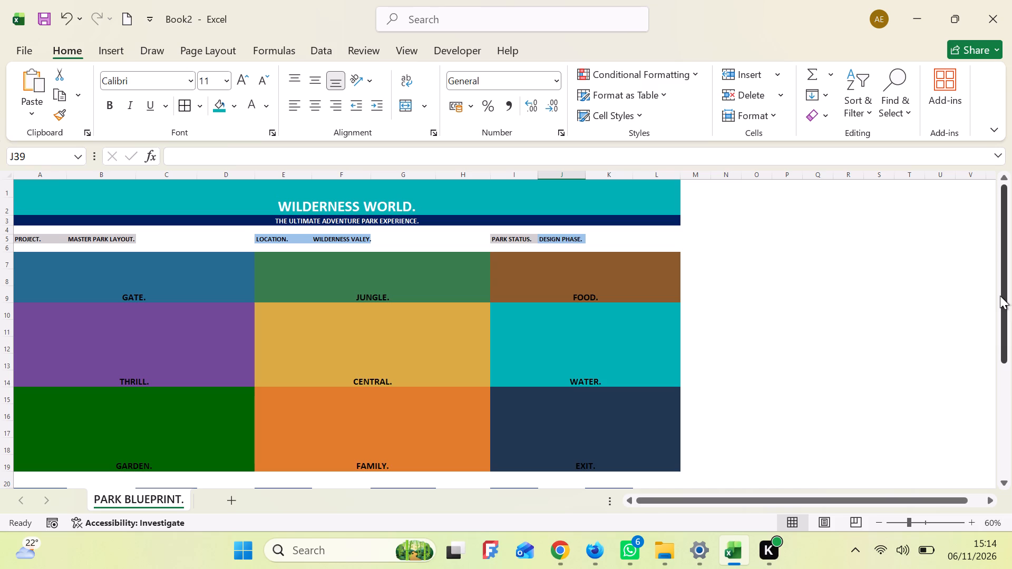
drag(1000, 296, 1011, 408)
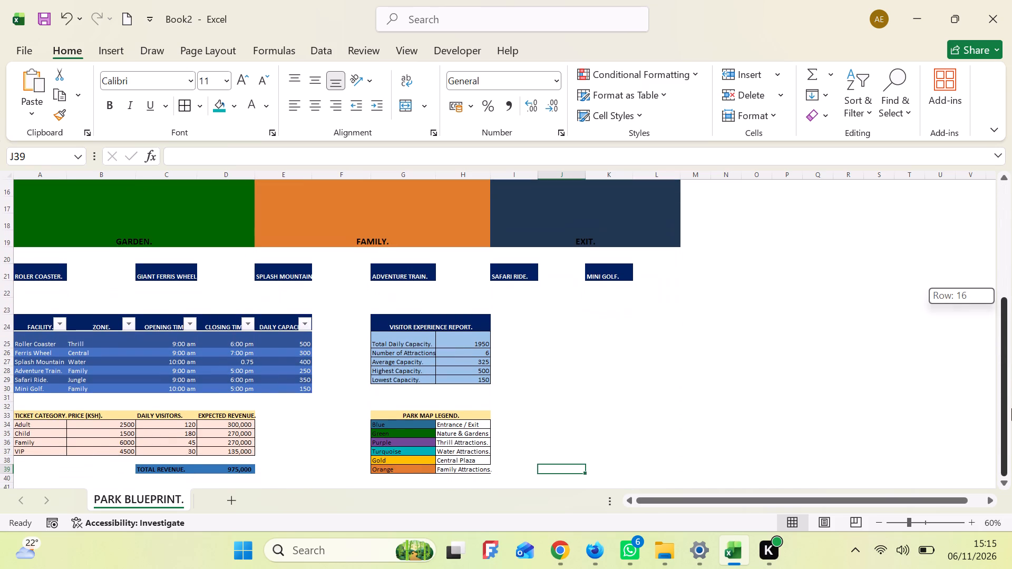
drag(1011, 408, 1011, 399)
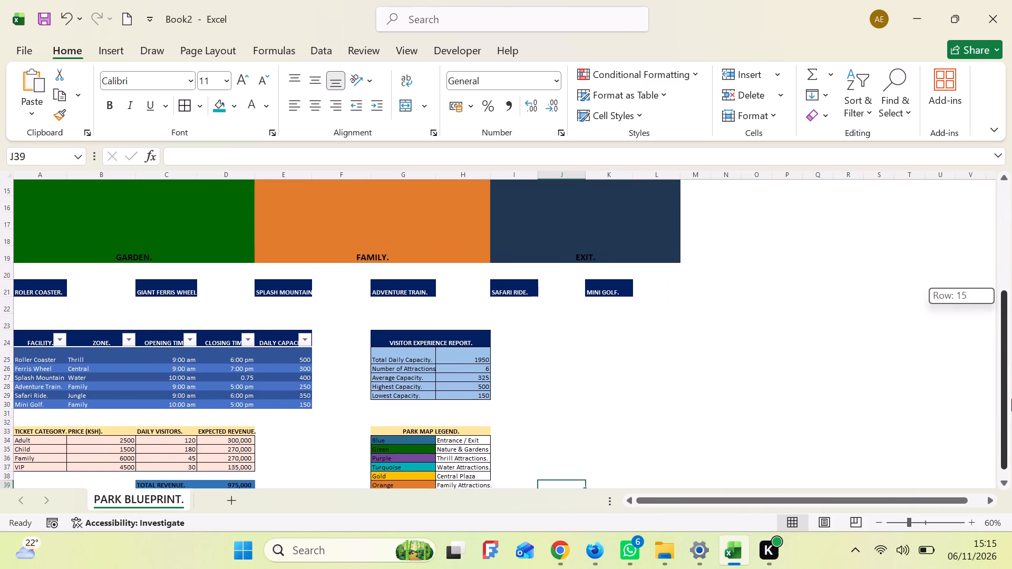
drag(1011, 399, 1011, 307)
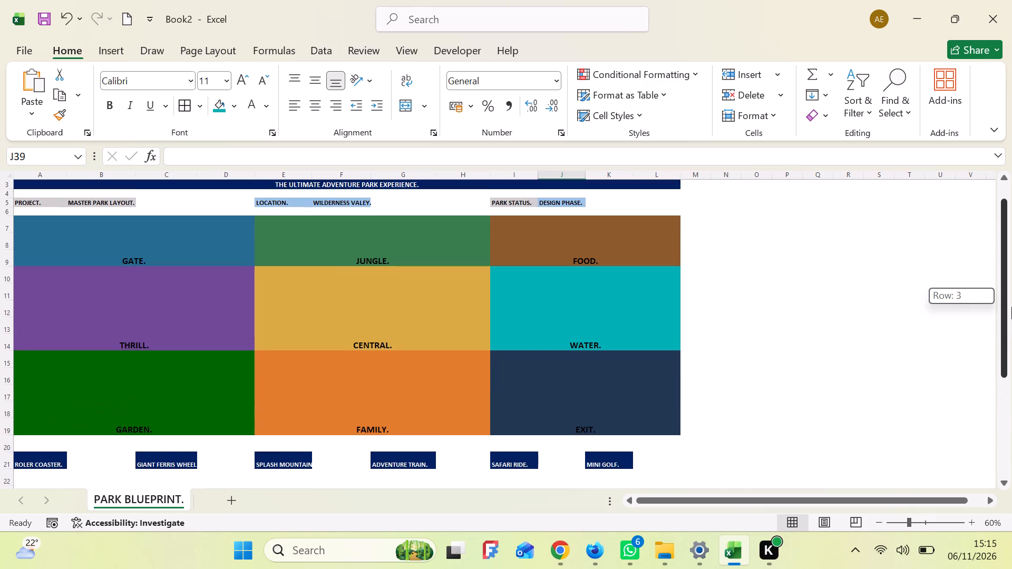
drag(1011, 307, 1010, 263)
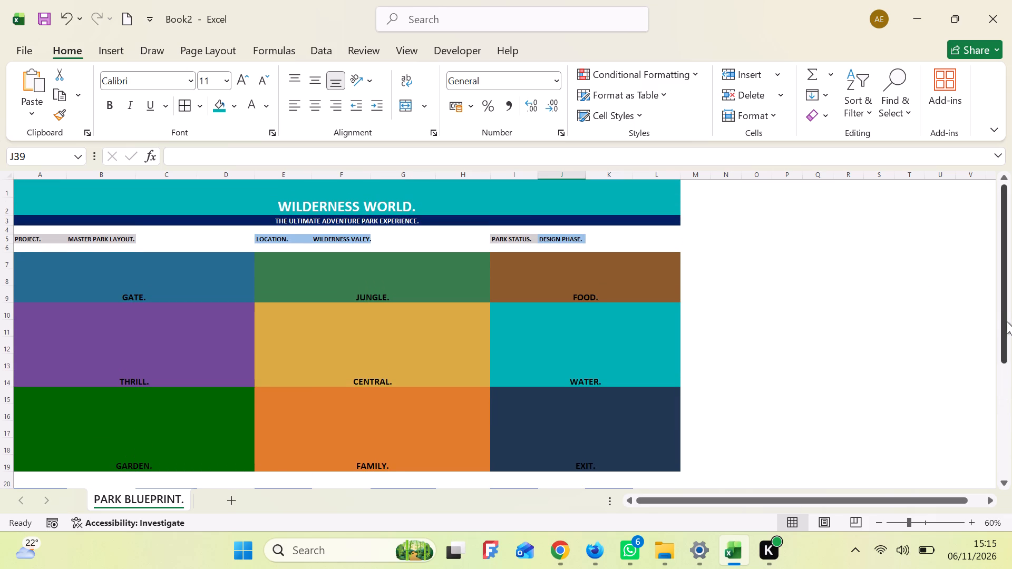
drag(1007, 321, 1005, 354)
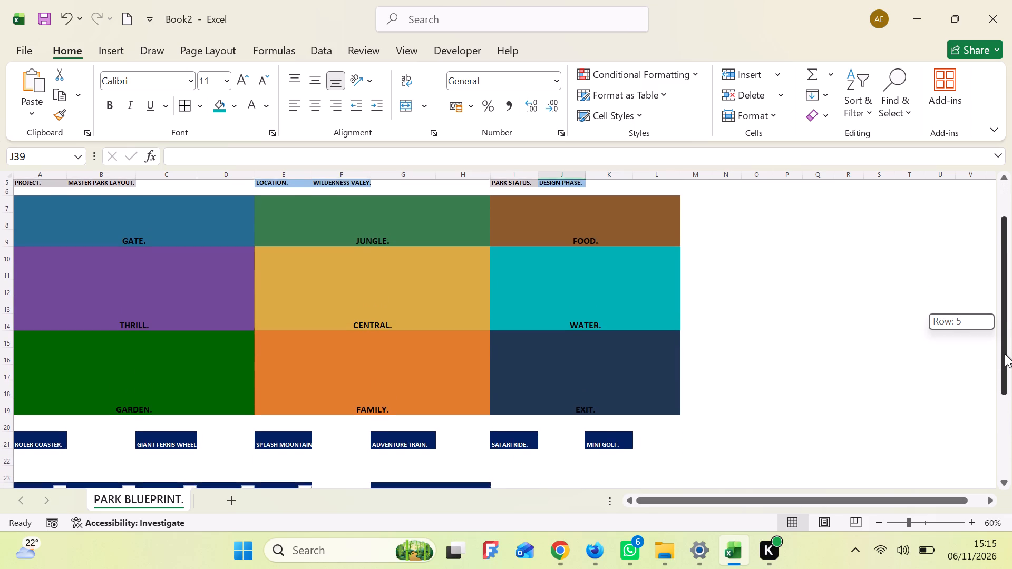
drag(1005, 354, 1007, 440)
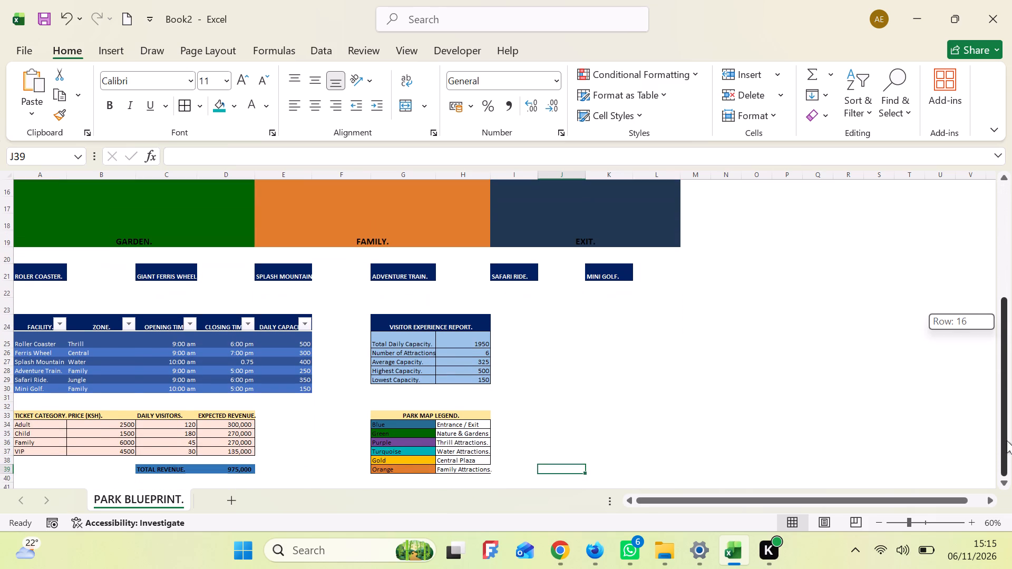
drag(1007, 440, 1008, 444)
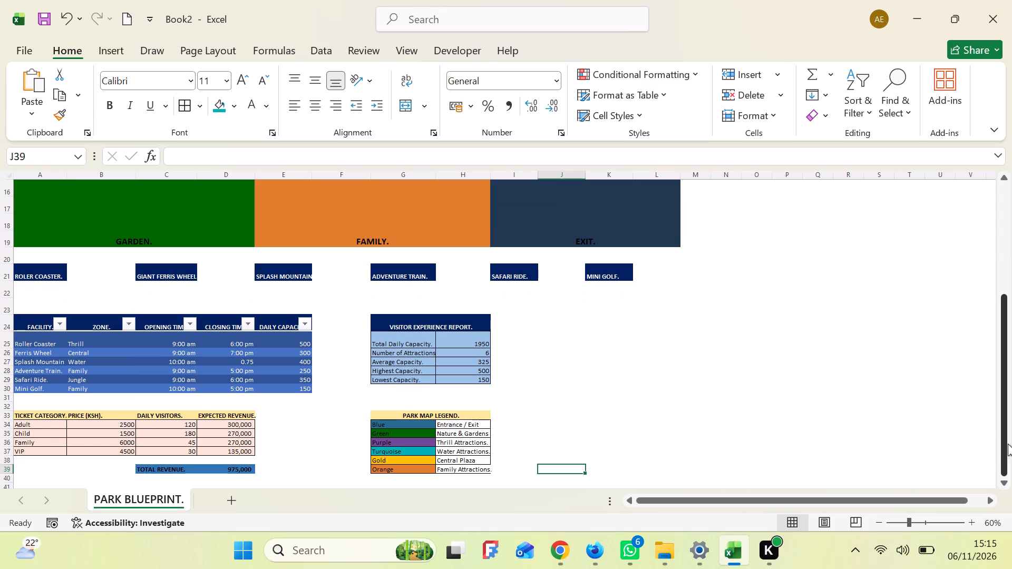
drag(1007, 435, 1007, 455)
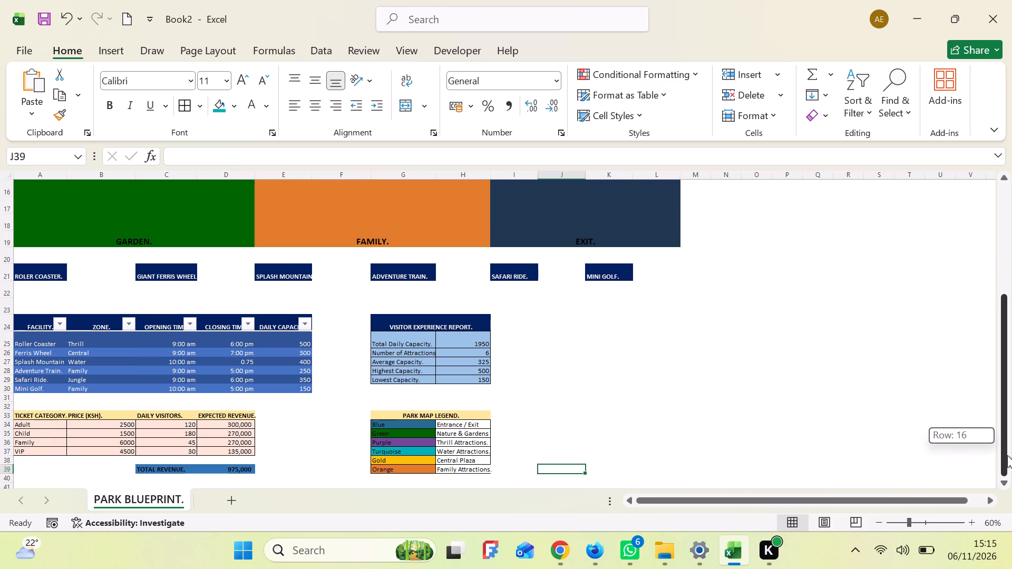
drag(1007, 455, 1010, 446)
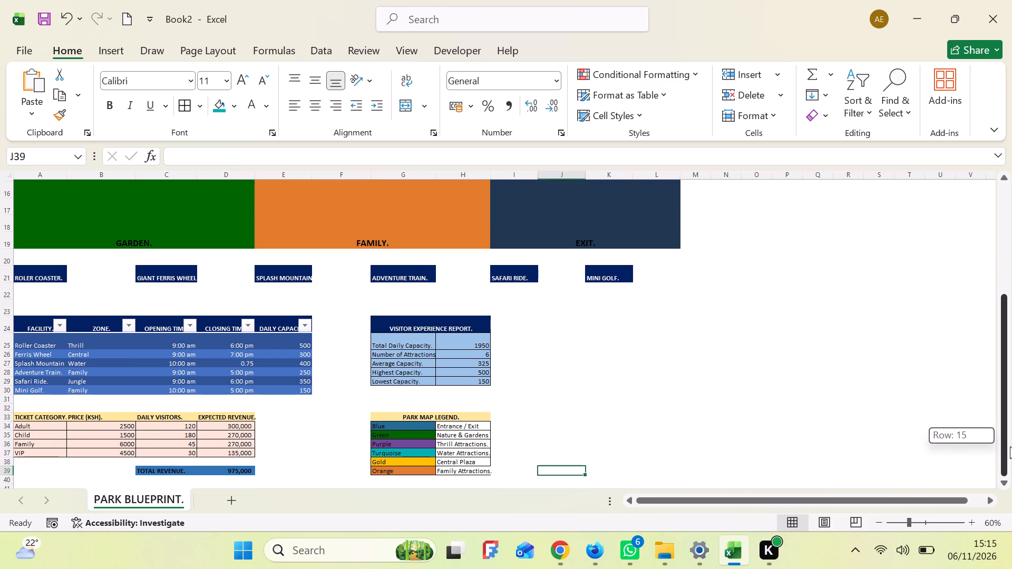
drag(1010, 446, 1010, 291)
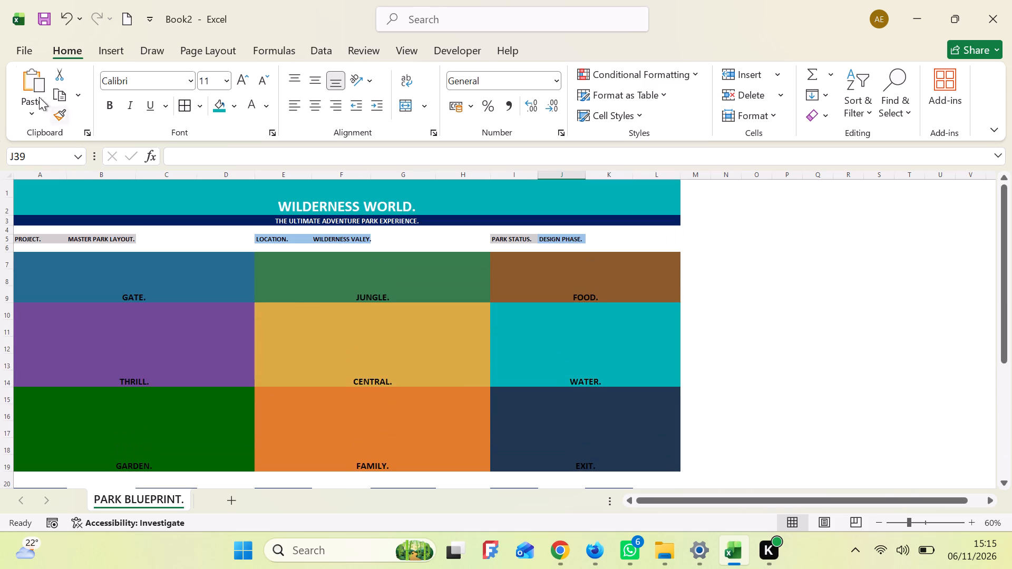
Save the workbook to the Desktop as an Excel Workbook named "WILDNESS WORLD - ADVENTURE PARK MASTER BLUEPRINT 2026".
click(25, 52)
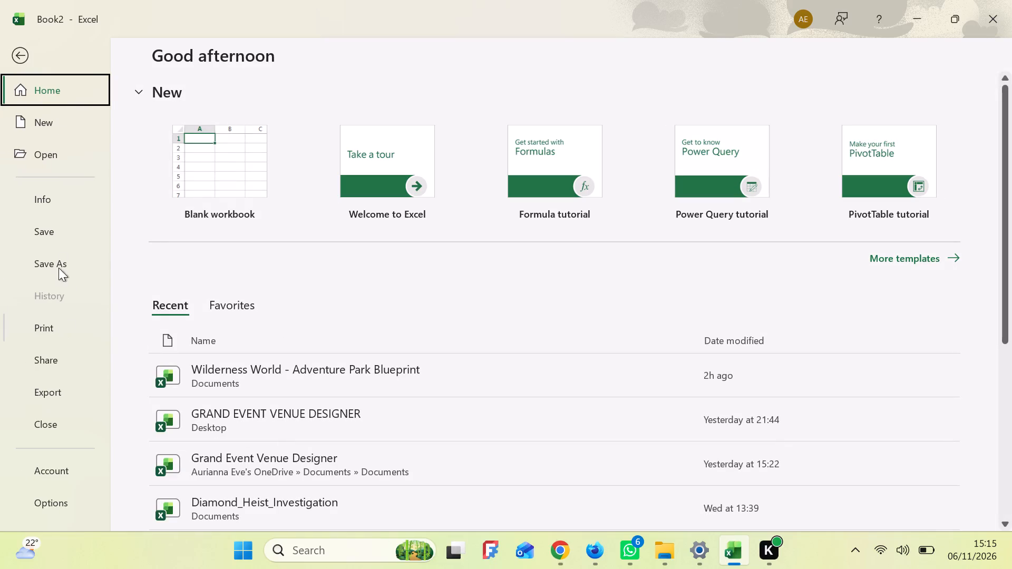
click(60, 254)
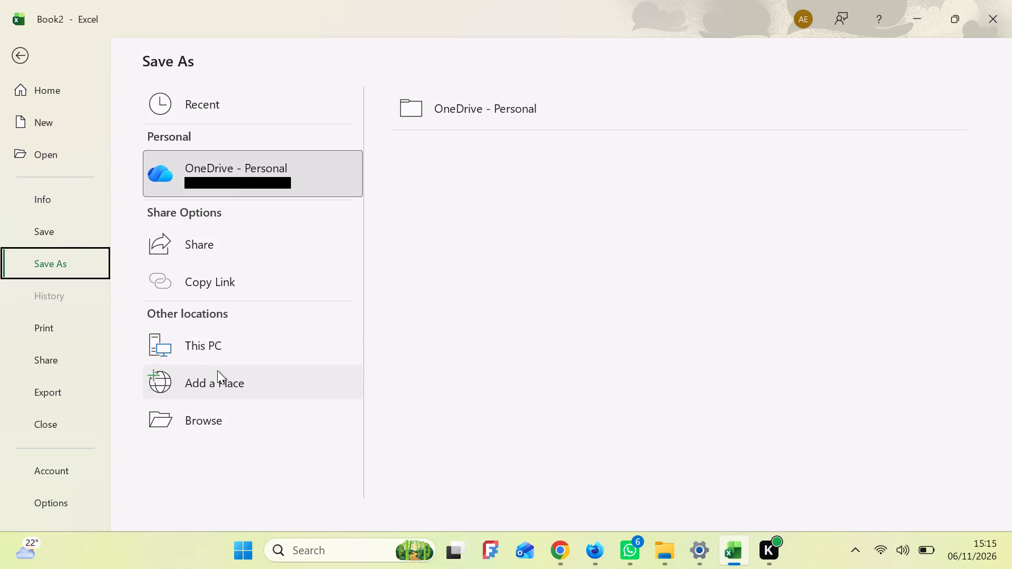
click(215, 351)
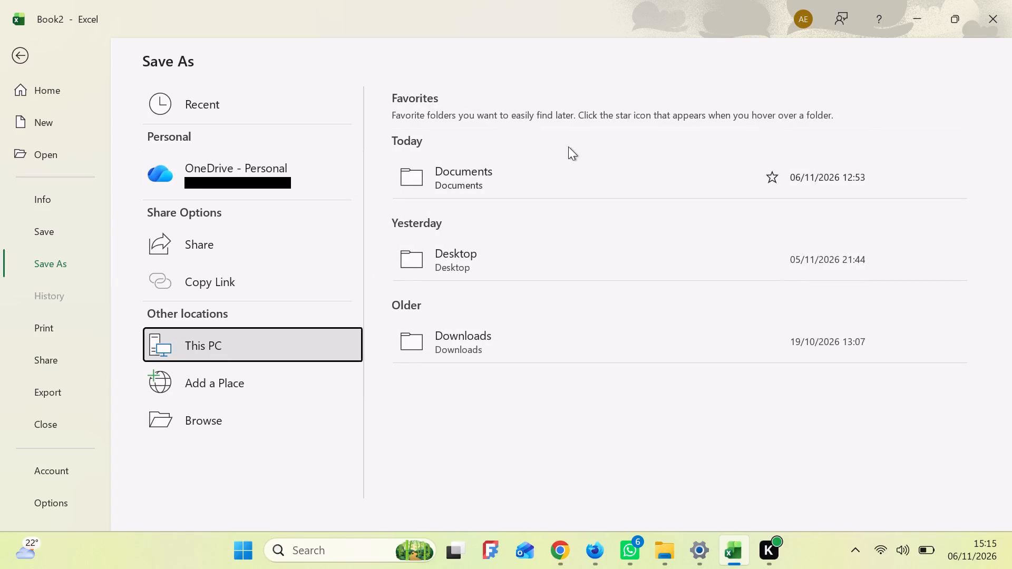
click(570, 244)
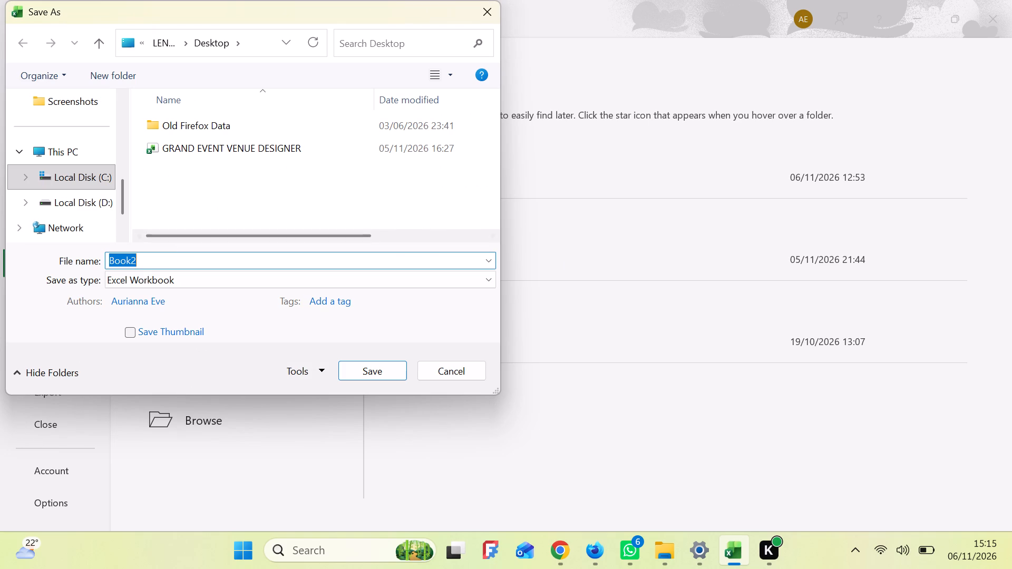
click(171, 266)
key(BackSpace)
key(BackSpace)
key(BackSpace)
key(BackSpace)
key(BackSpace)
key(BackSpace)
key(BackSpace)
key(BackSpace)
key(BackSpace)
key(BackSpace)
key(BackSpace)
key(BackSpace)
key(BackSpace)
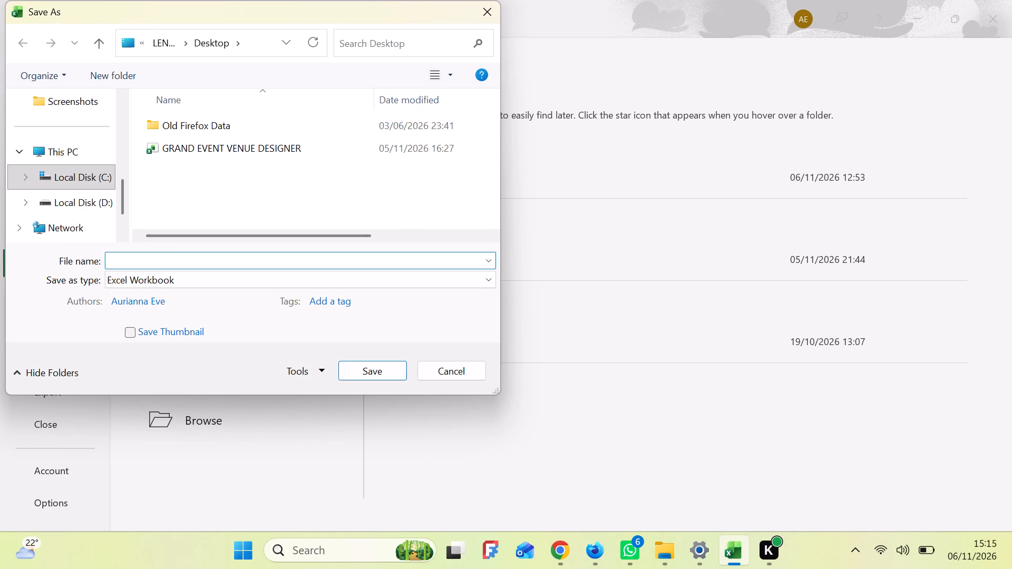
key(w)
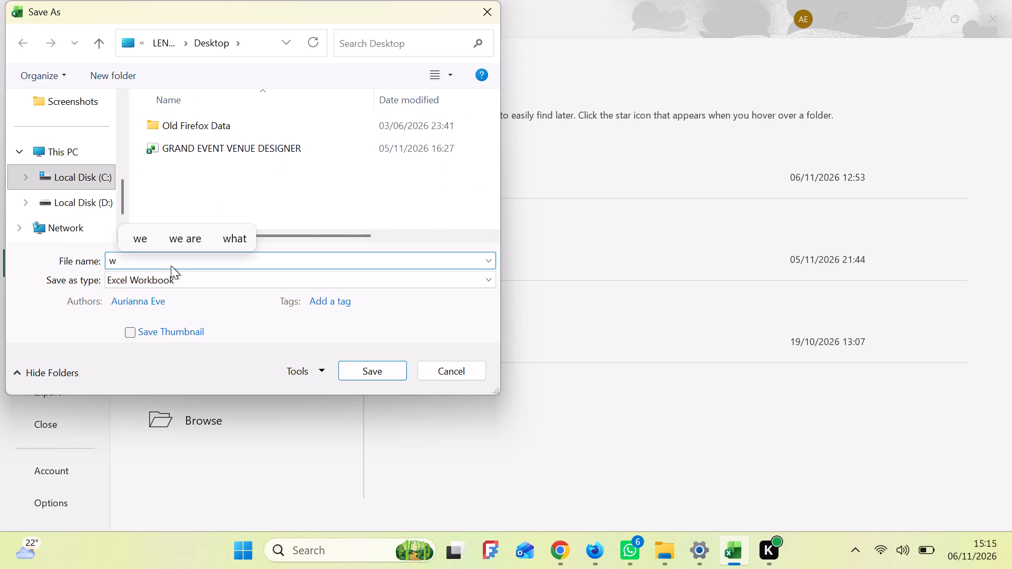
key(BackSpace)
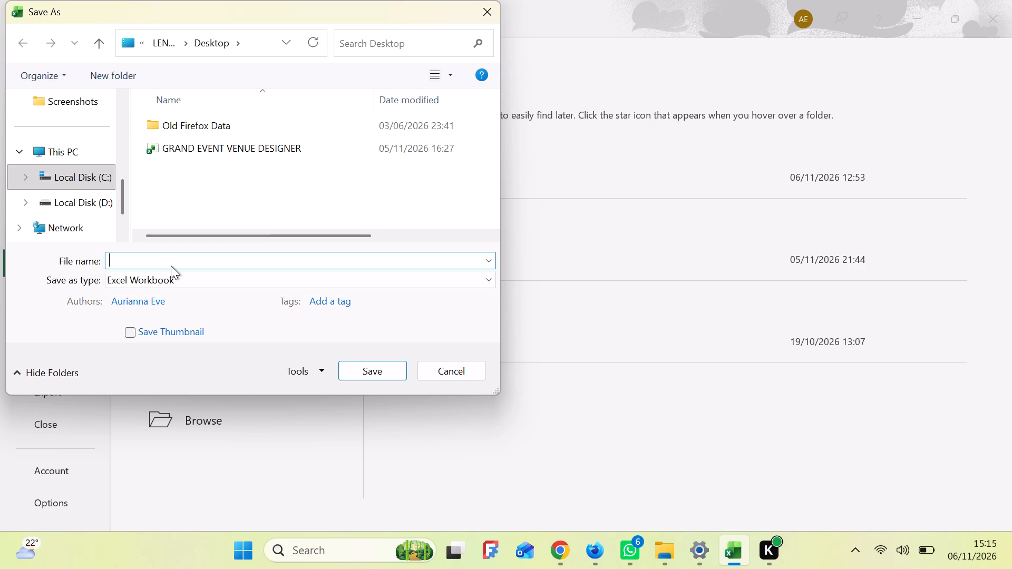
text(WILD)
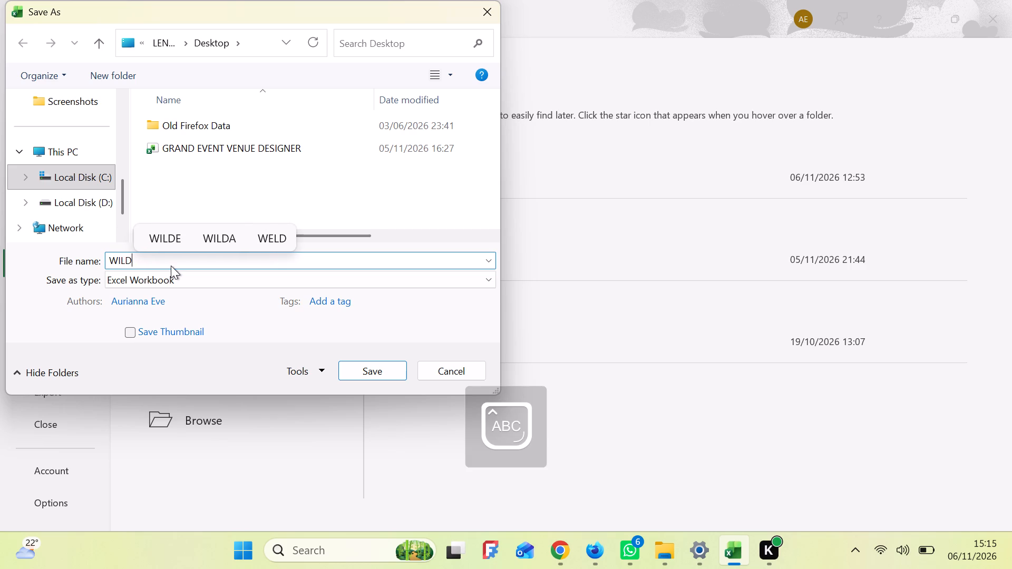
key(n)
text(ESS)
key(space)
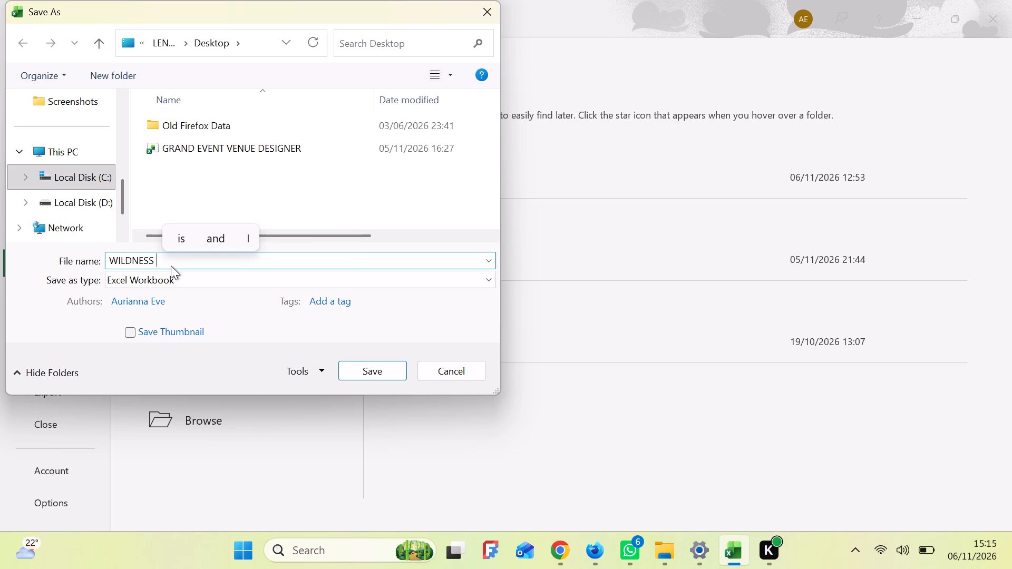
key(w)
text(OR)
text(LD)
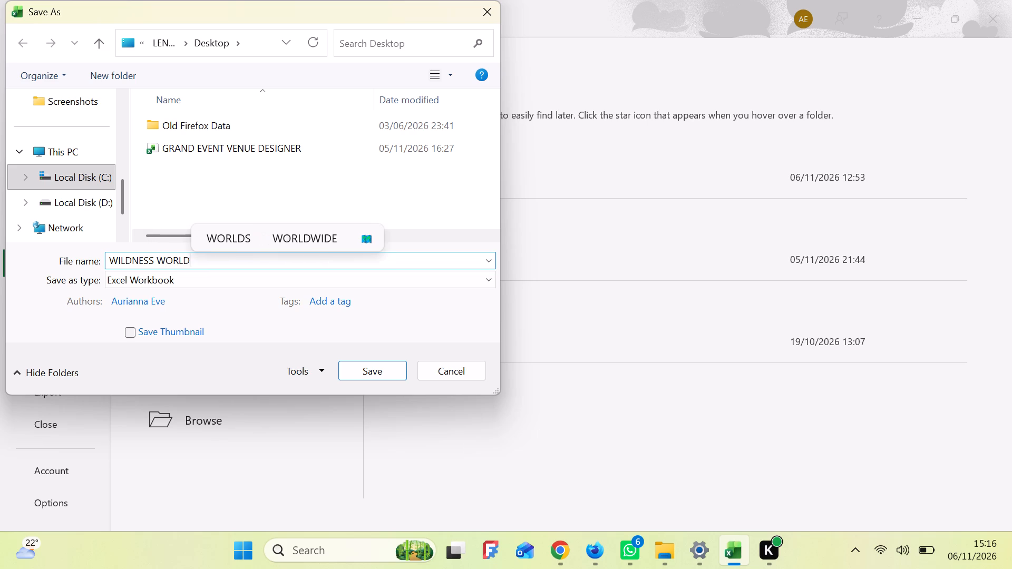
key(space)
key(minus)
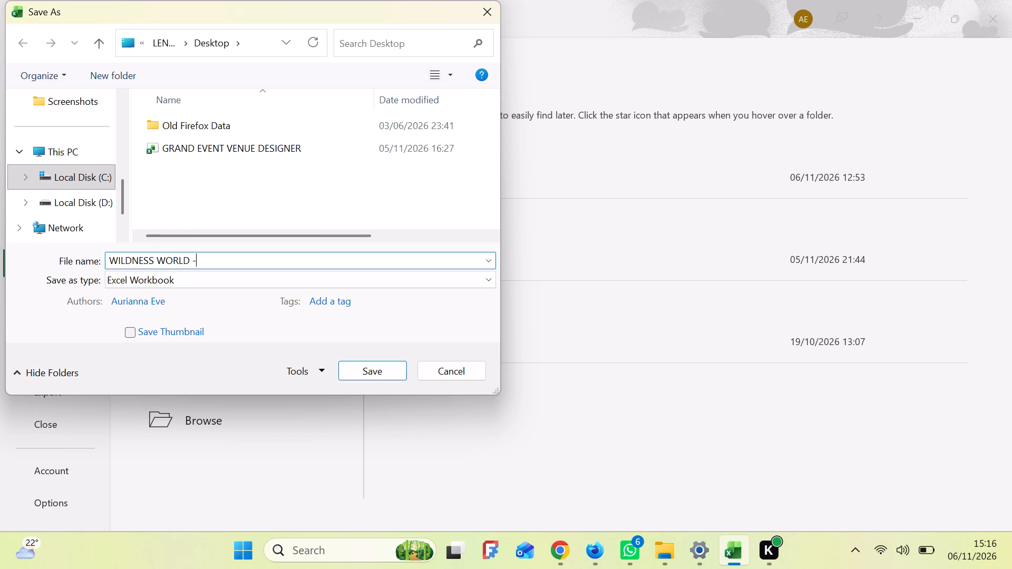
key(space)
text(AD)
text(VENTURE)
key(space)
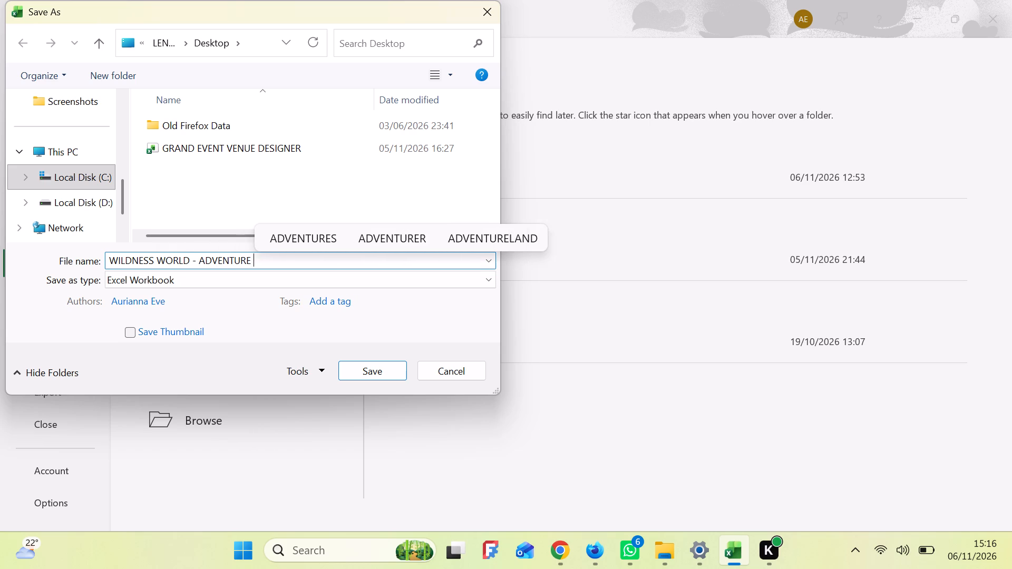
key(p)
text(ARK MAST)
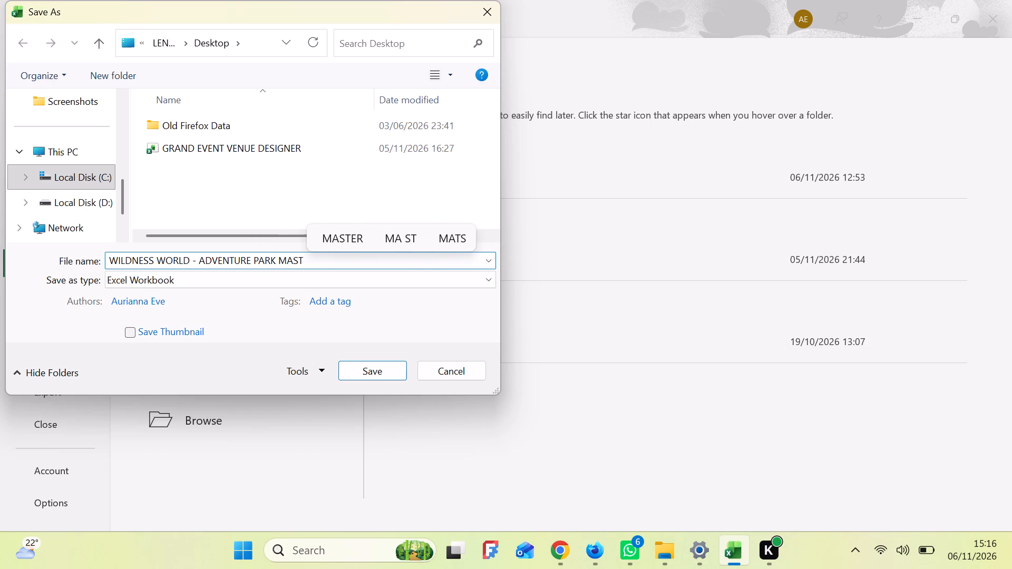
key(e)
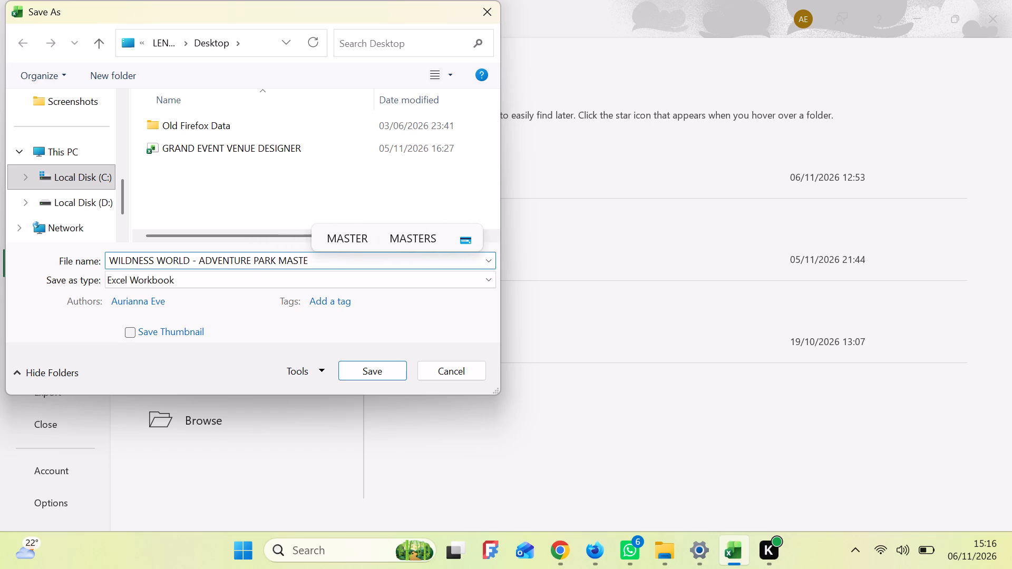
key(r)
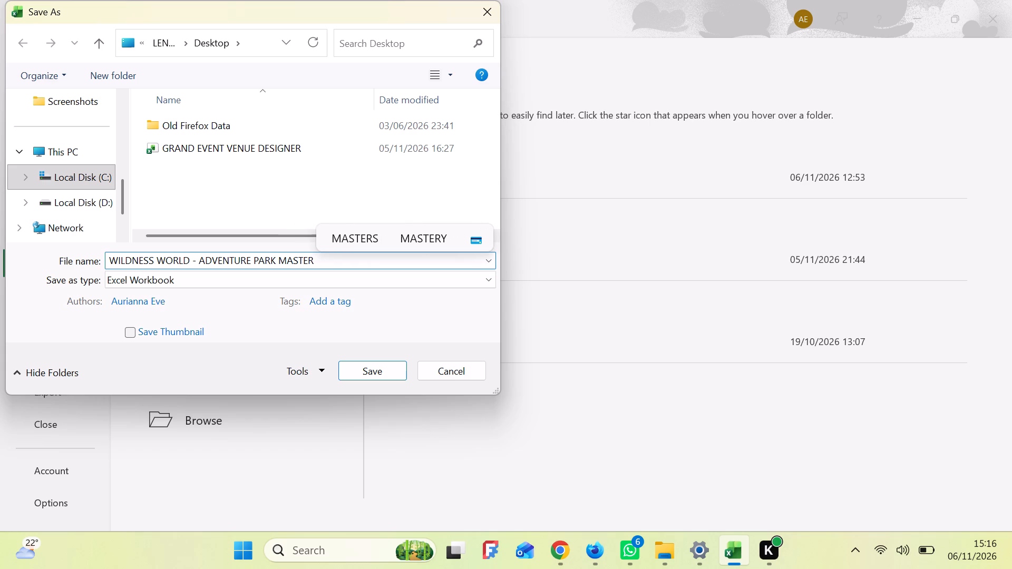
key(space)
key(space)
text(BL)
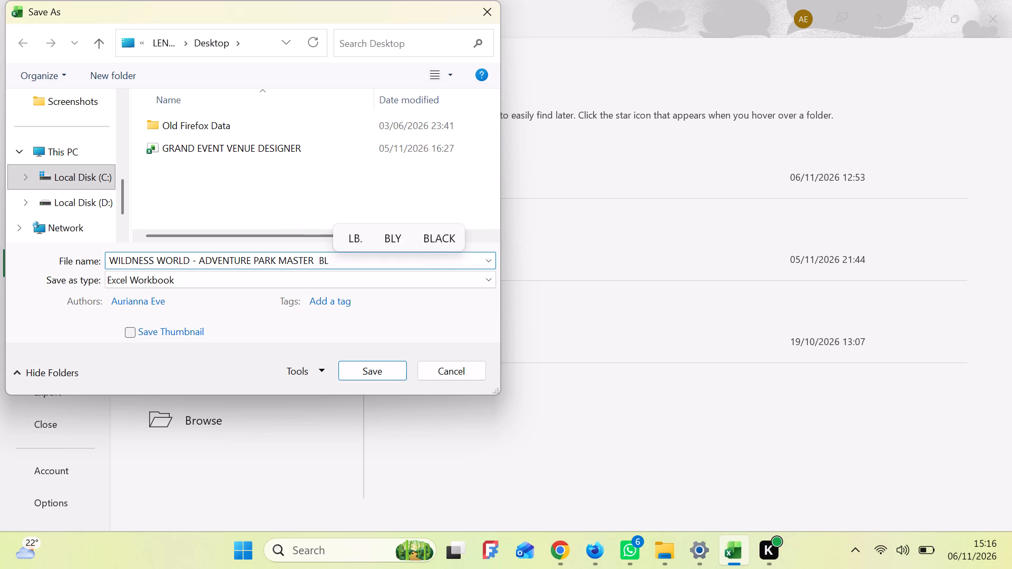
text(UEPRIN)
key(t)
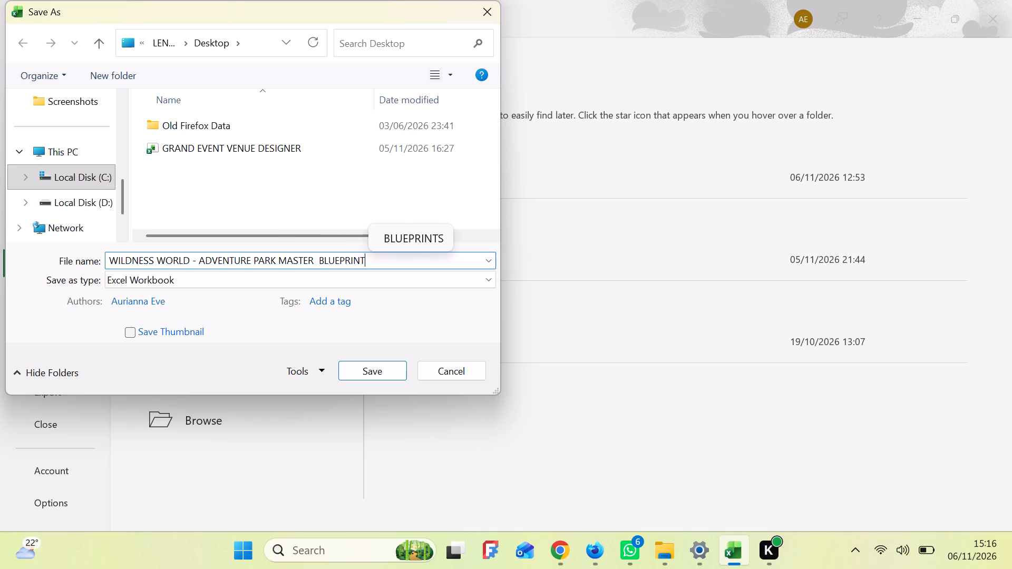
key(space)
key(2)
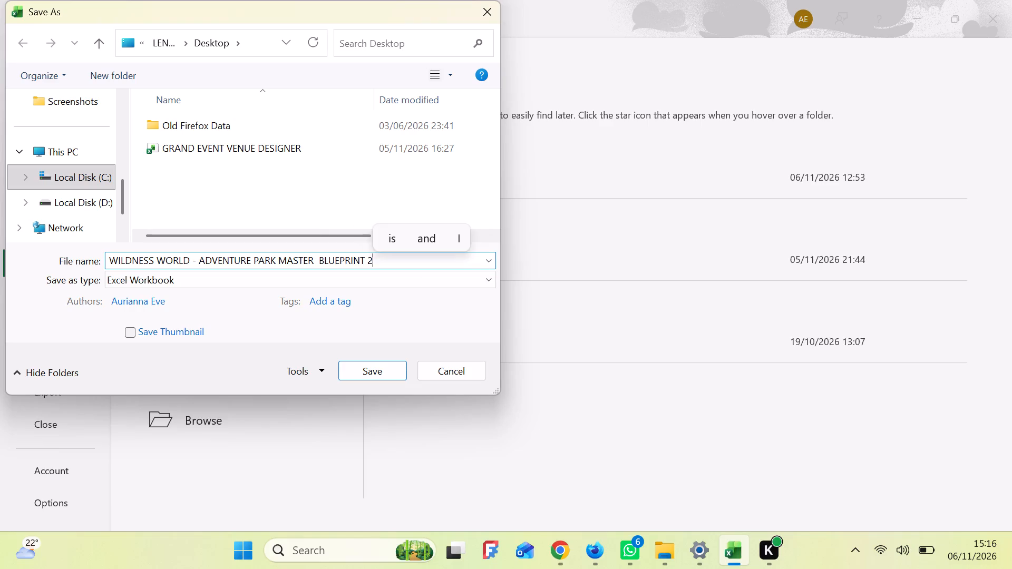
key(0)
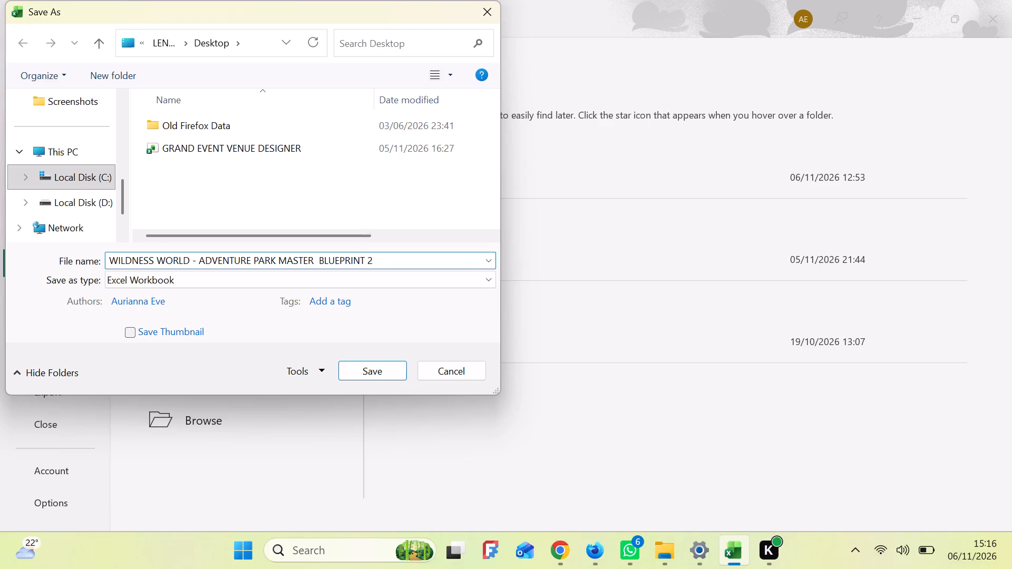
text(26)
click(358, 365)
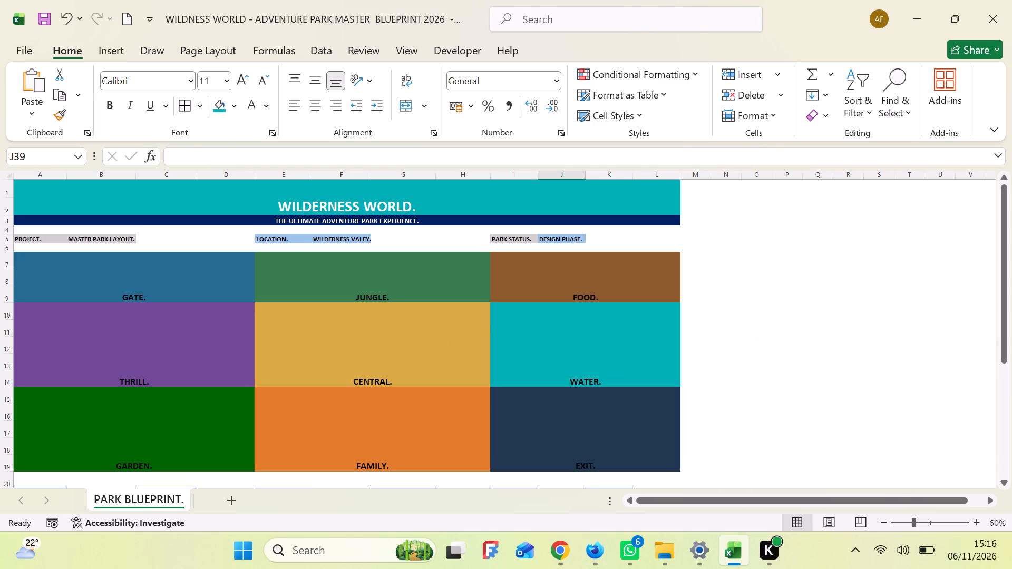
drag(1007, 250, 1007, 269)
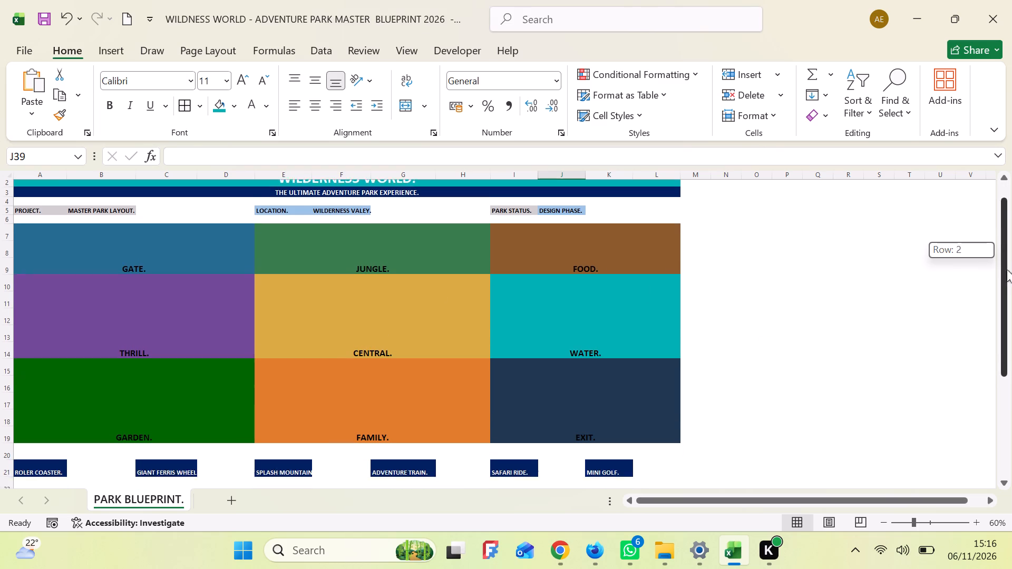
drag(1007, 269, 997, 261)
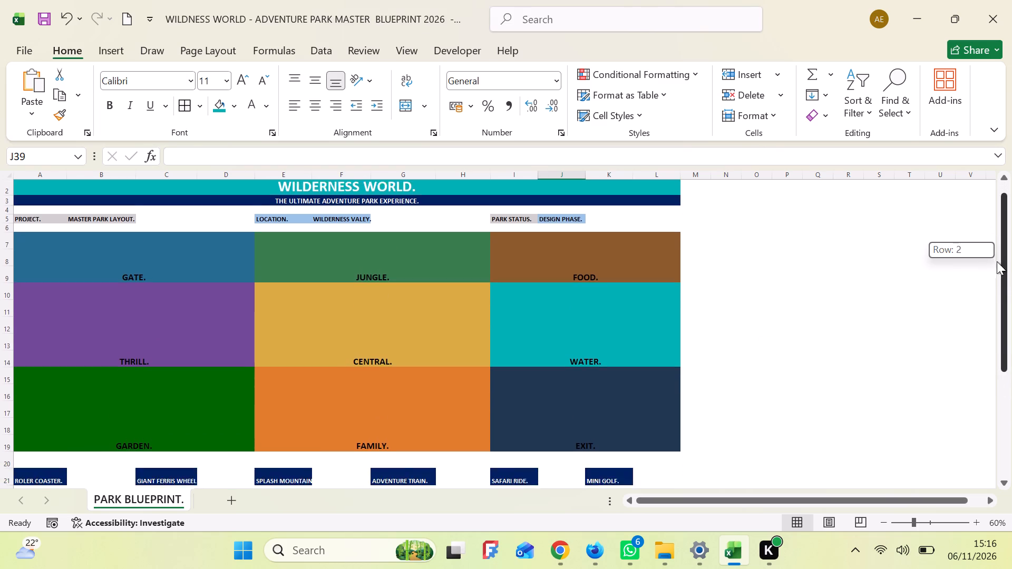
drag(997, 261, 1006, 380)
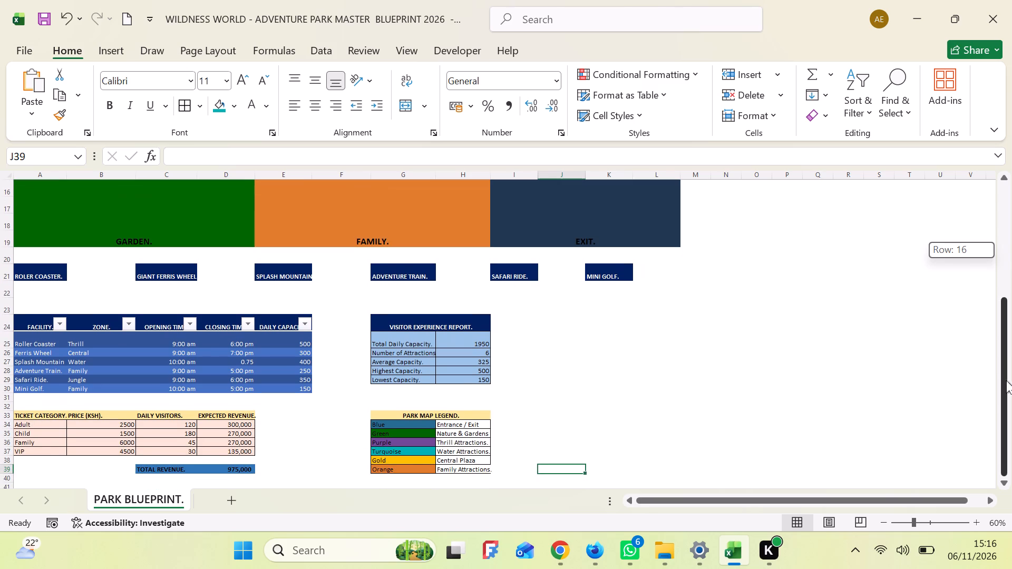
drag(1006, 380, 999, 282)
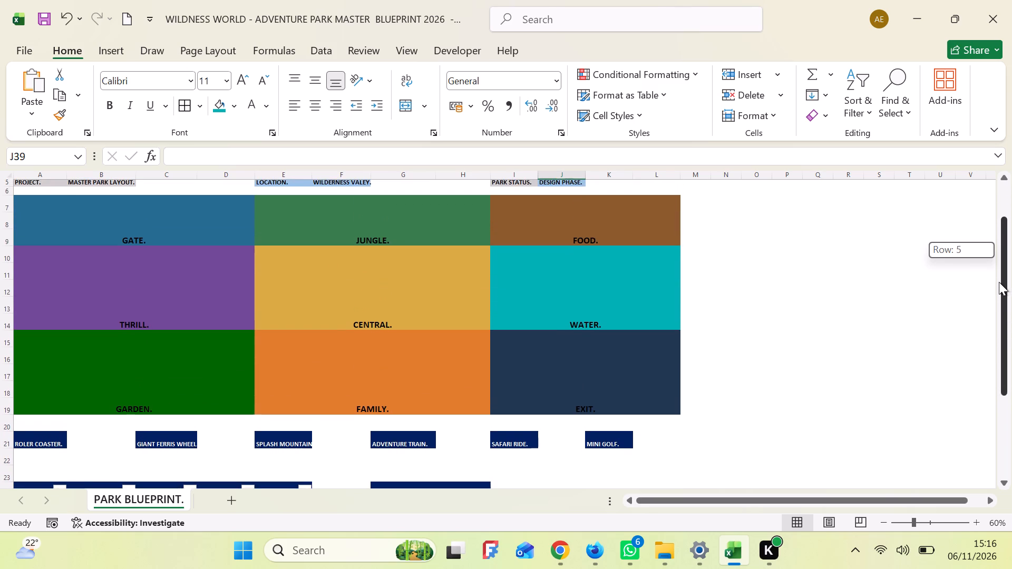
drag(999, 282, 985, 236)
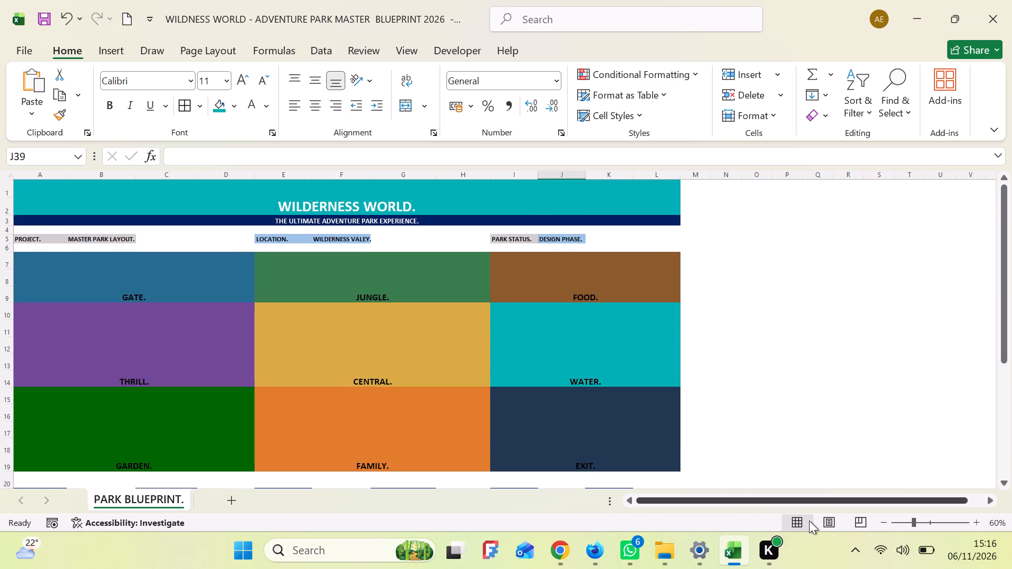